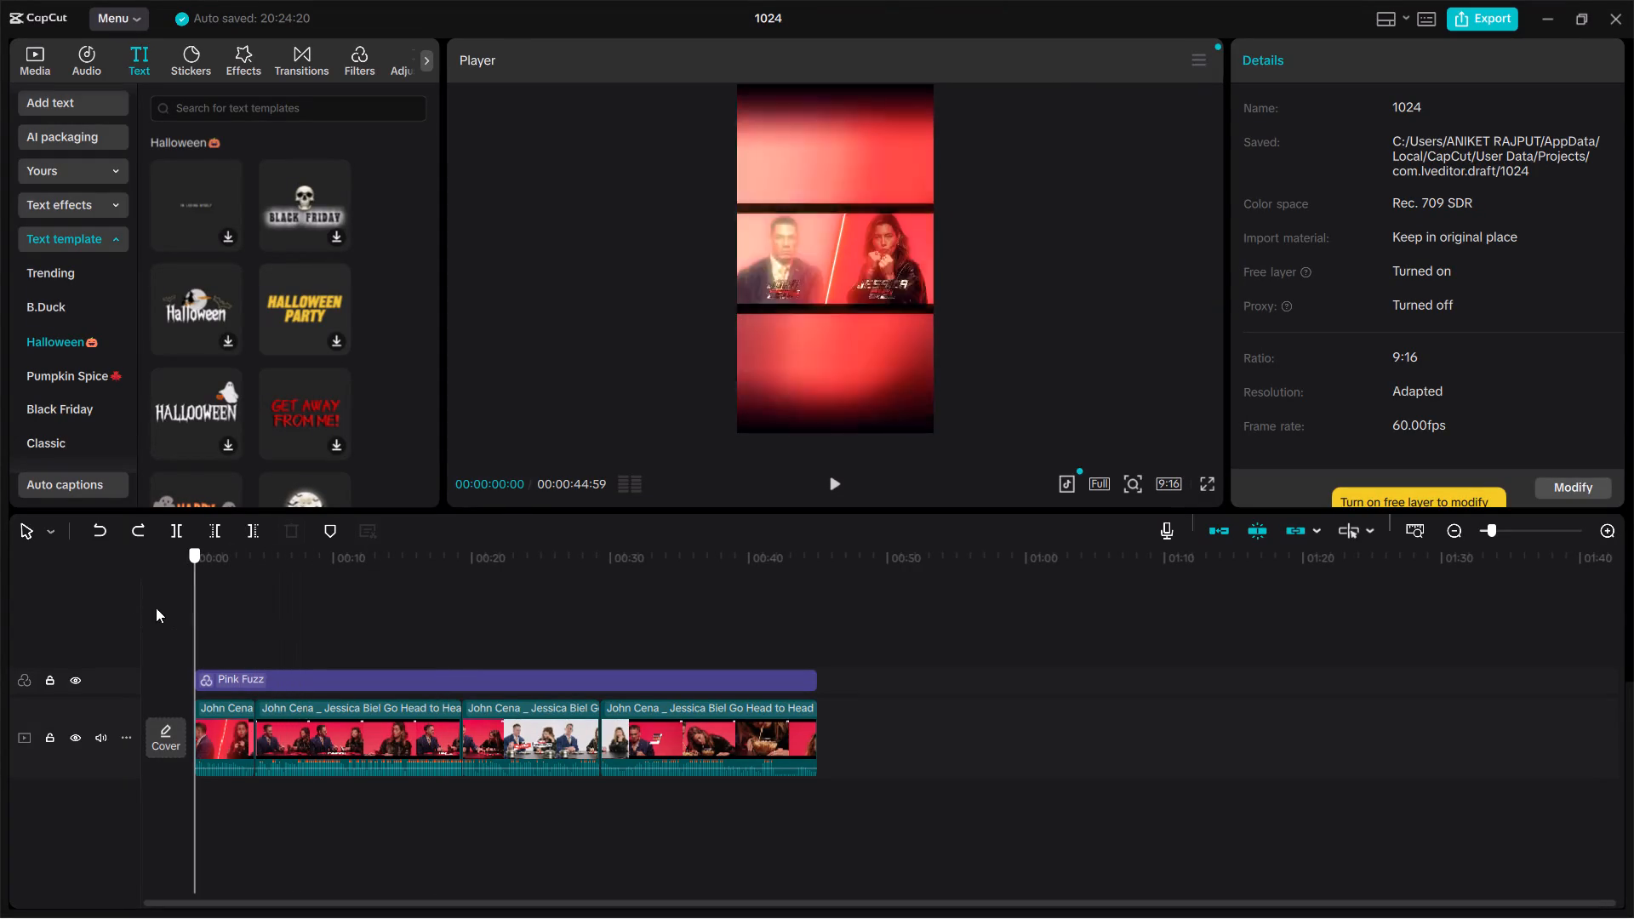
{"action": "left_click", "coordinate": [36, 65]}
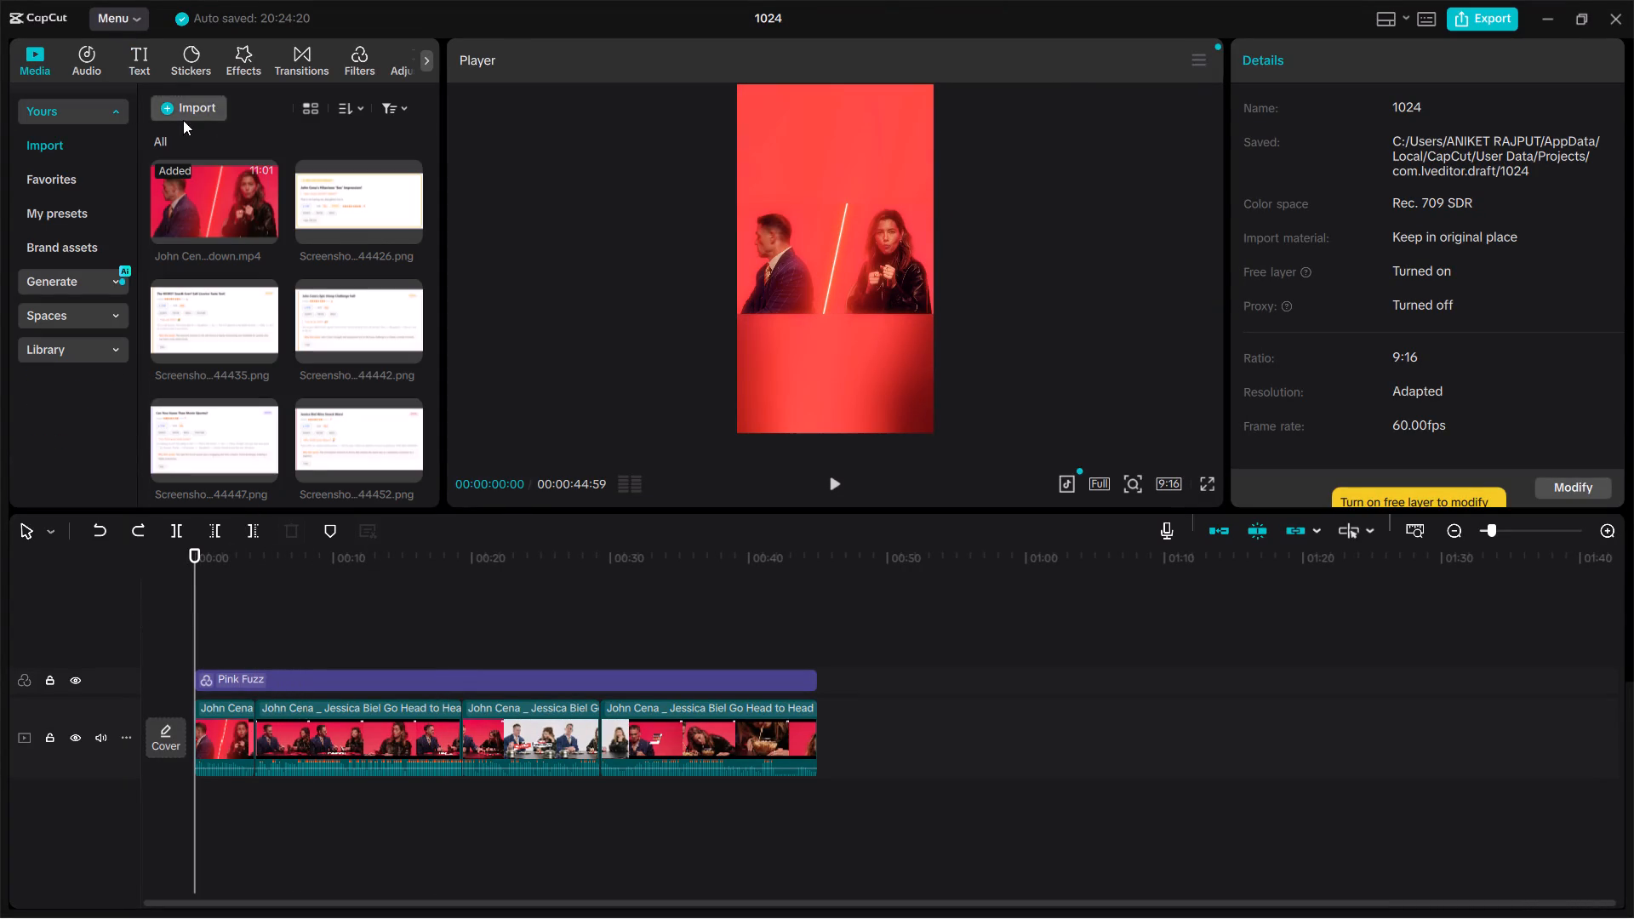
{"action": "left_click", "coordinate": [183, 120]}
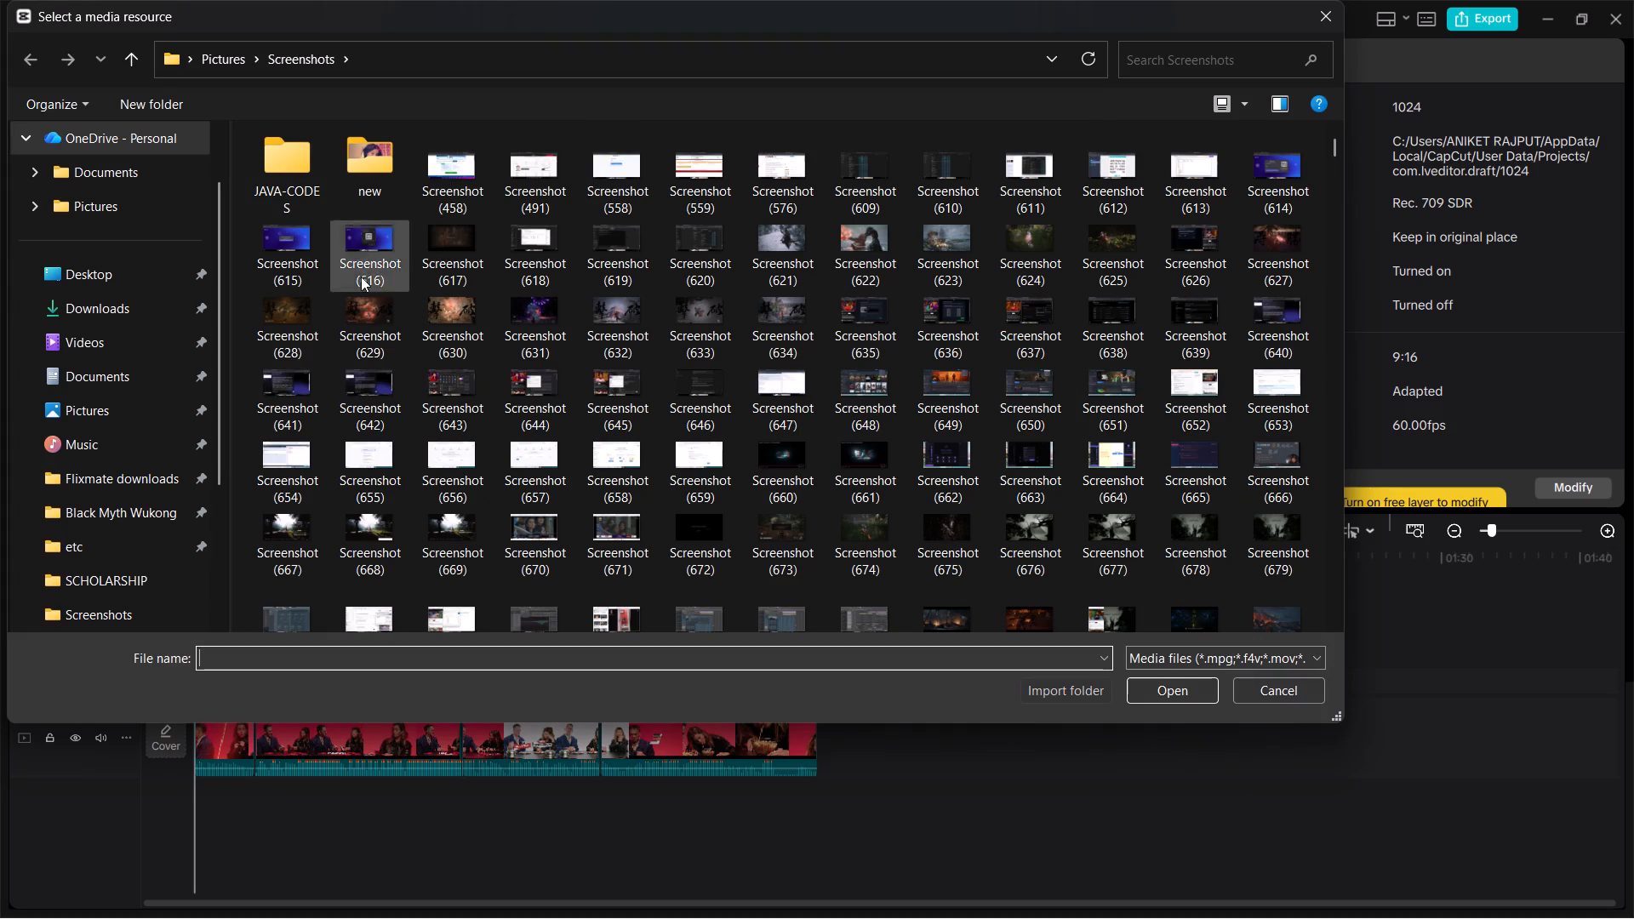
{"action": "scroll", "coordinate": [772, 459], "scroll_direction": "down", "scroll_amount": 1}
{"action": "left_click", "coordinate": [102, 310]}
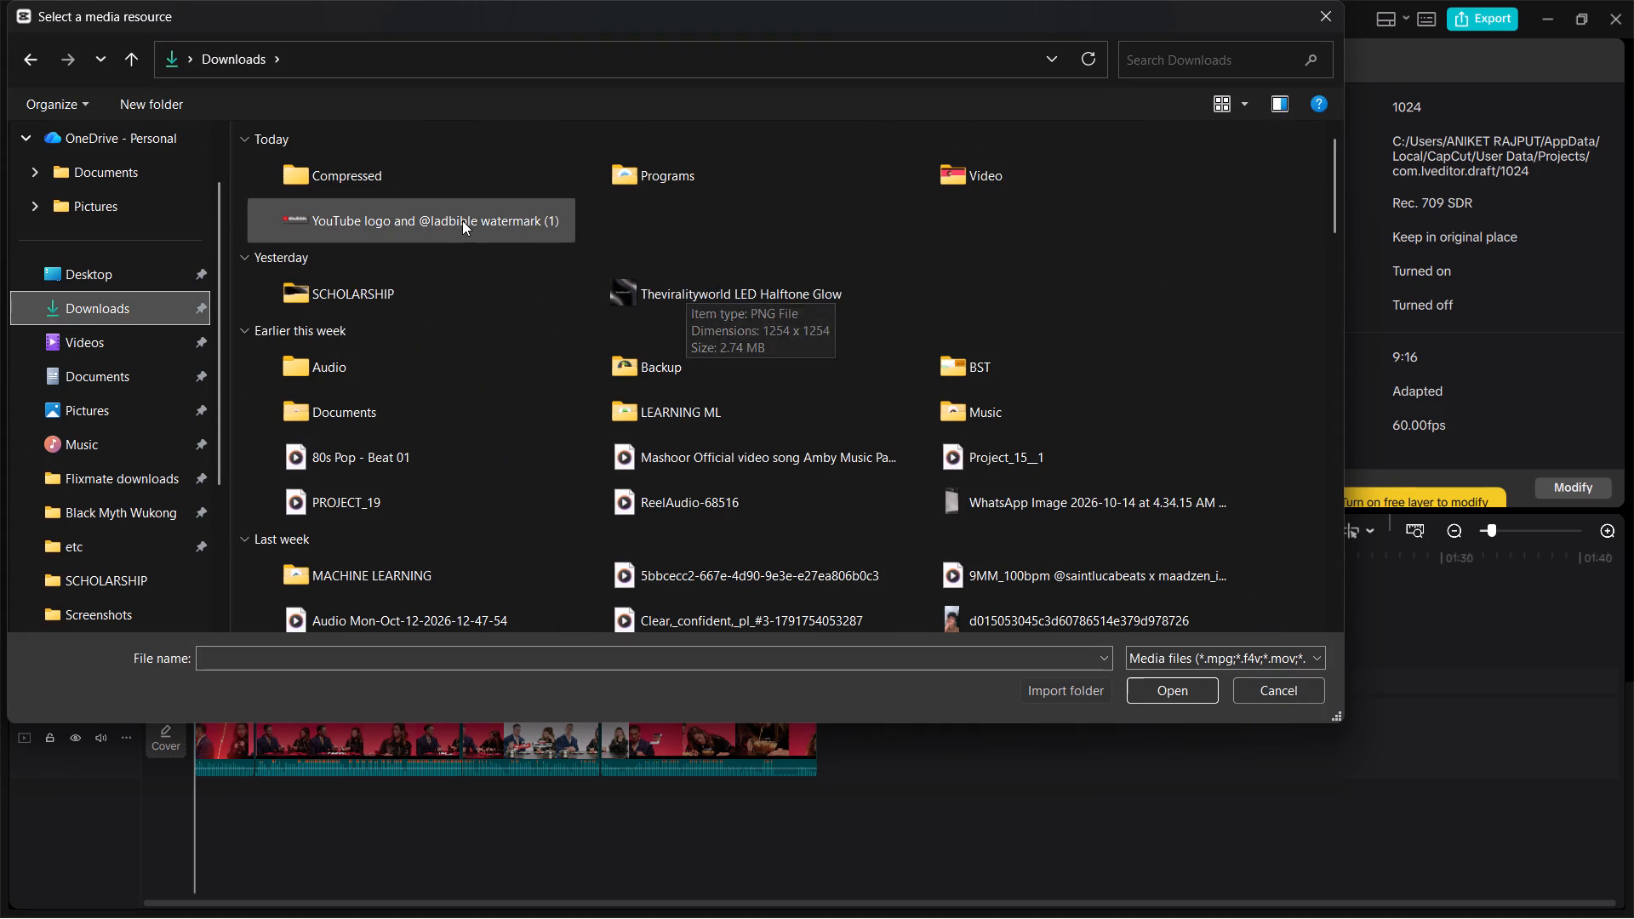
{"action": "left_click", "coordinate": [458, 218]}
{"action": "left_click", "coordinate": [1159, 694]}
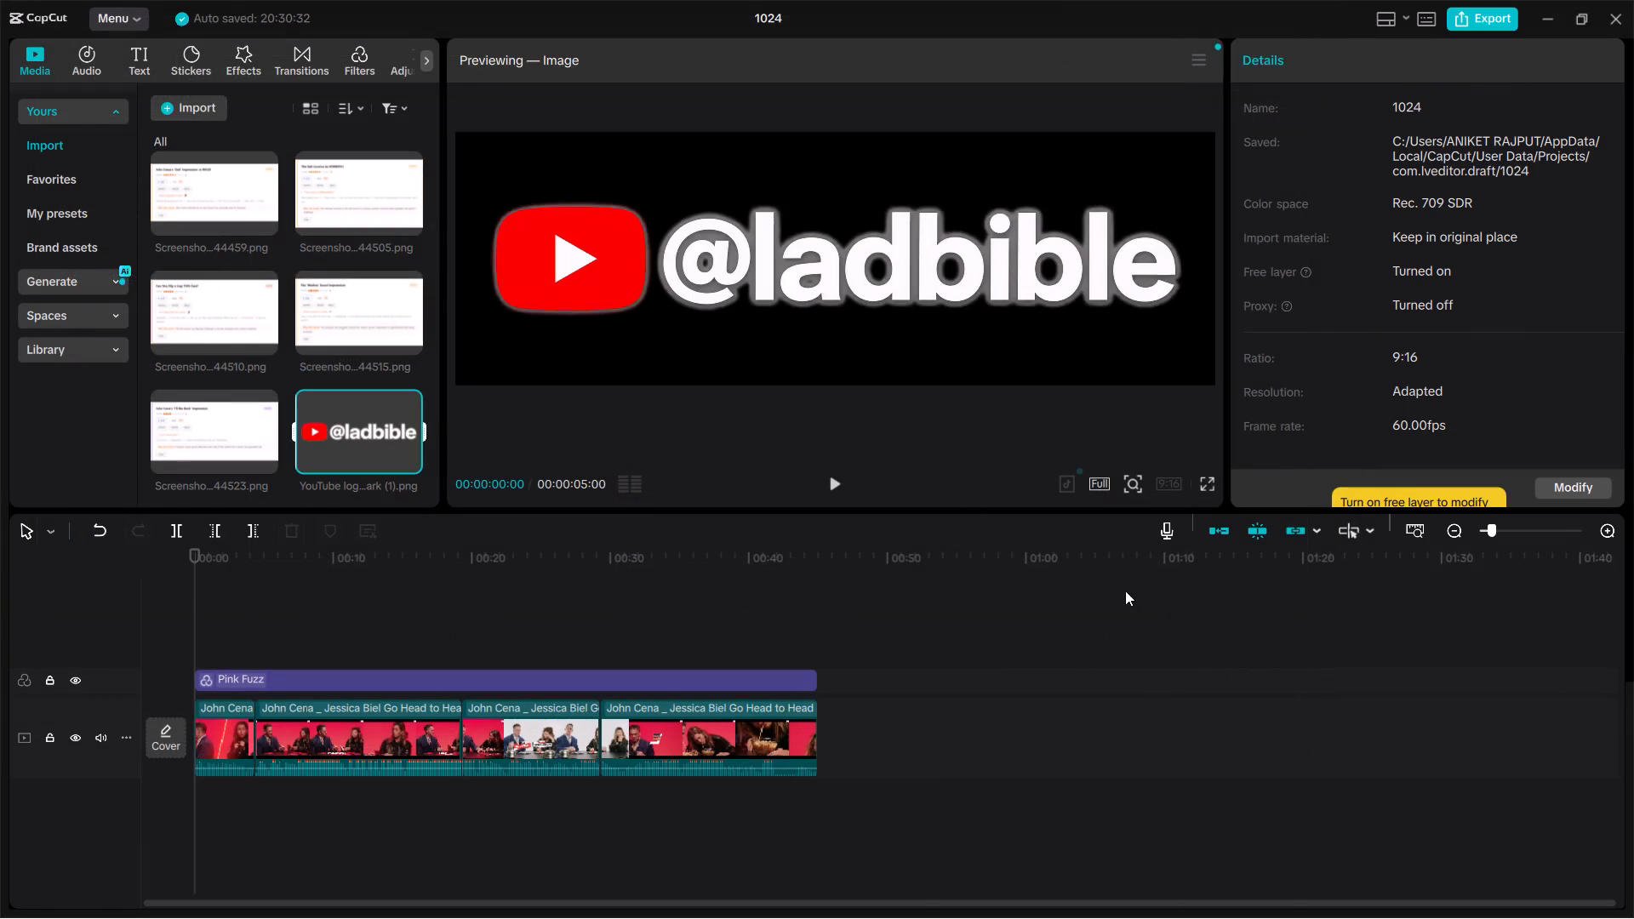
{"action": "left_click_drag", "start_coordinate": [335, 428], "coordinate": [507, 612]}
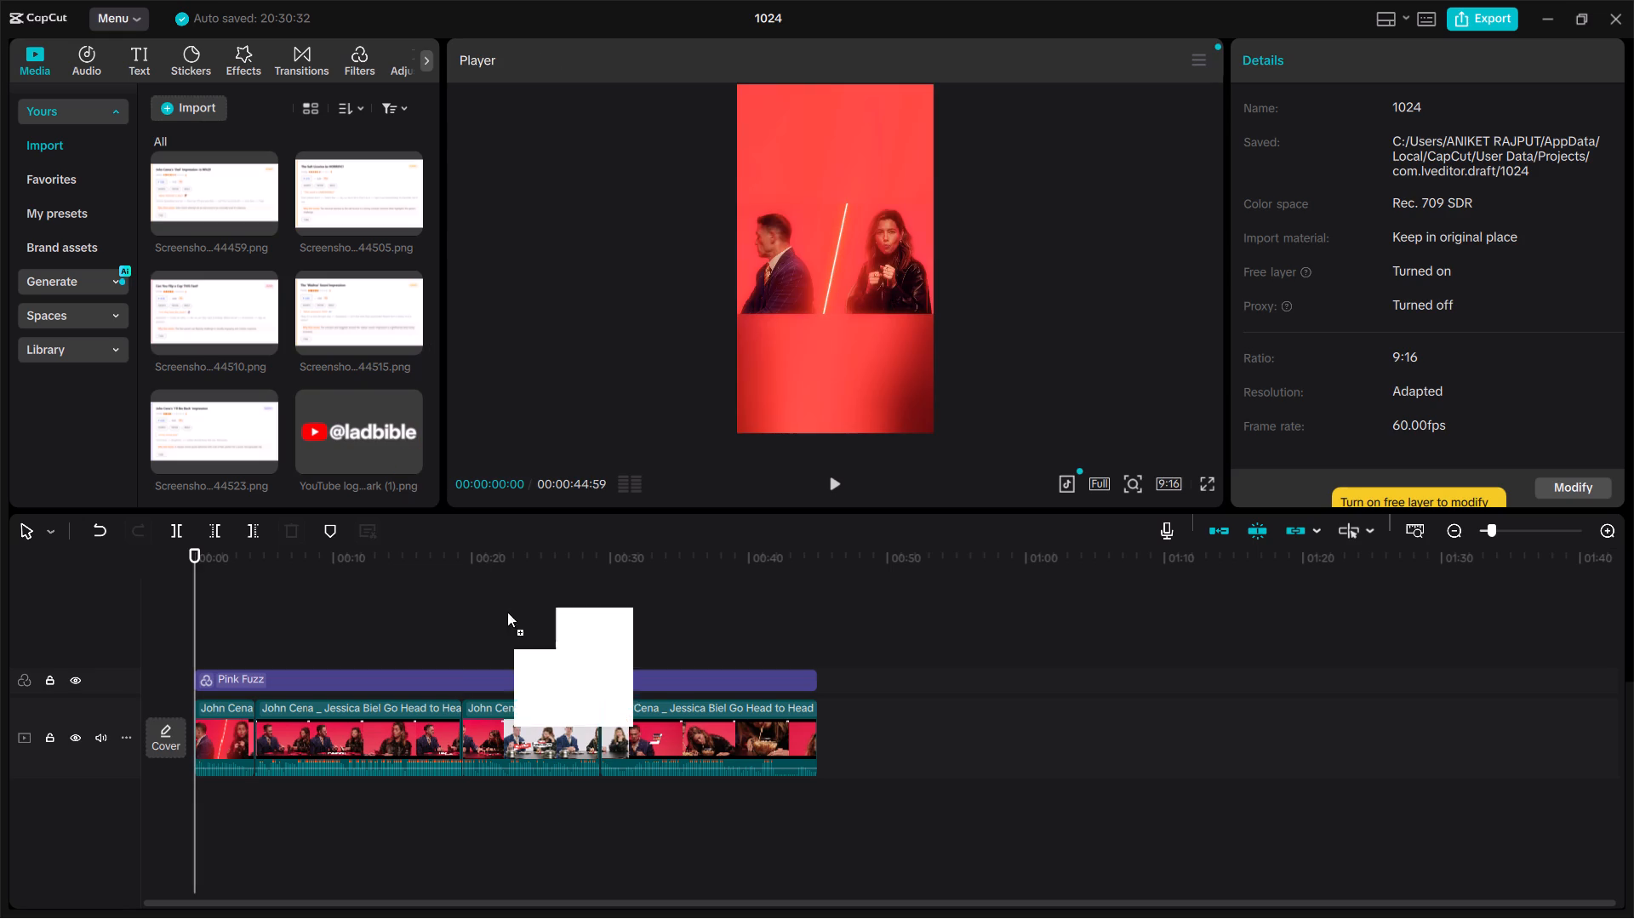
{"action": "left_click_drag", "start_coordinate": [507, 612], "coordinate": [376, 621]}
{"action": "left_click", "coordinate": [376, 621]}
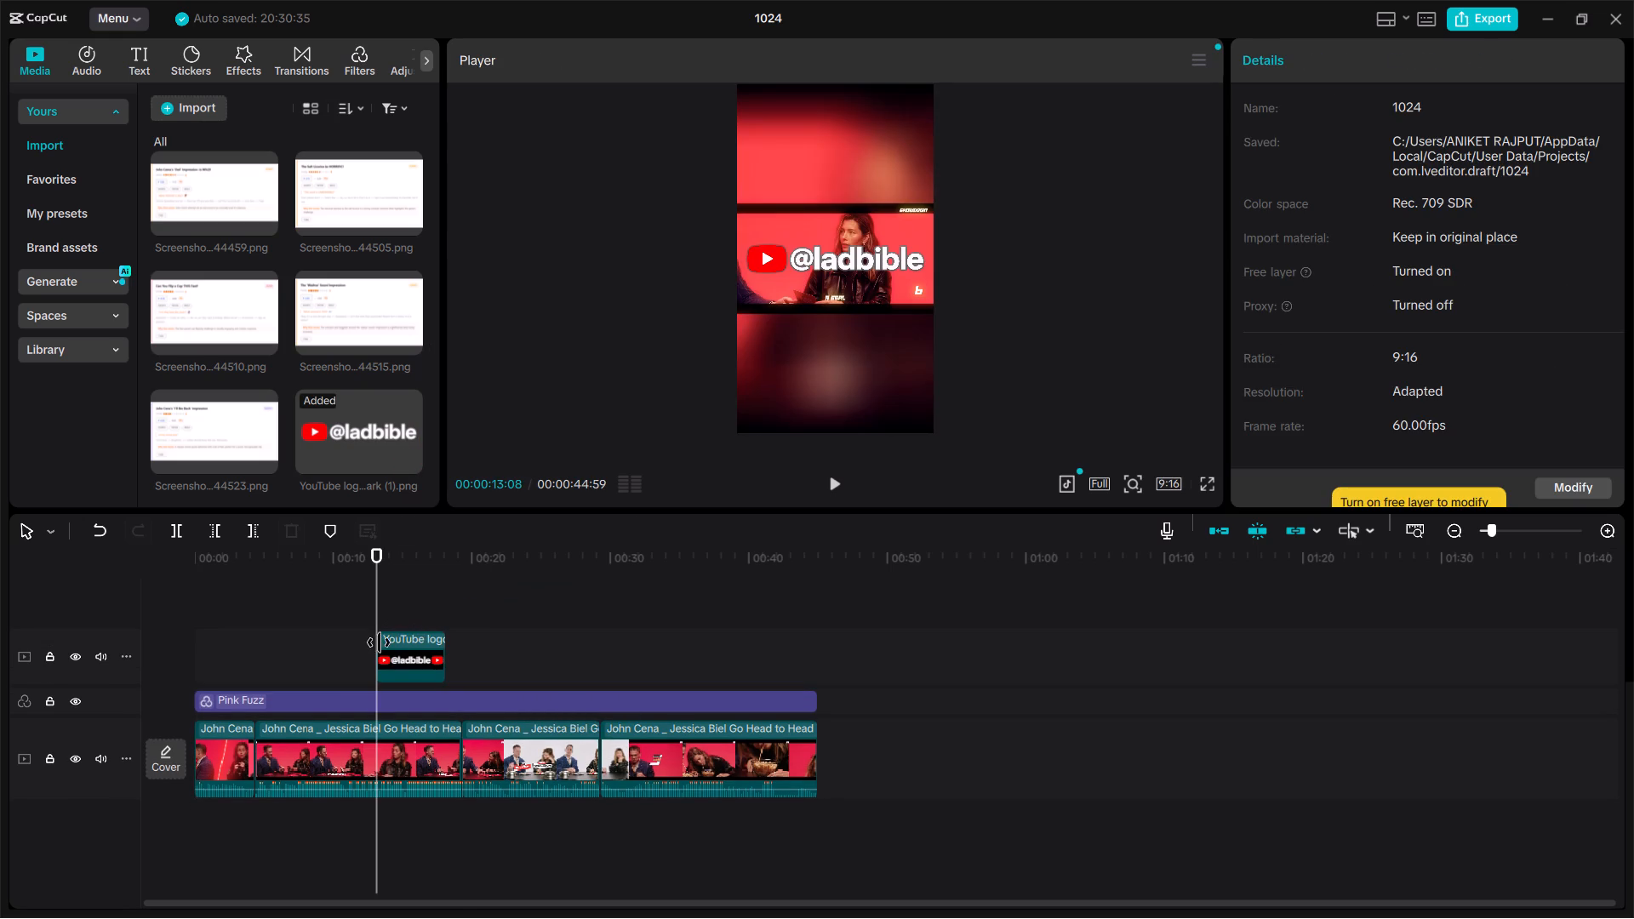
{"action": "left_click", "coordinate": [407, 654]}
{"action": "left_click_drag", "start_coordinate": [407, 654], "coordinate": [210, 665]}
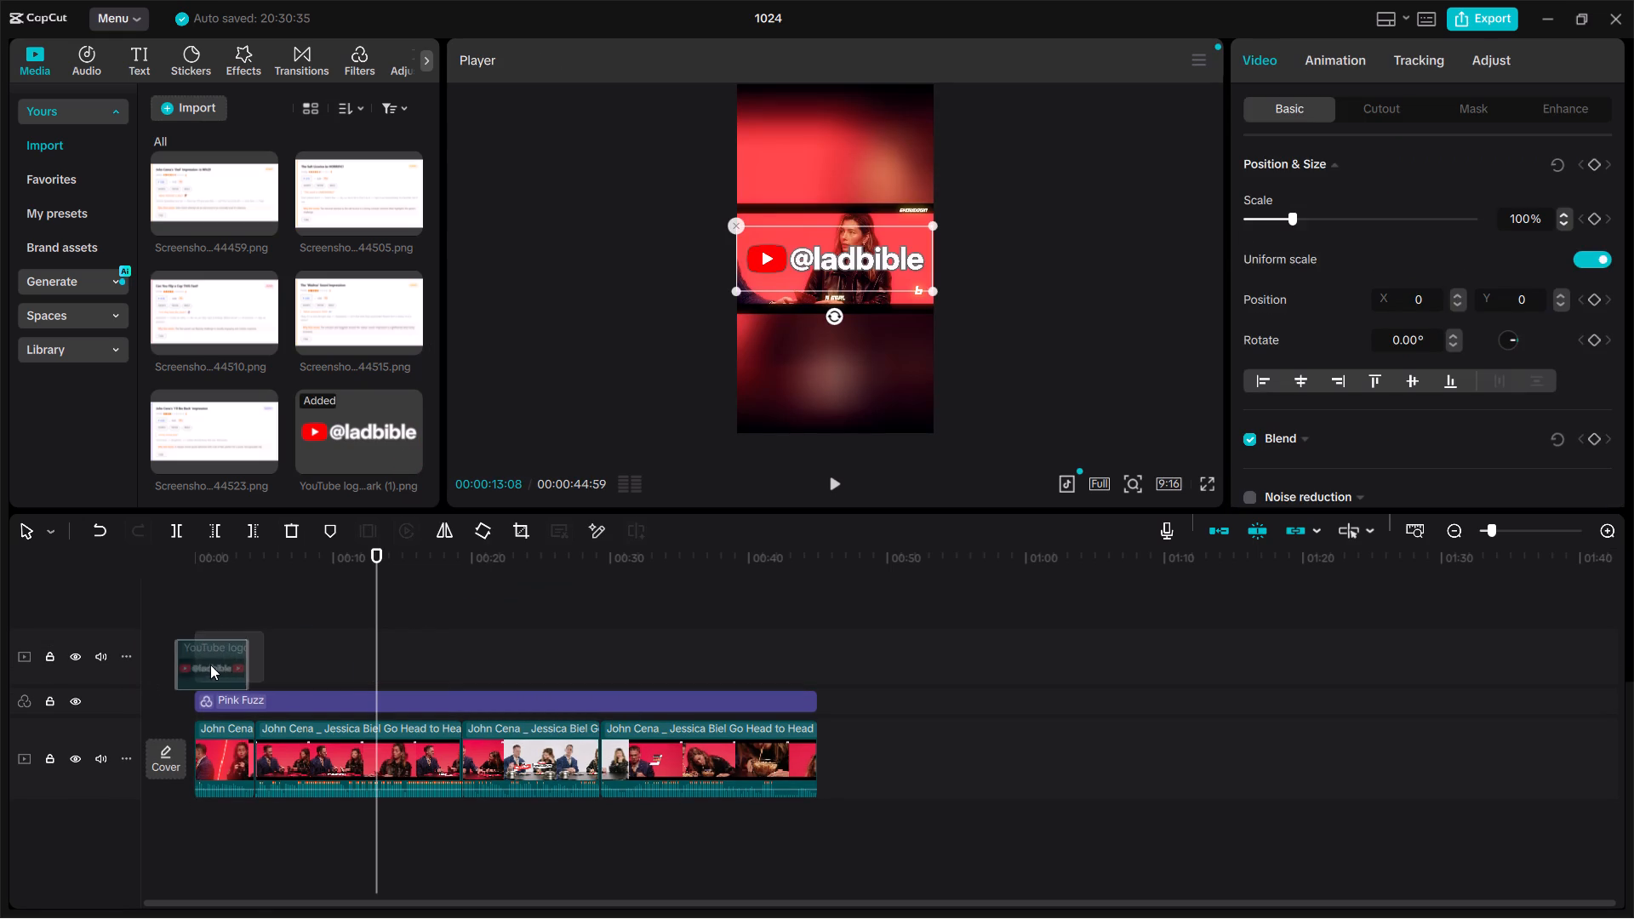
{"action": "left_click_drag", "start_coordinate": [210, 665], "coordinate": [212, 665]}
Extend the watermark clip to the end of the video, for a duration of 00:00:44:59.
{"action": "left_click_drag", "start_coordinate": [260, 654], "coordinate": [727, 684]}
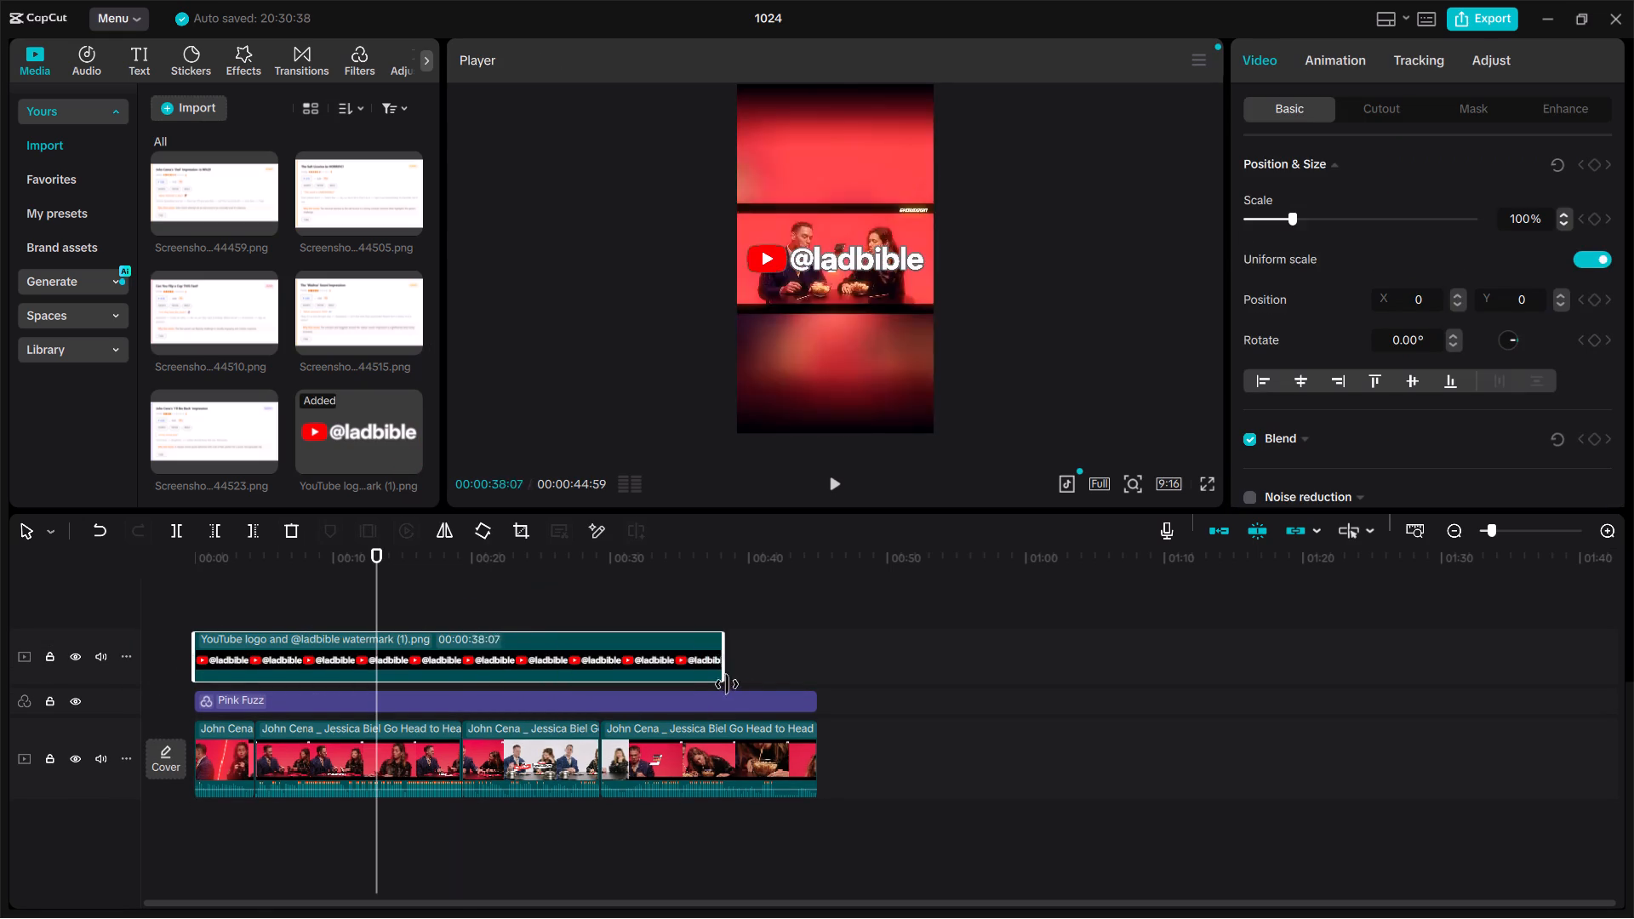
{"action": "left_click_drag", "start_coordinate": [727, 684], "coordinate": [814, 705]}
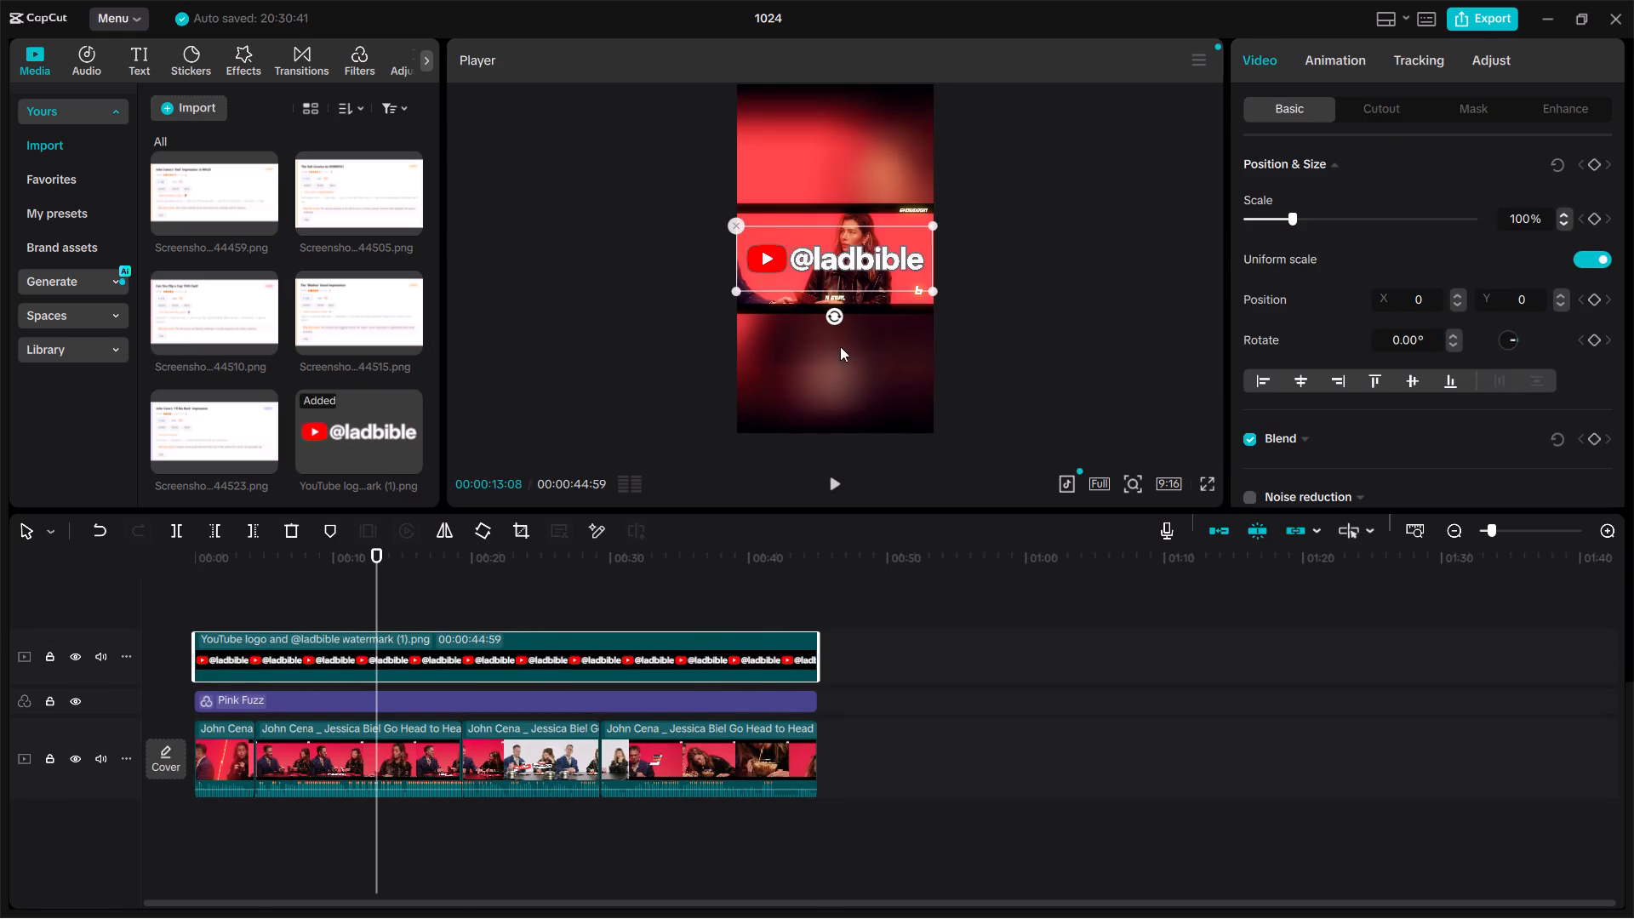
Shrink the watermark to 23% scale and position it in the lower-right corner of the horizontal interview footage.
{"action": "left_click_drag", "start_coordinate": [934, 289], "coordinate": [790, 279]}
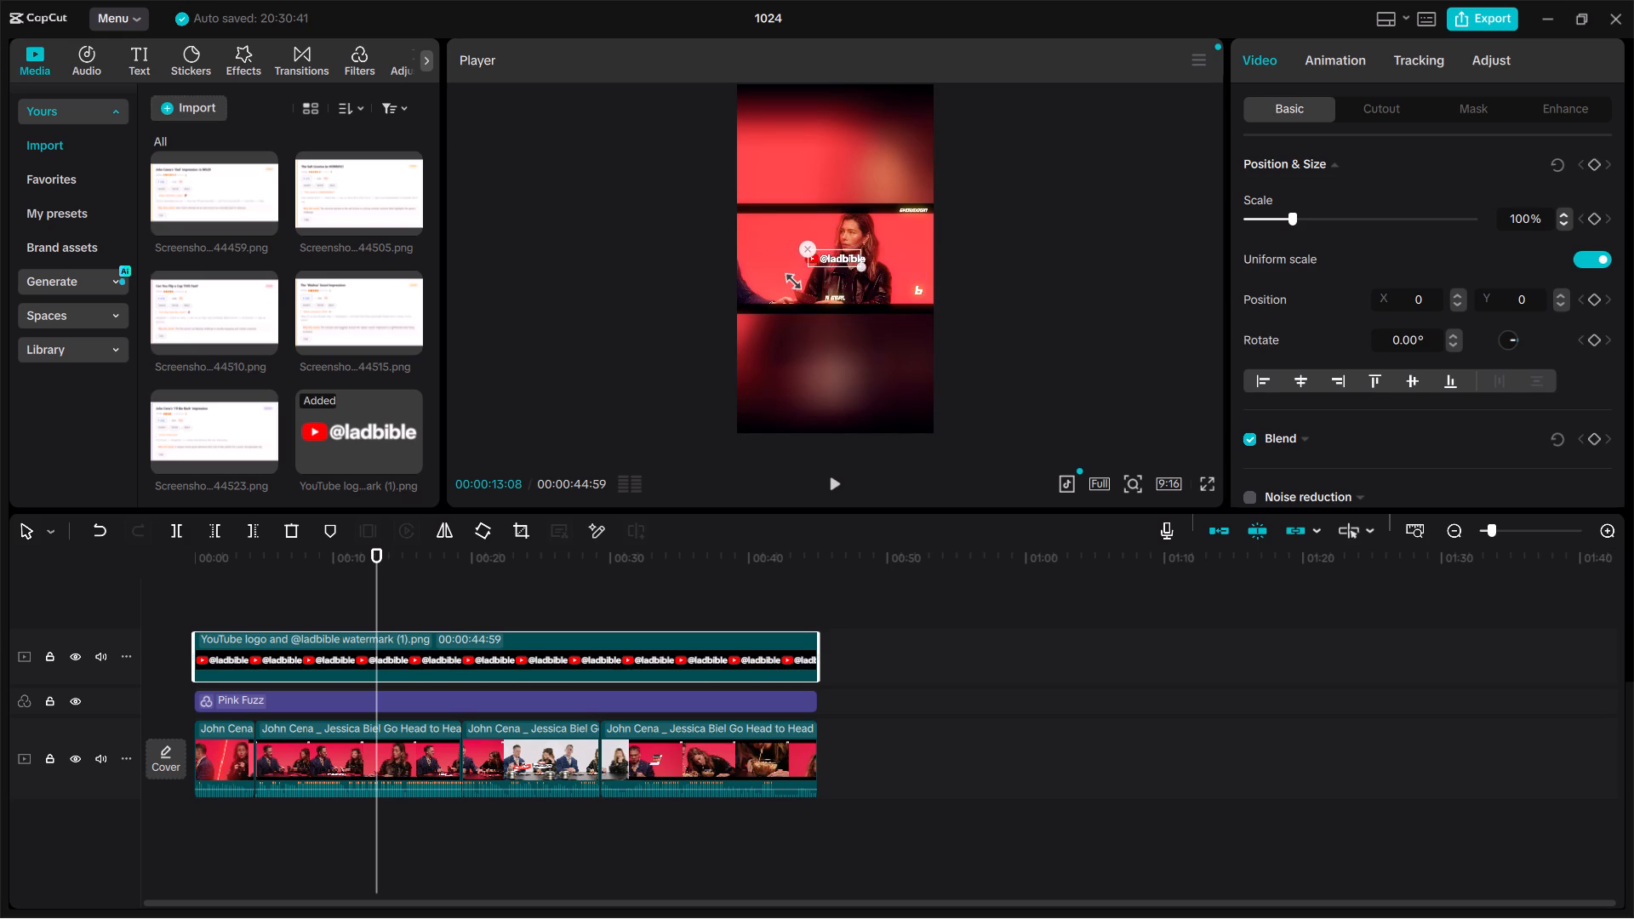
{"action": "left_click_drag", "start_coordinate": [790, 279], "coordinate": [785, 277]}
{"action": "left_click_drag", "start_coordinate": [838, 261], "coordinate": [876, 386]}
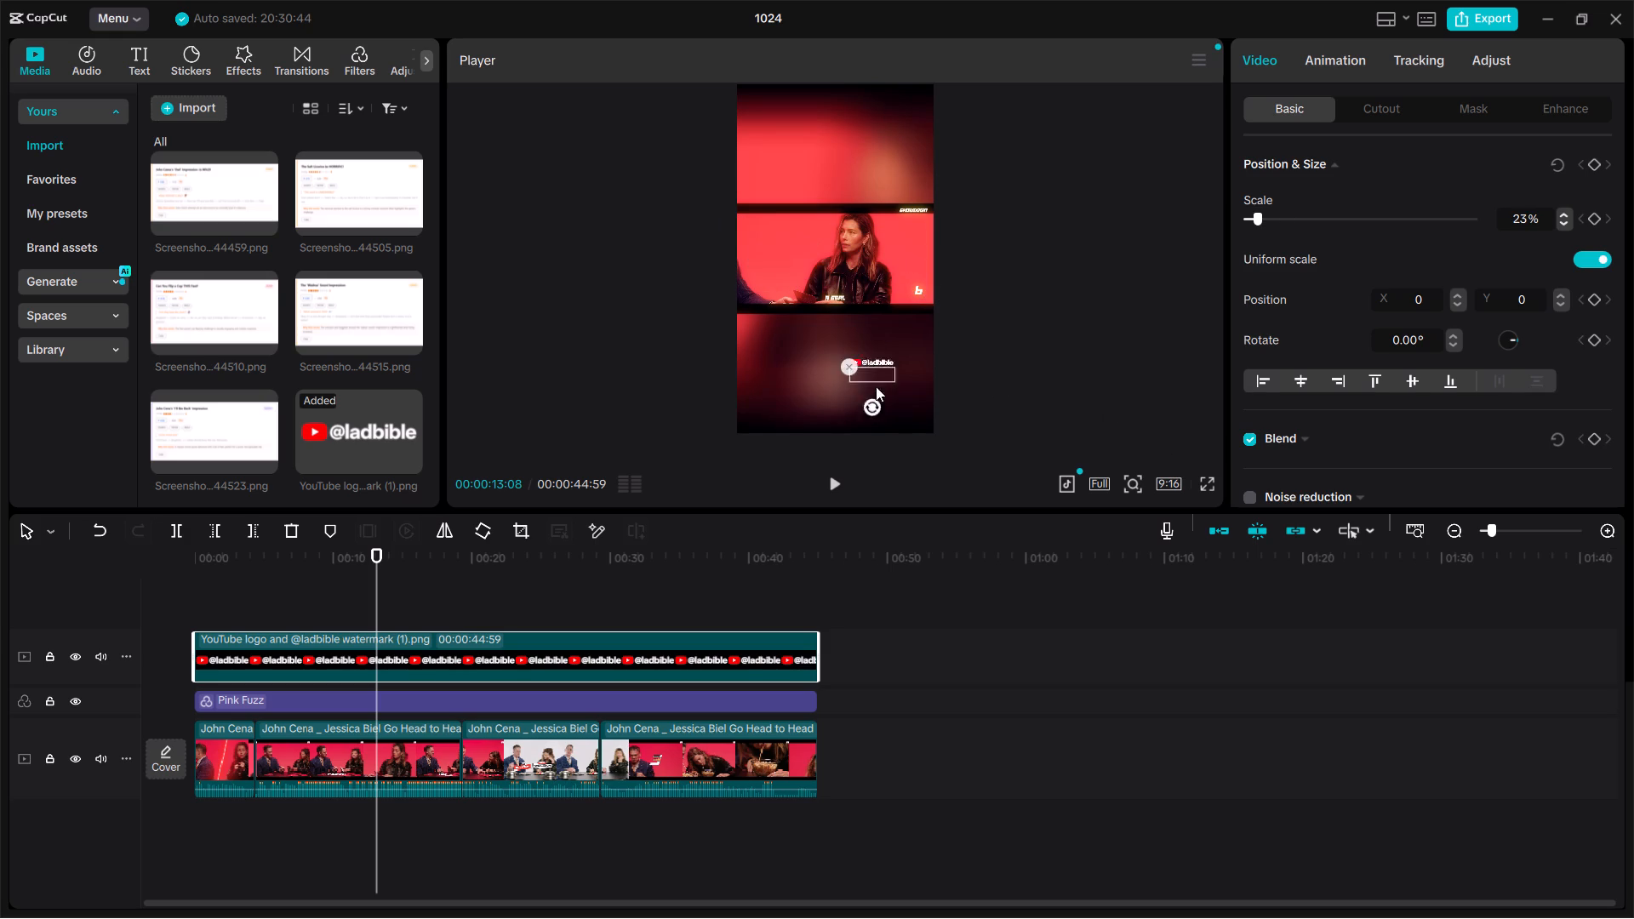
{"action": "left_click_drag", "start_coordinate": [876, 386], "coordinate": [913, 303]}
Preview the video full screen from the start and lower the watermark to Y -515.
{"action": "left_click", "coordinate": [325, 579]}
{"action": "left_click_drag", "start_coordinate": [325, 579], "coordinate": [115, 588]}
{"action": "left_click", "coordinate": [1203, 483]}
{"action": "key", "text": "space"}
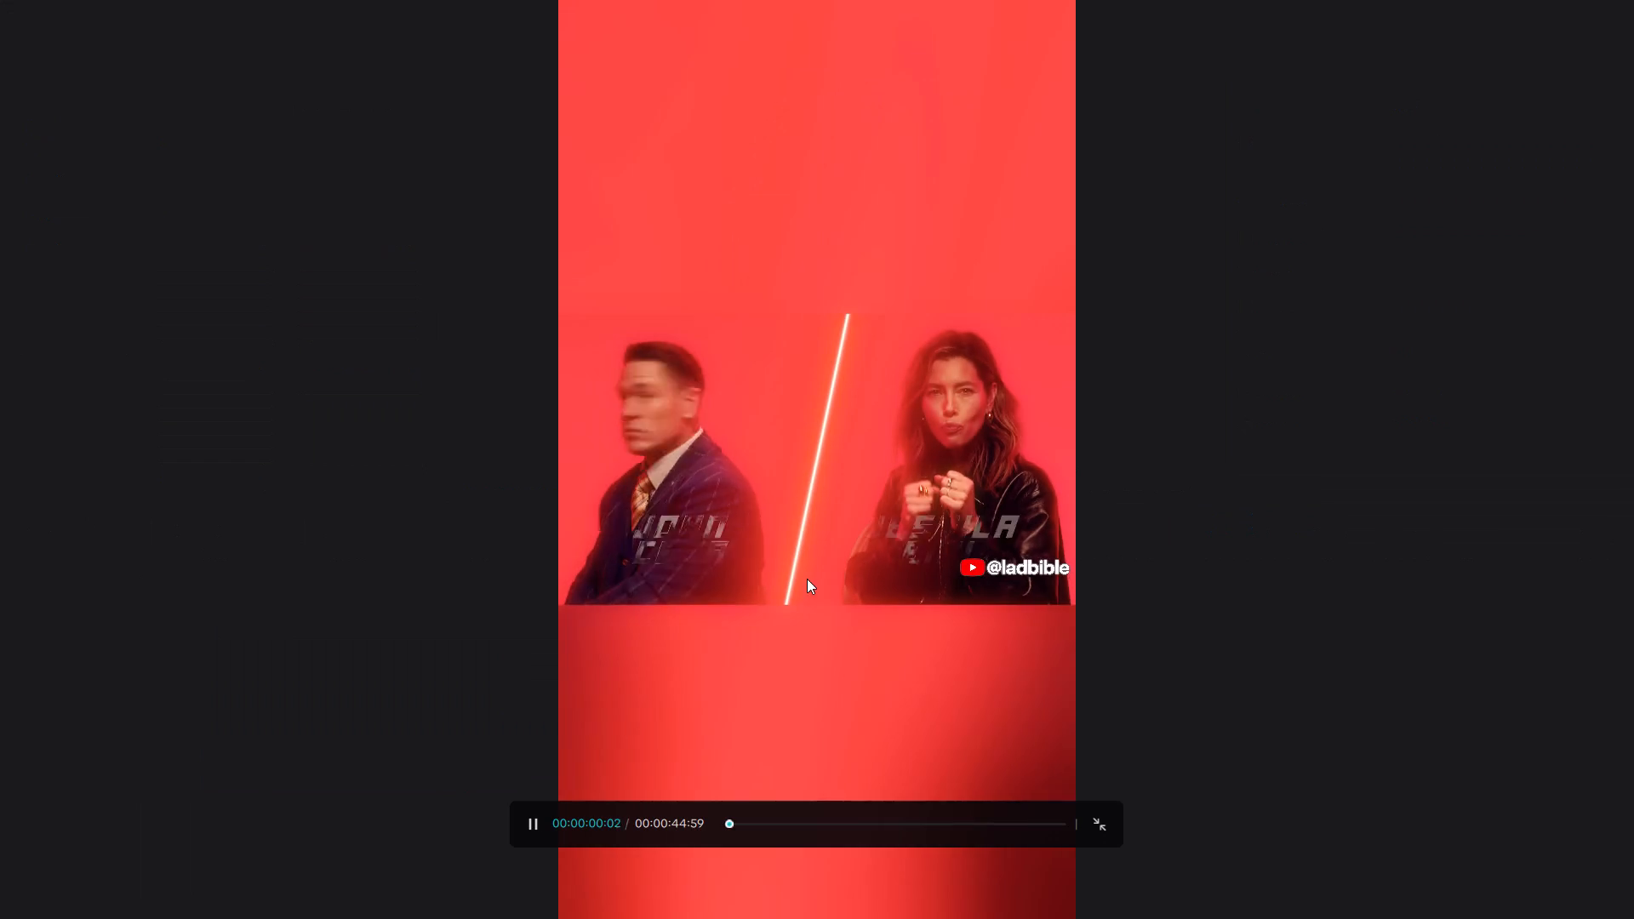
{"action": "left_click", "coordinate": [1097, 818]}
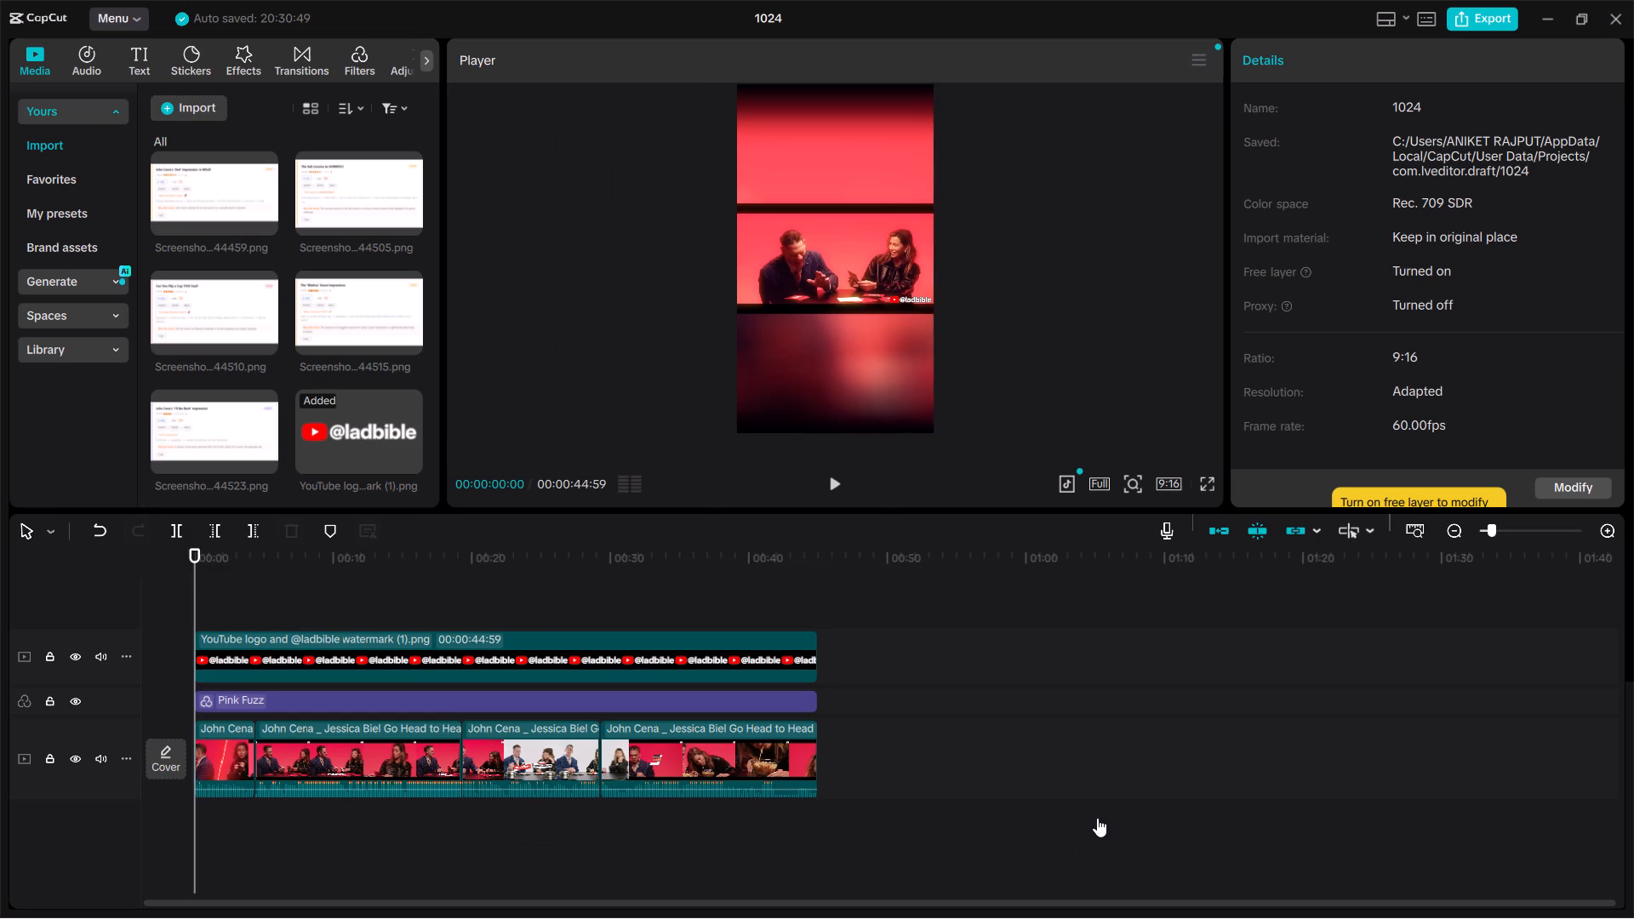
{"action": "double_click", "coordinate": [912, 300]}
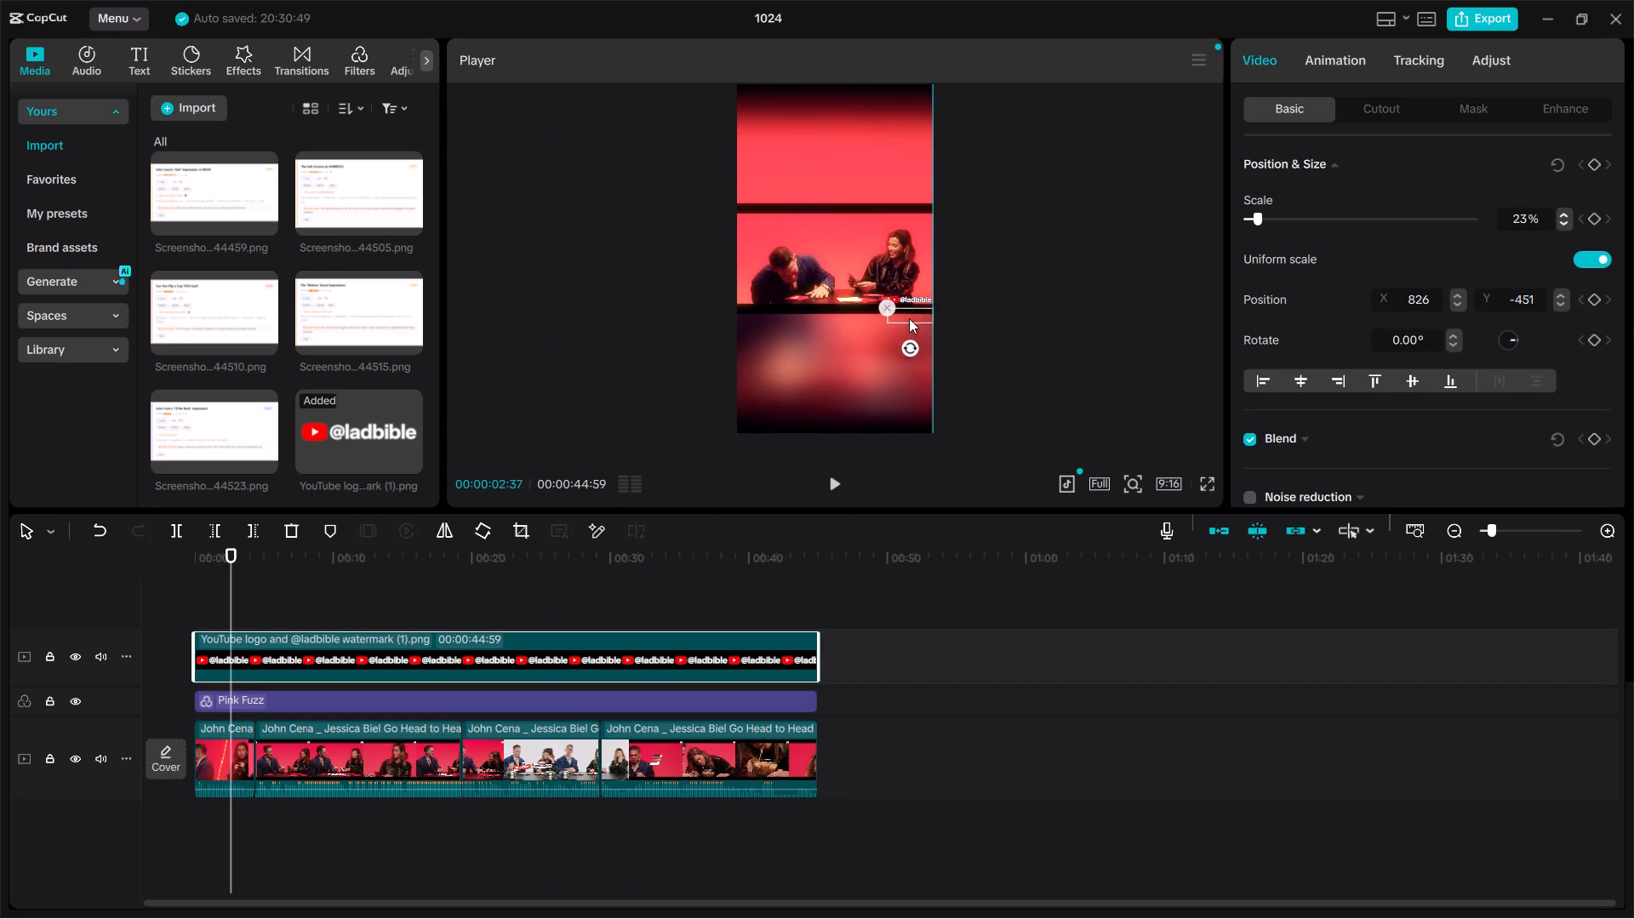
Check the watermark in another full-screen playback from the start and lower it further to Y -544.
{"action": "left_click", "coordinate": [325, 602]}
{"action": "left_click_drag", "start_coordinate": [325, 602], "coordinate": [0, 653]}
{"action": "key", "text": "space"}
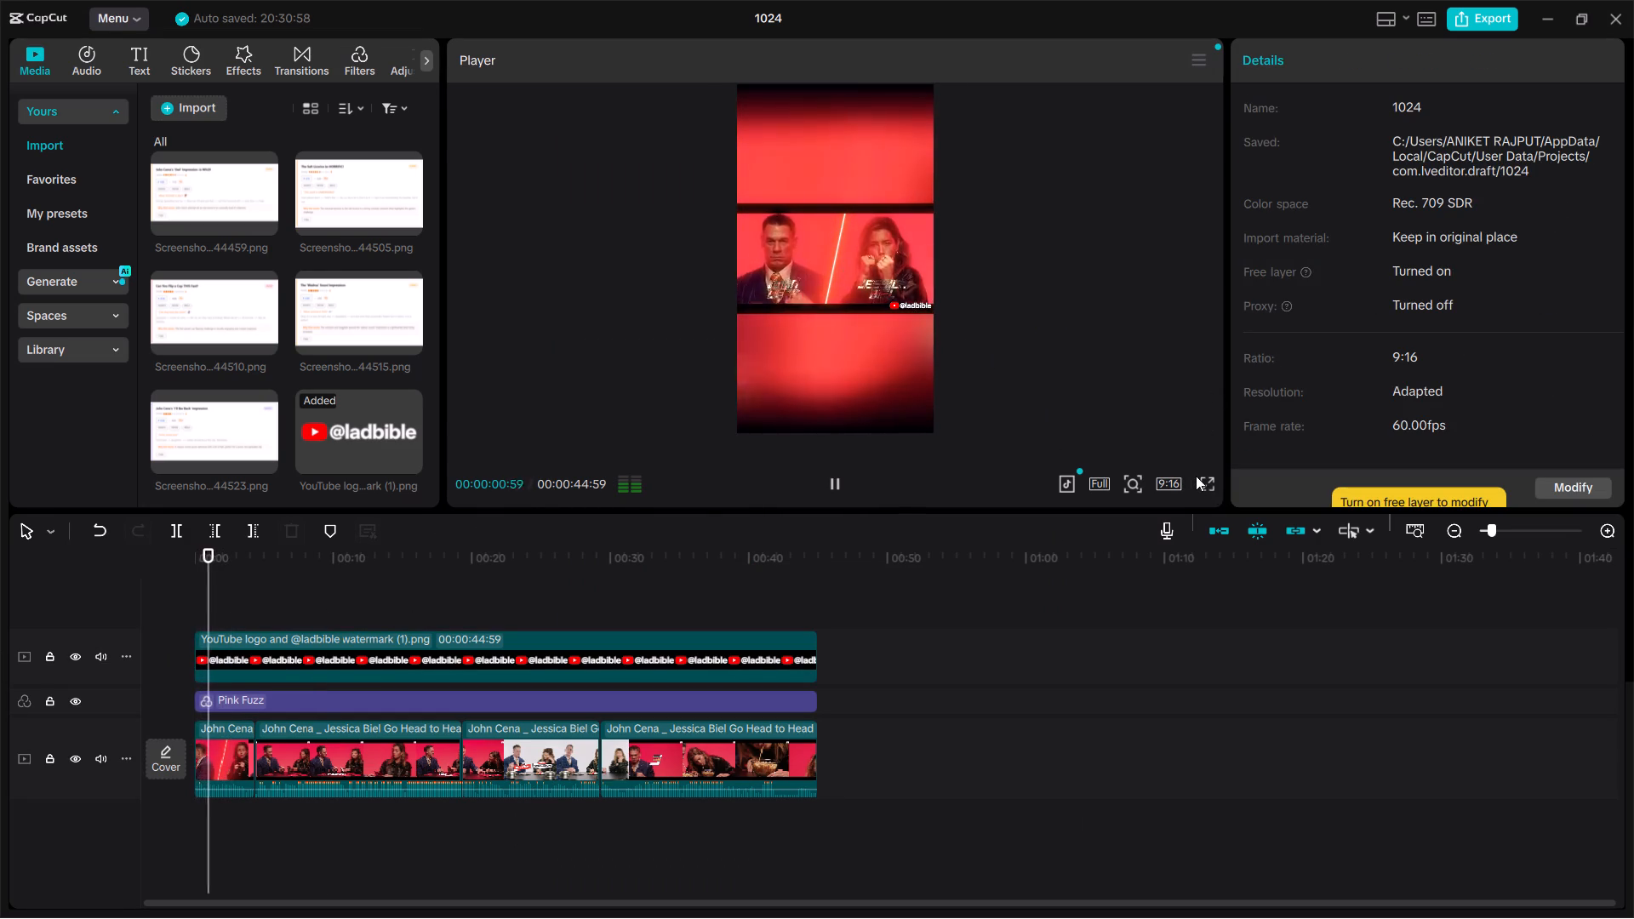
{"action": "left_click", "coordinate": [1196, 476]}
{"action": "left_click", "coordinate": [1204, 486]}
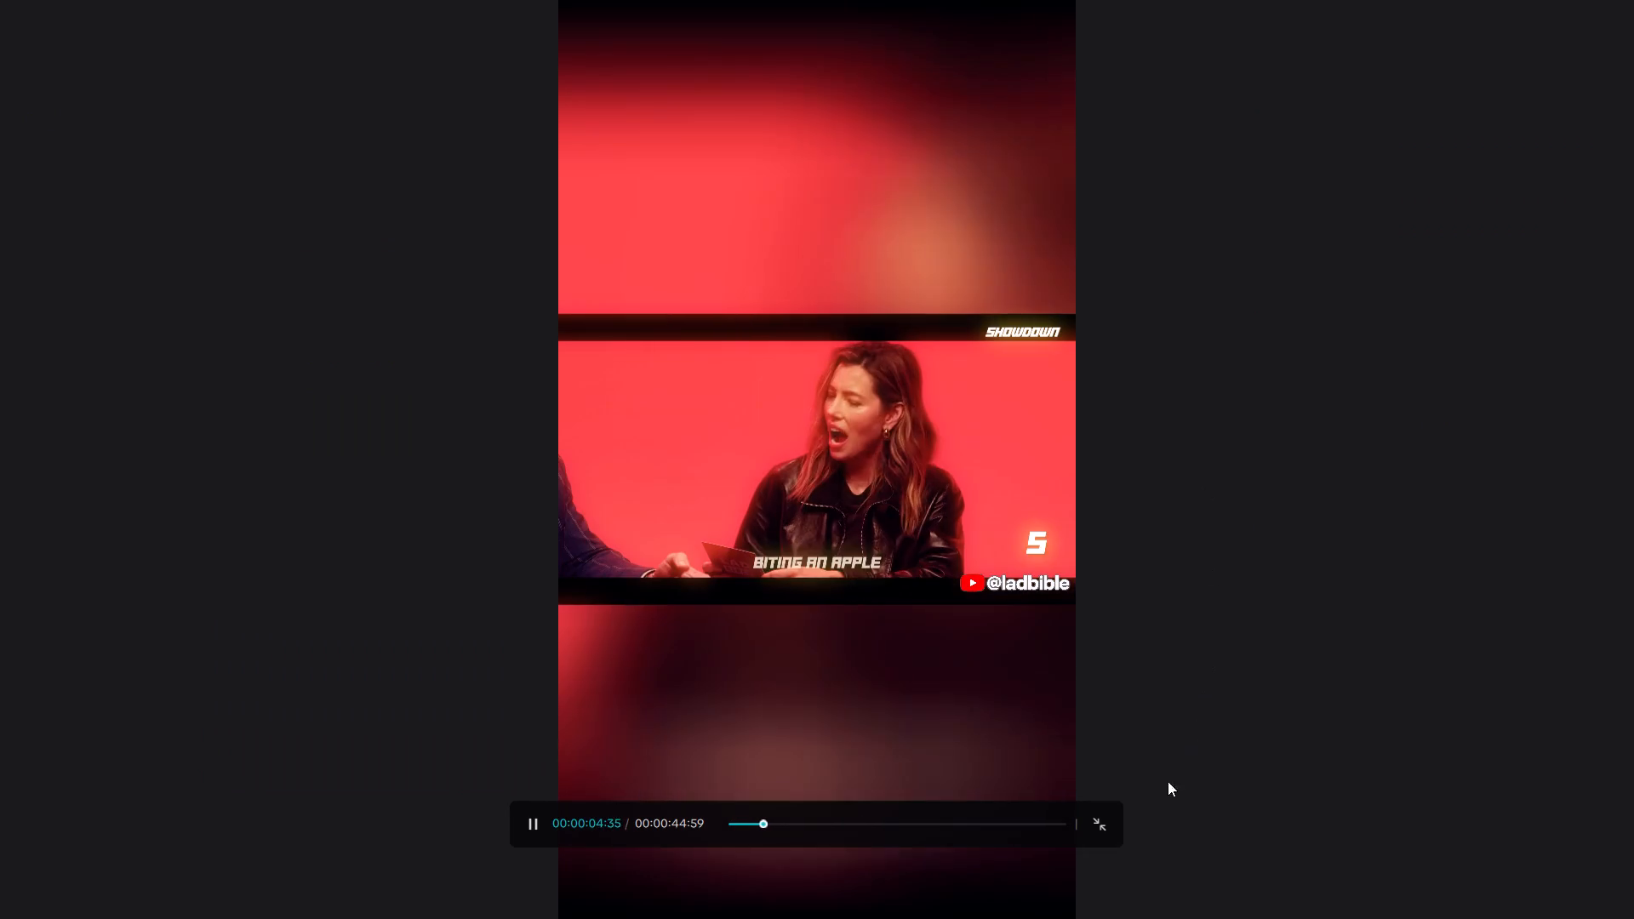
{"action": "left_click", "coordinate": [1117, 819]}
{"action": "left_click", "coordinate": [1109, 822]}
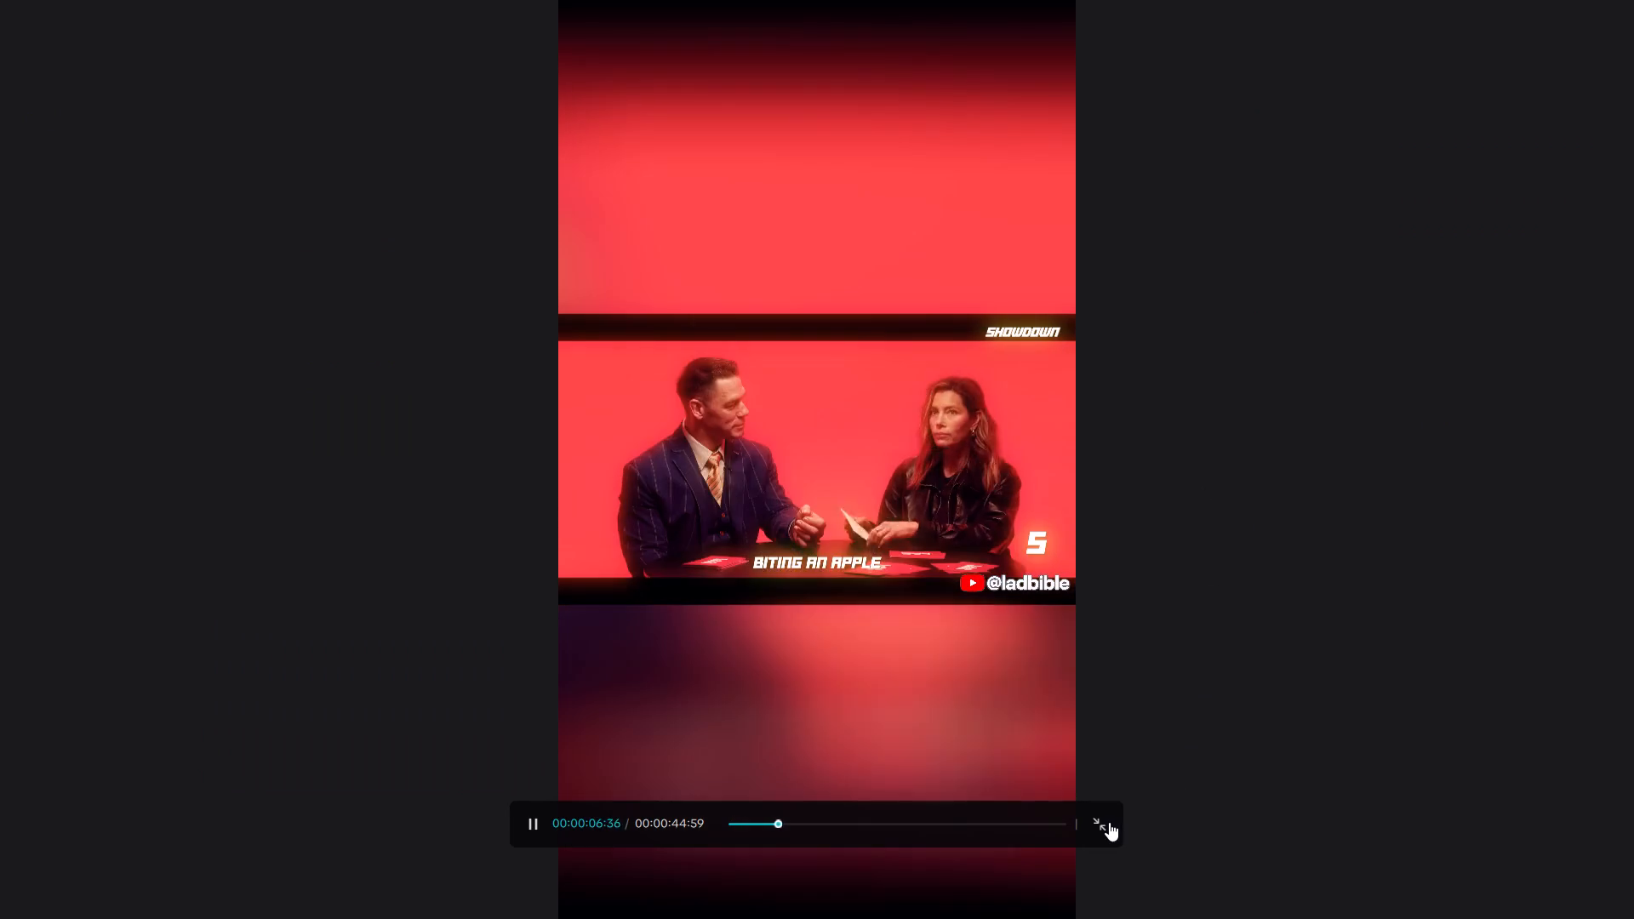
{"action": "double_click", "coordinate": [914, 304]}
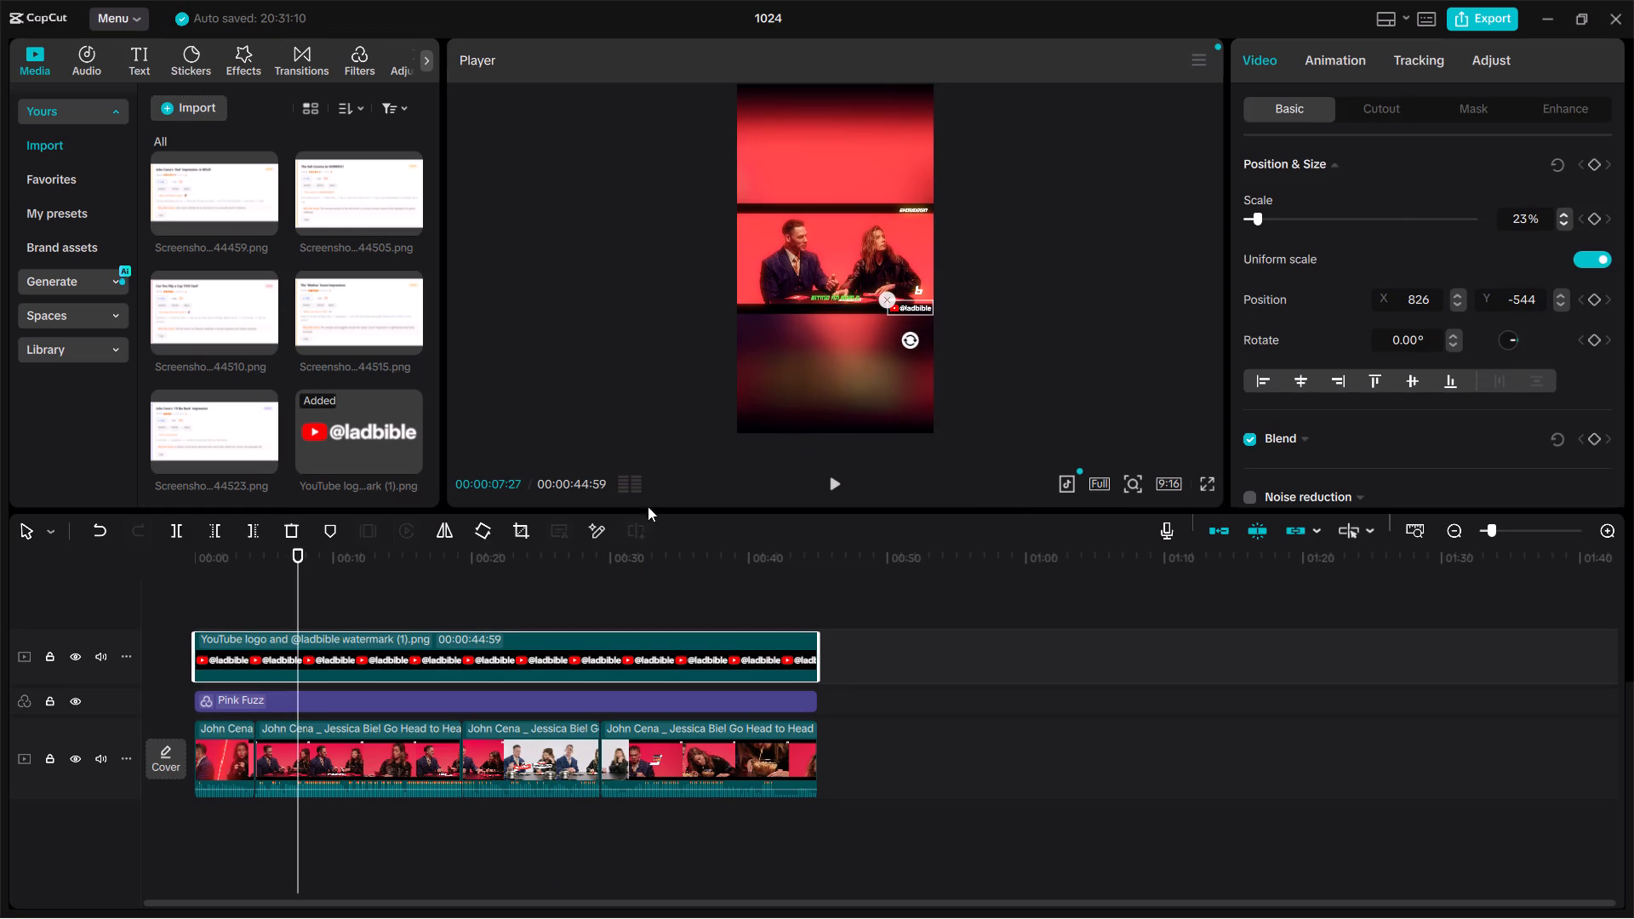
Play and scrub through the whole video to examine the watermark's placement over every clip.
{"action": "left_click", "coordinate": [330, 592]}
{"action": "left_click_drag", "start_coordinate": [330, 592], "coordinate": [21, 635]}
{"action": "key", "text": "space"}
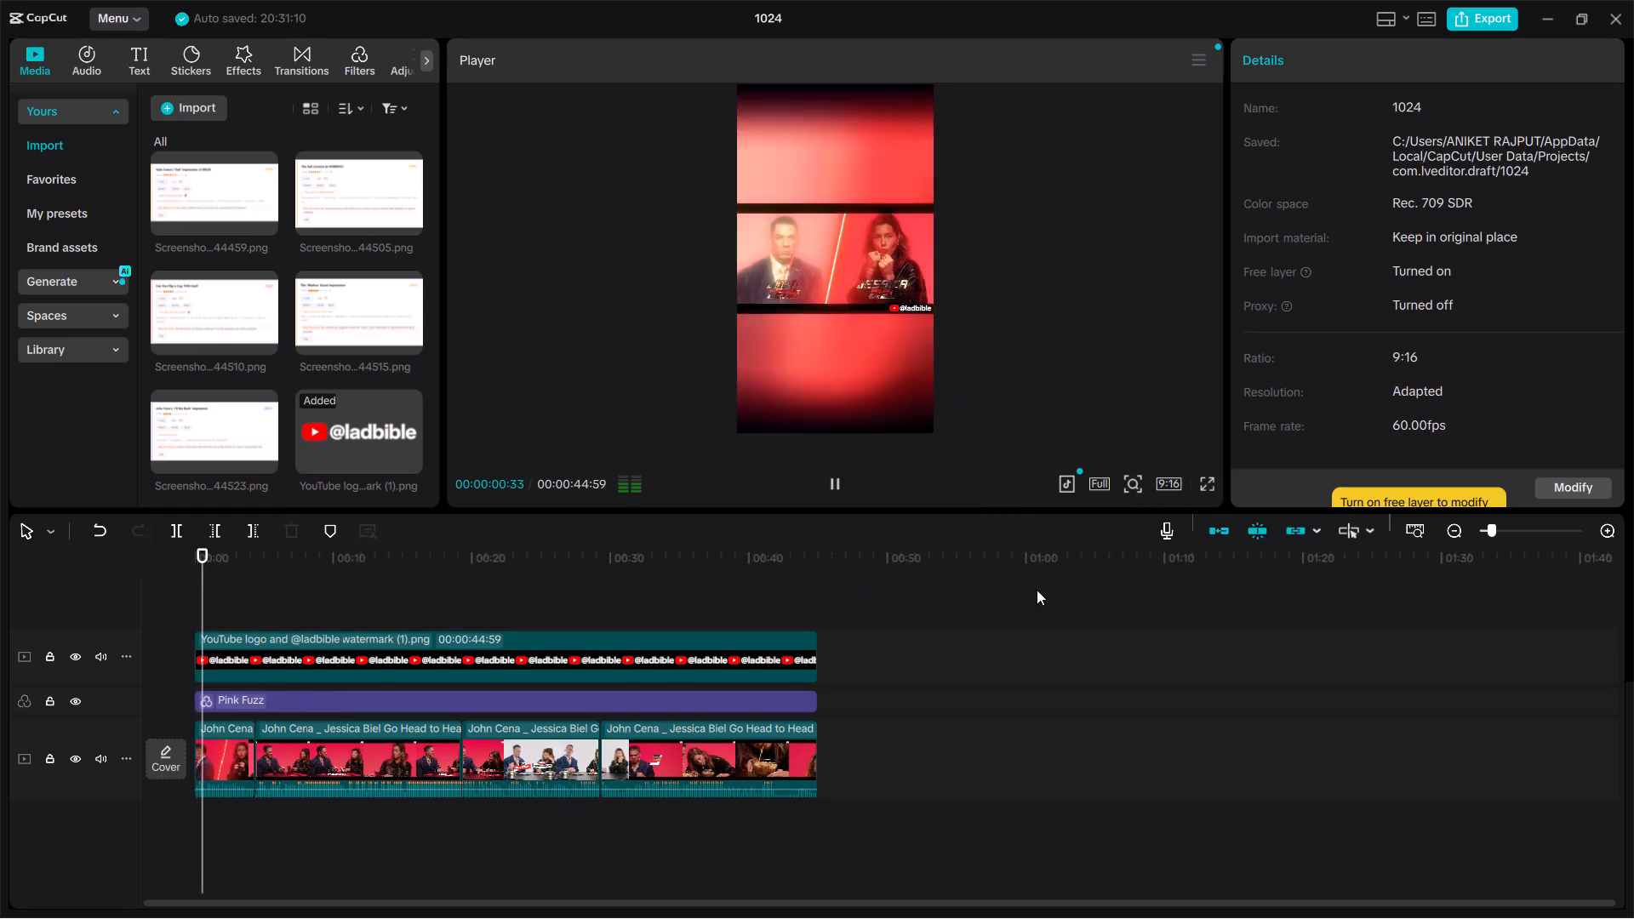
{"action": "left_click", "coordinate": [1204, 482]}
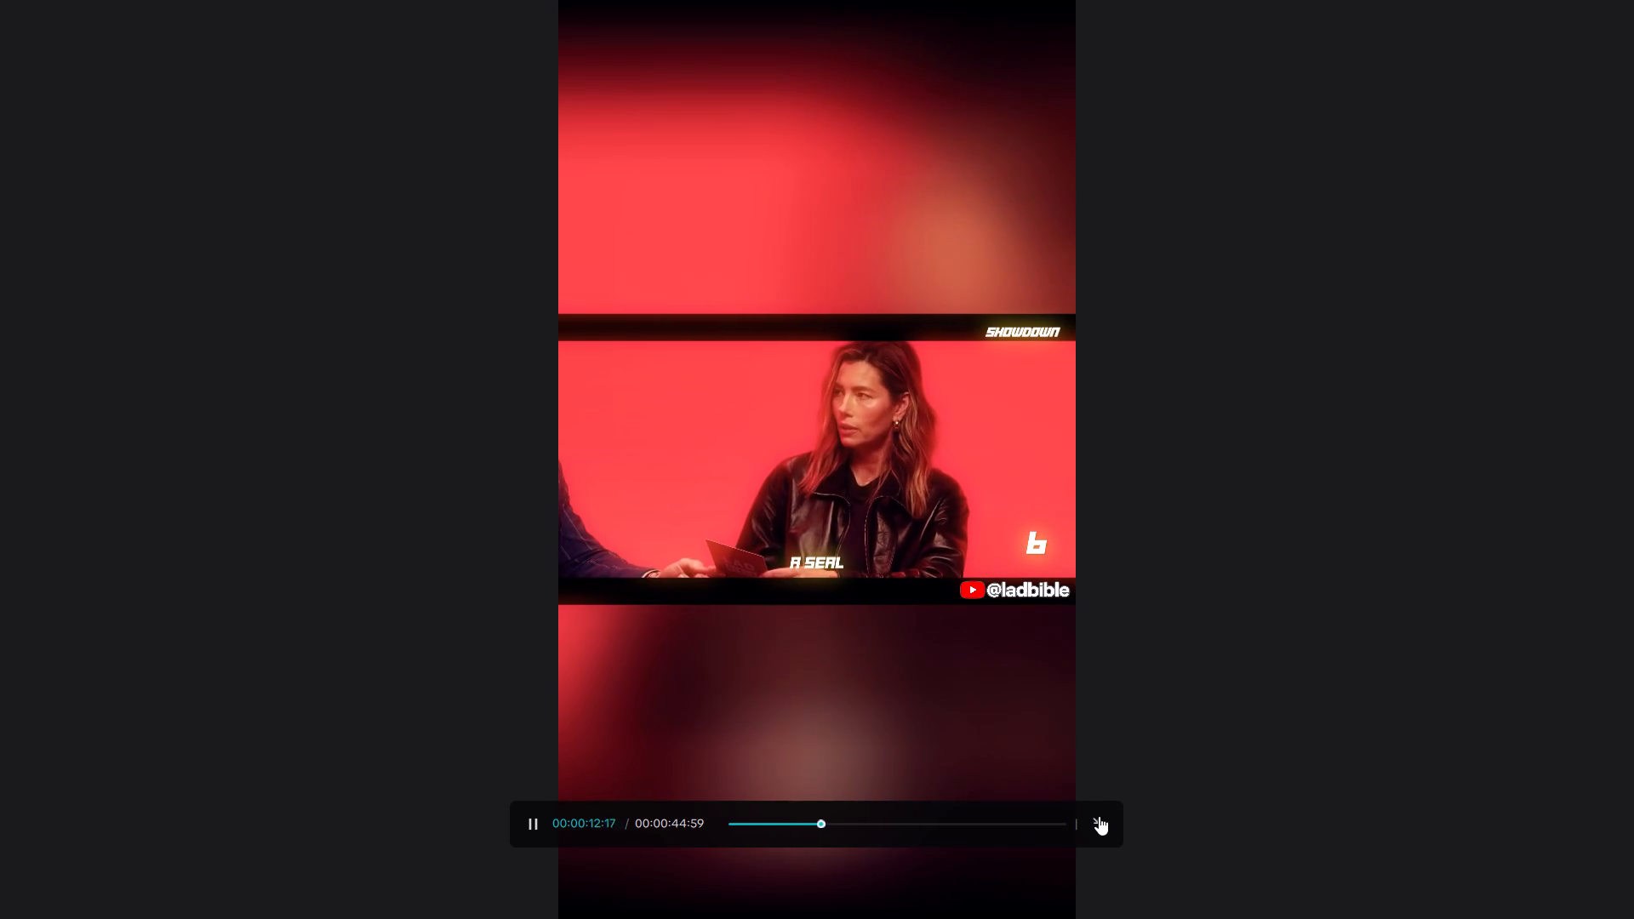
{"action": "left_click", "coordinate": [1099, 816]}
{"action": "left_click", "coordinate": [312, 594]}
{"action": "left_click_drag", "start_coordinate": [312, 594], "coordinate": [283, 594]}
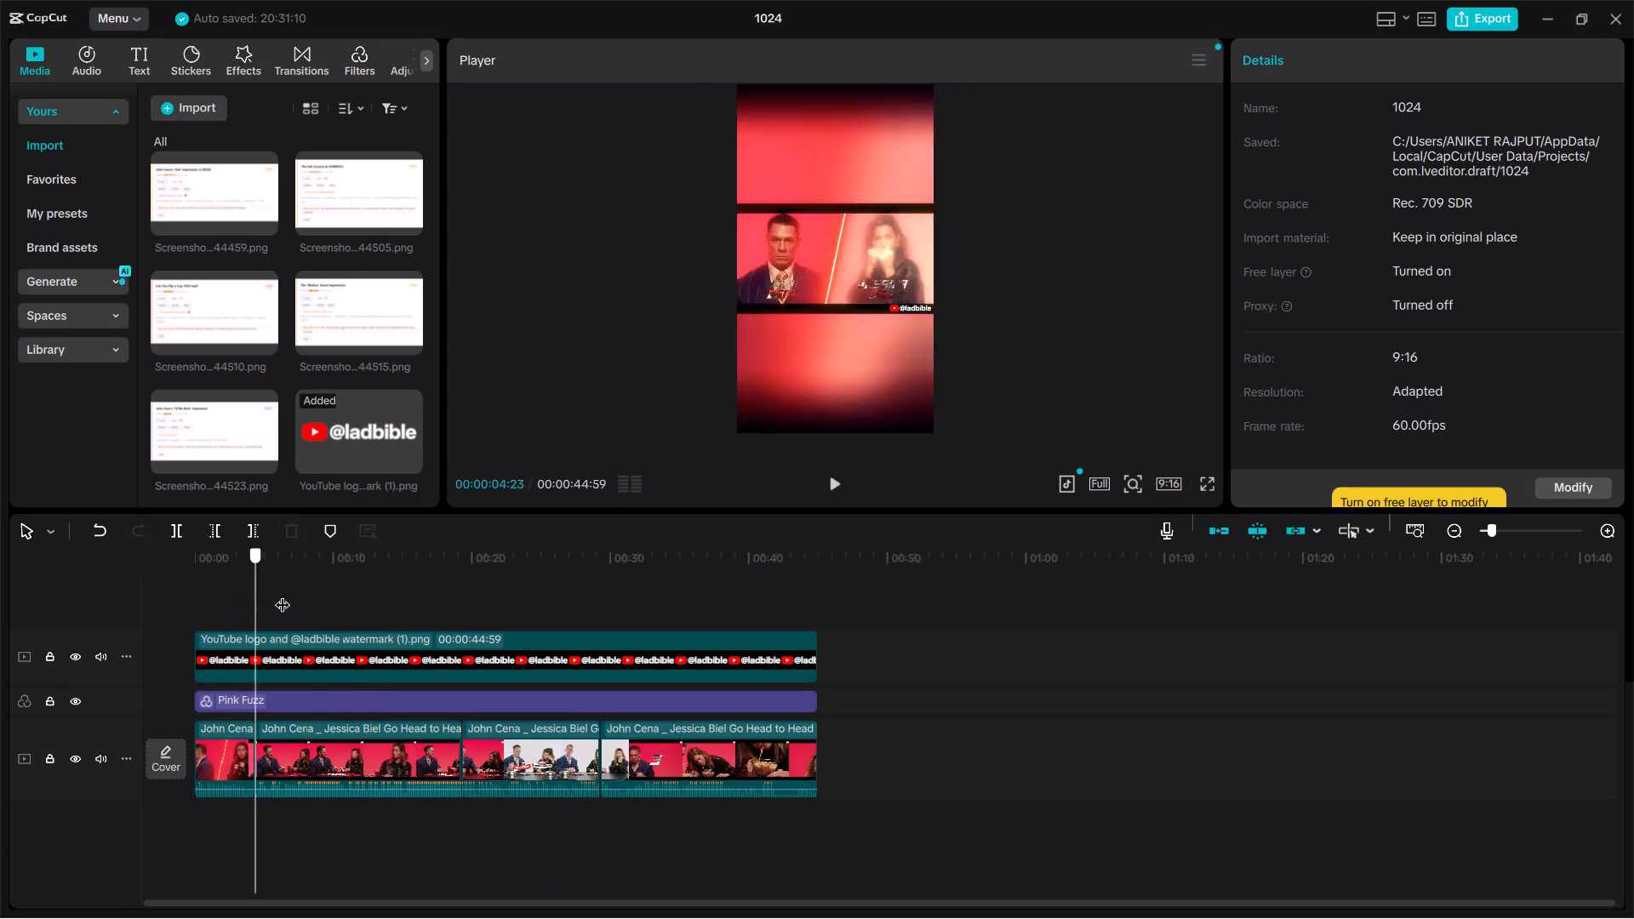
{"action": "left_click_drag", "start_coordinate": [283, 594], "coordinate": [568, 613]}
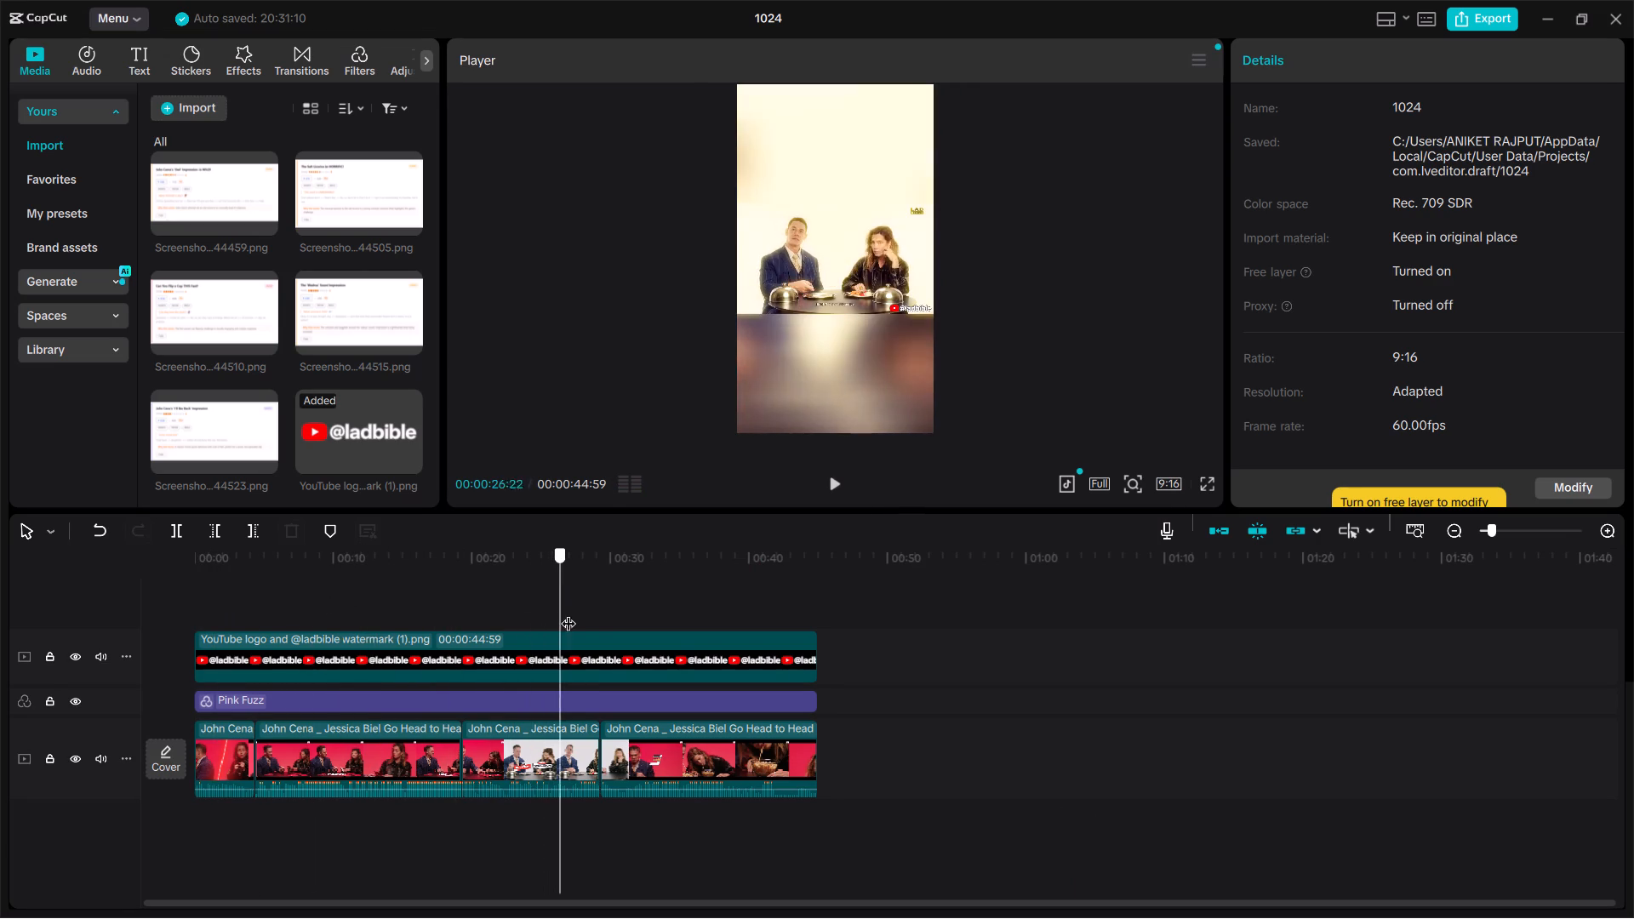
{"action": "left_click_drag", "start_coordinate": [568, 613], "coordinate": [744, 640]}
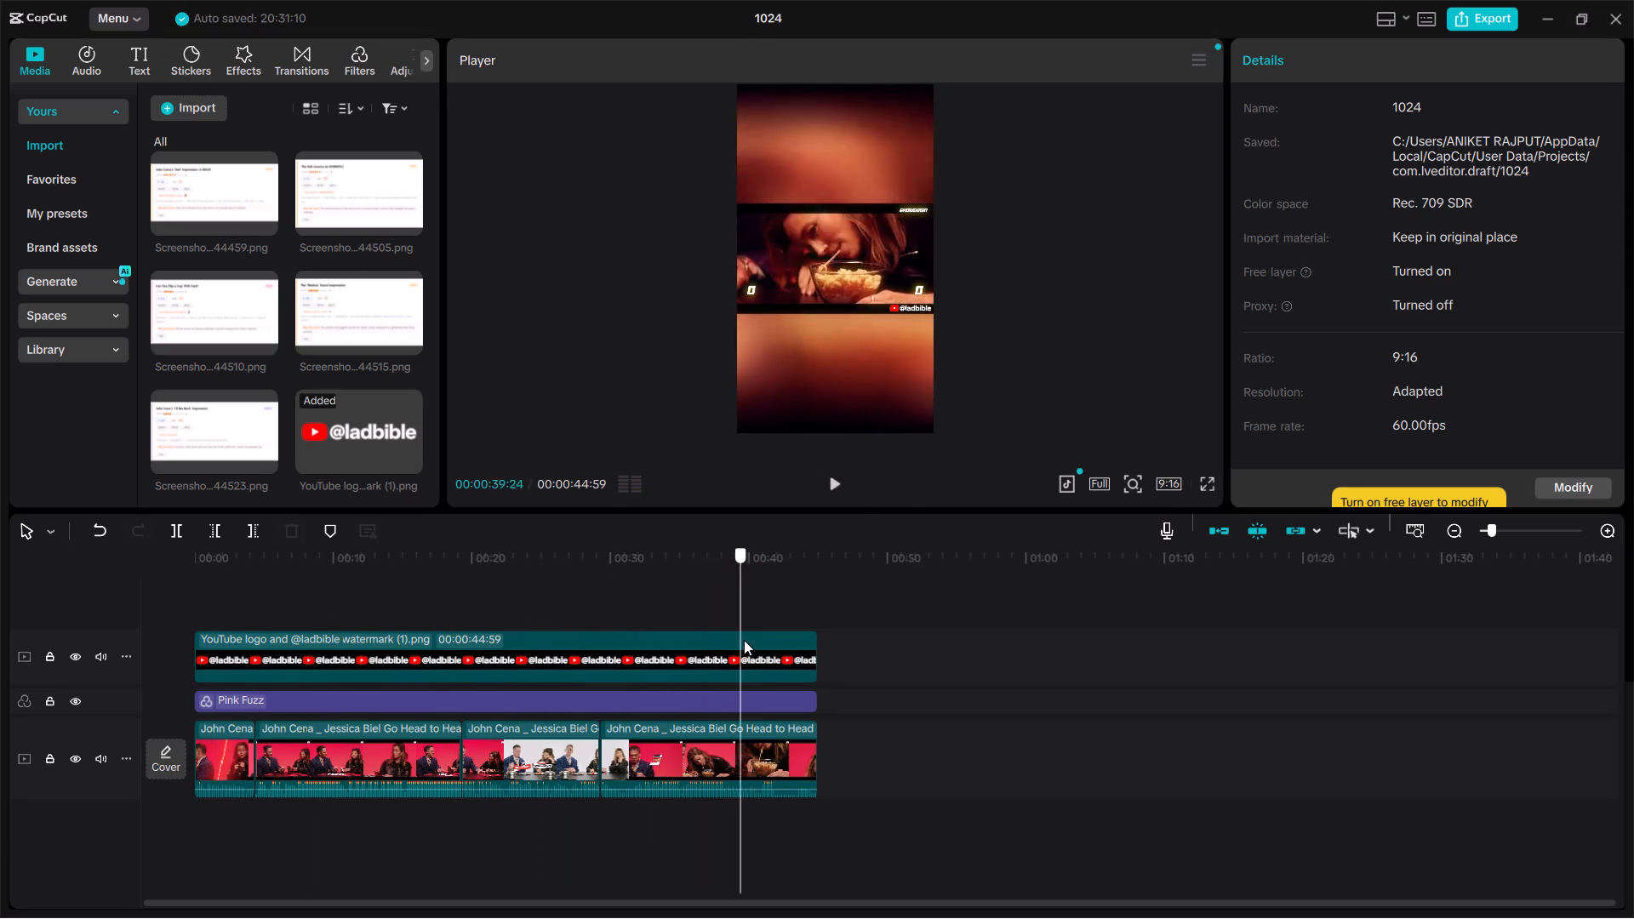
{"action": "left_click_drag", "start_coordinate": [744, 640], "coordinate": [814, 653]}
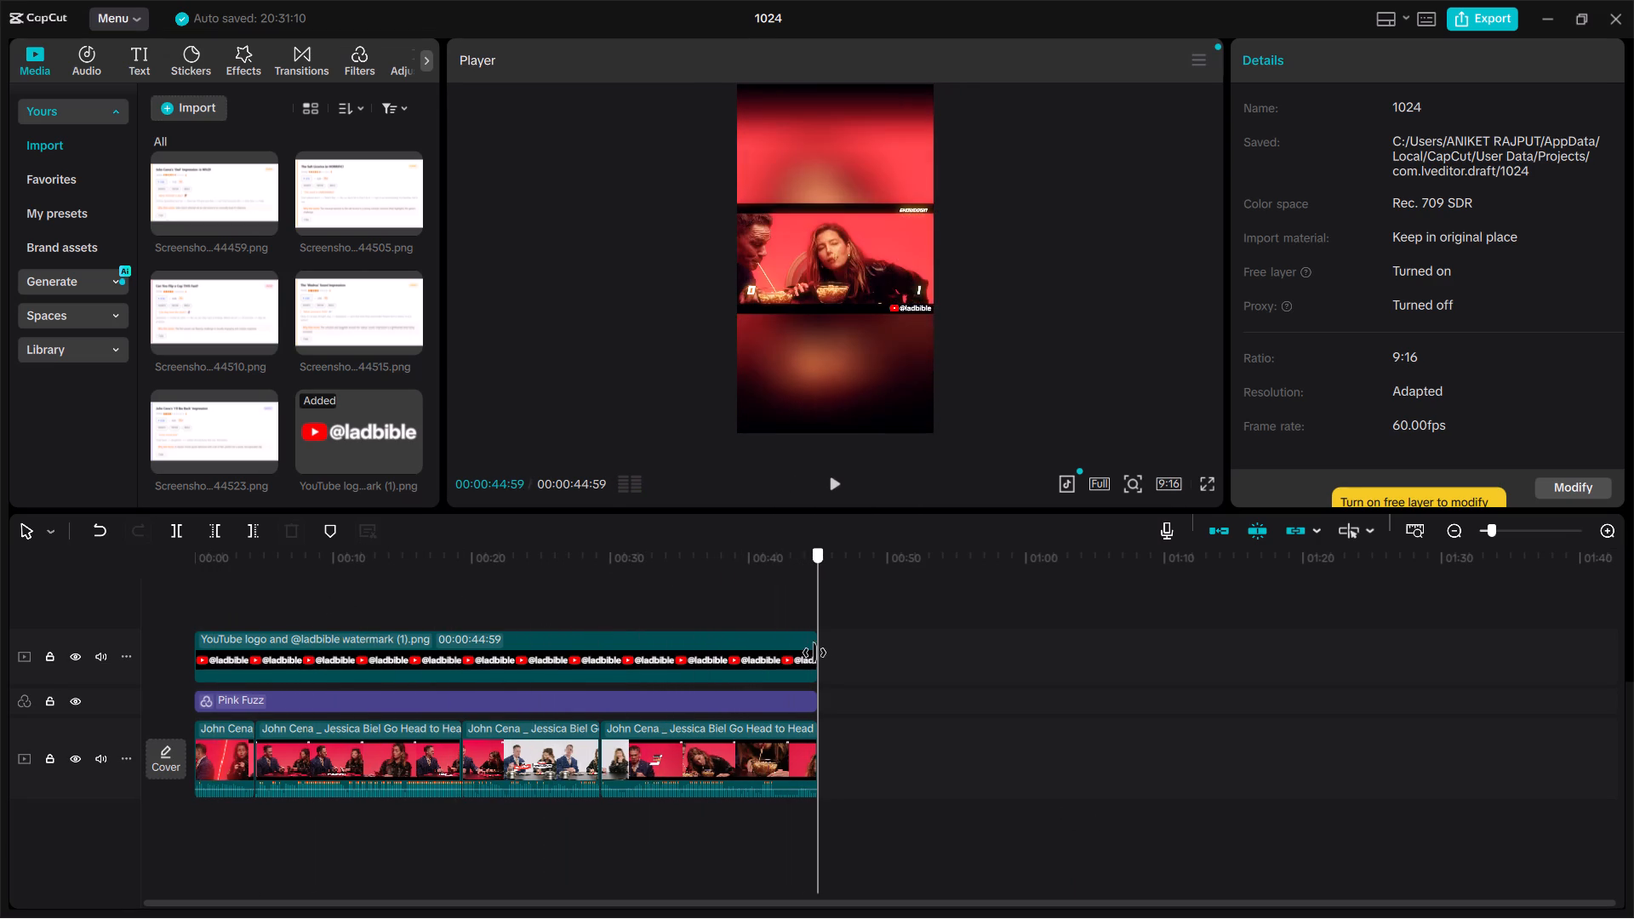
{"action": "left_click_drag", "start_coordinate": [814, 653], "coordinate": [121, 628]}
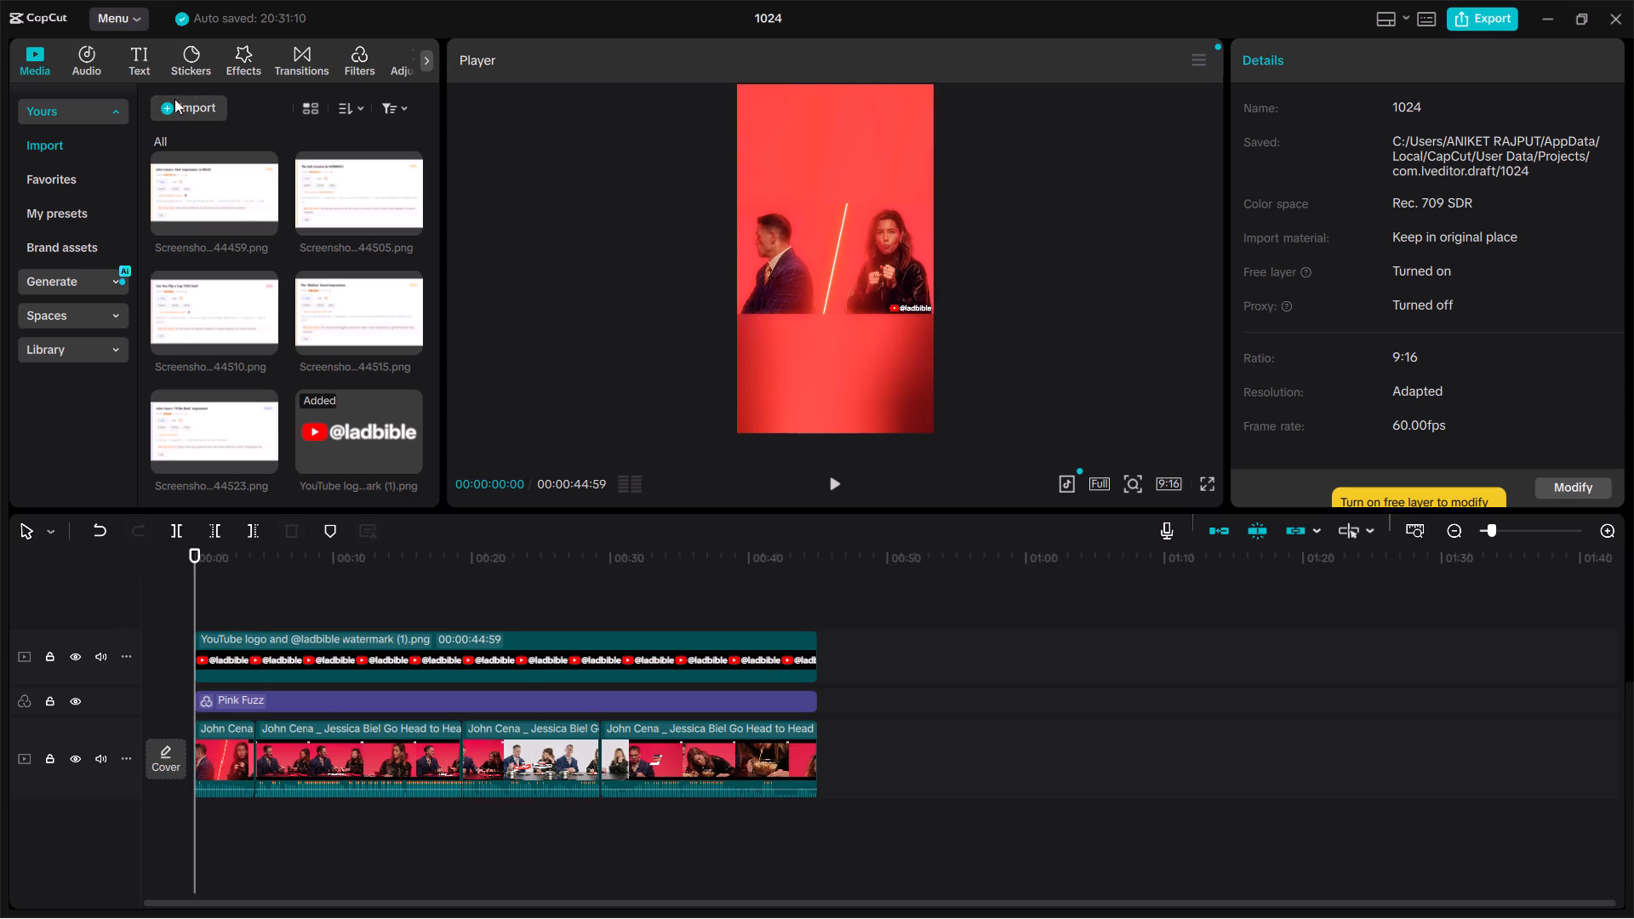
Browse the Halloween, Hits, Free Fire and Title text templates for a suitable title style.
{"action": "left_click", "coordinate": [76, 49]}
{"action": "left_click", "coordinate": [140, 60]}
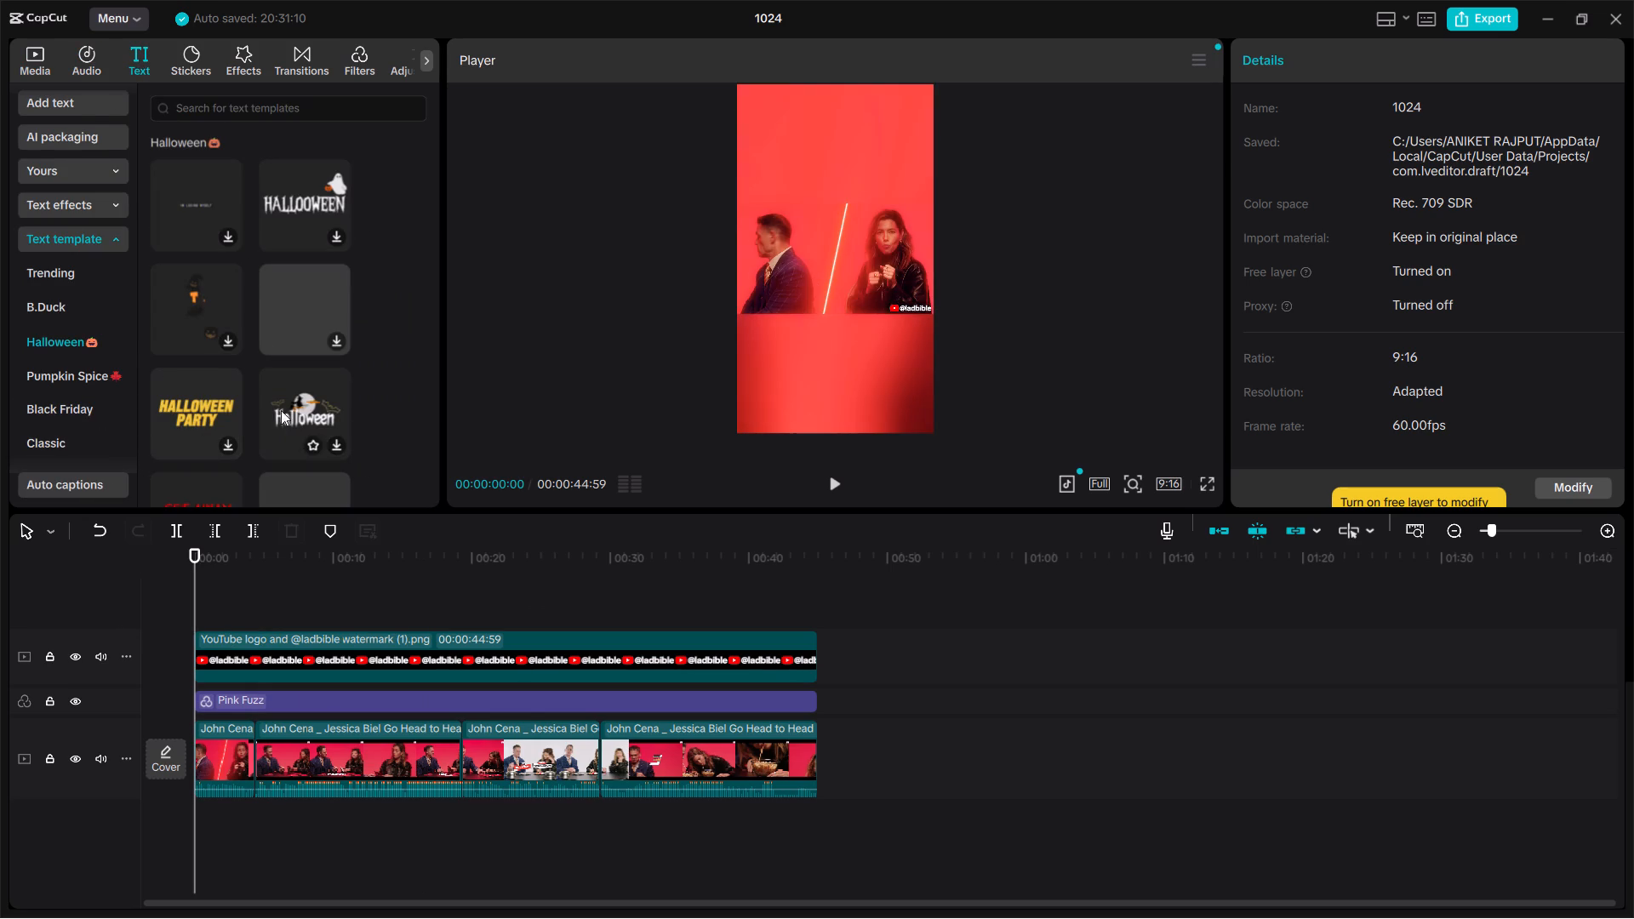
{"action": "scroll", "coordinate": [211, 215], "scroll_direction": "down", "scroll_amount": 1}
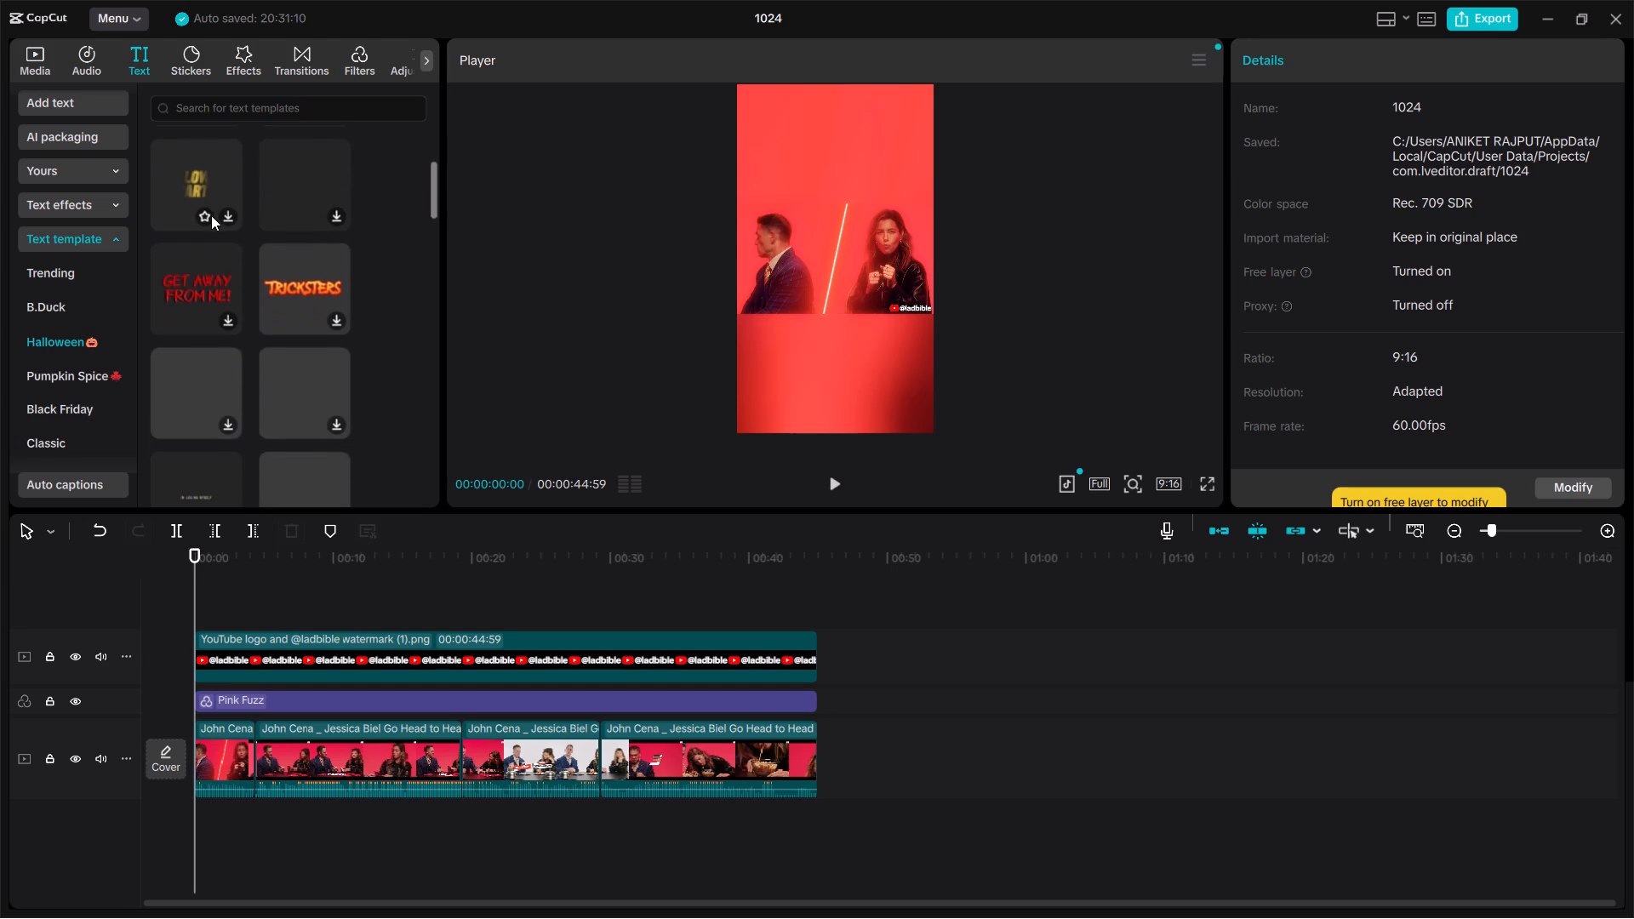
{"action": "scroll", "coordinate": [211, 215], "scroll_direction": "down", "scroll_amount": 2}
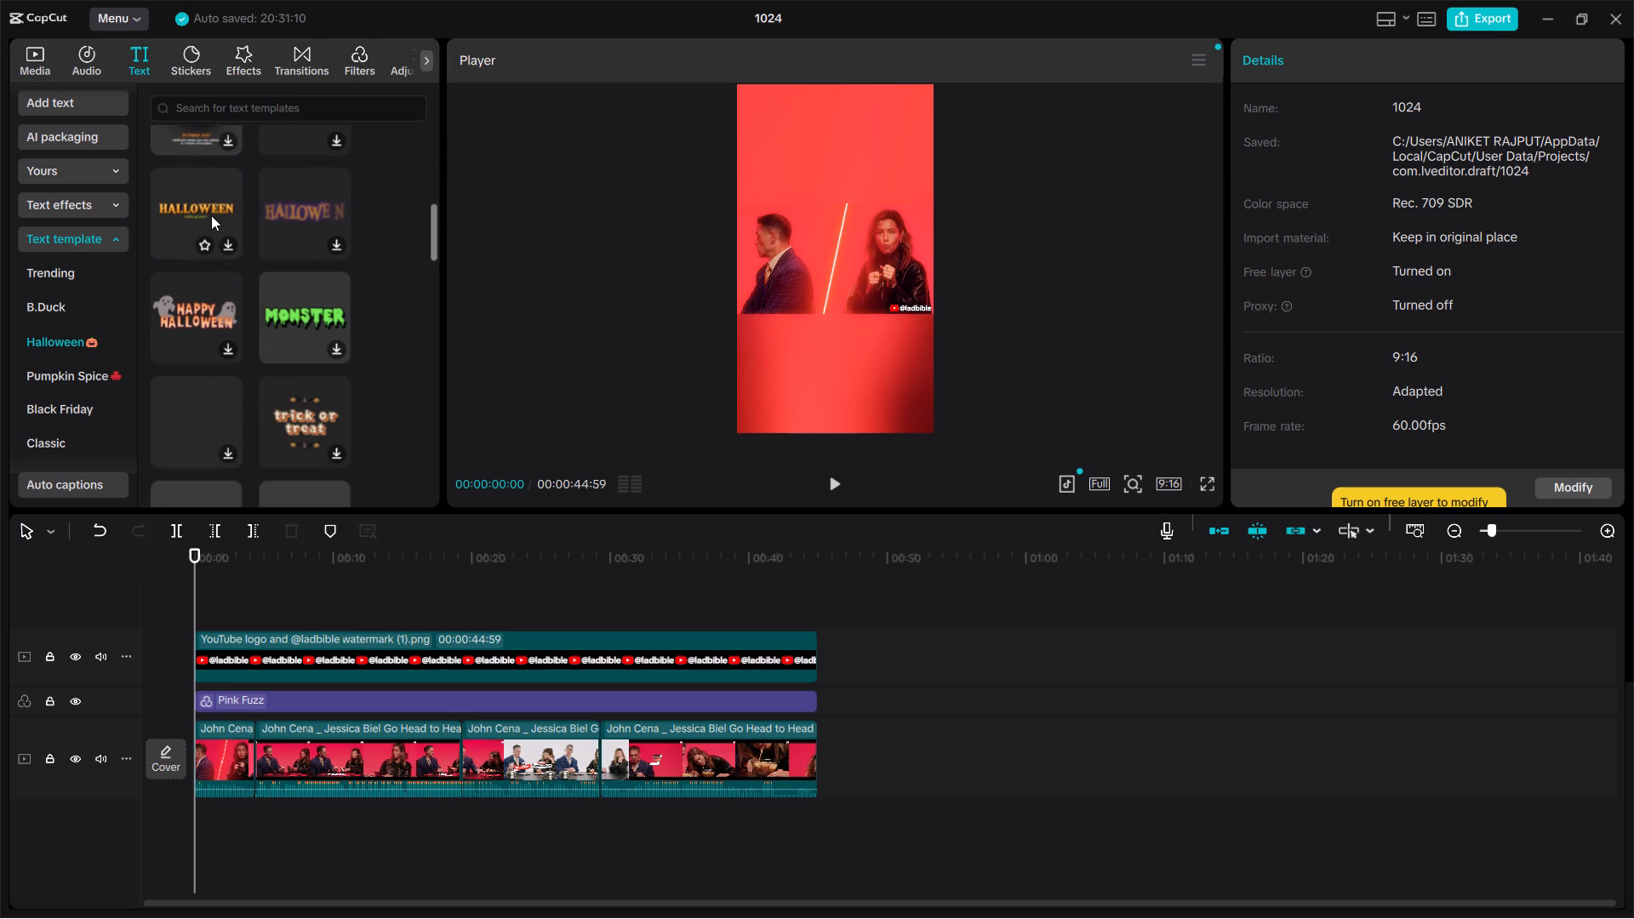
{"action": "scroll", "coordinate": [66, 376], "scroll_direction": "down", "scroll_amount": 1}
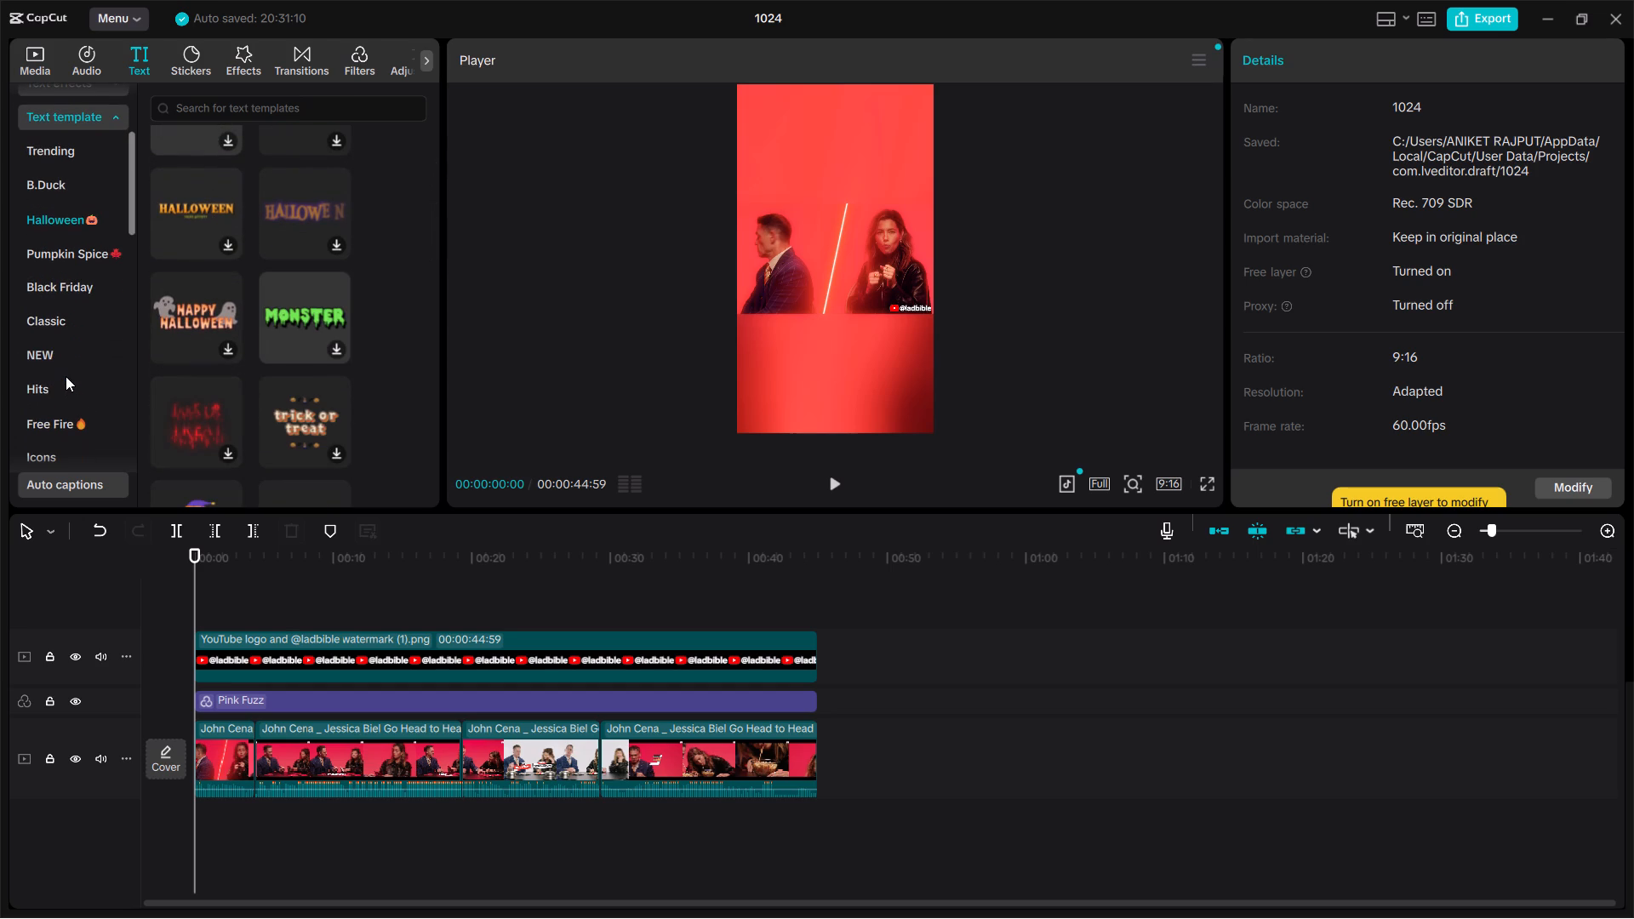
{"action": "left_click", "coordinate": [37, 389]}
{"action": "scroll", "coordinate": [59, 380], "scroll_direction": "down", "scroll_amount": 1}
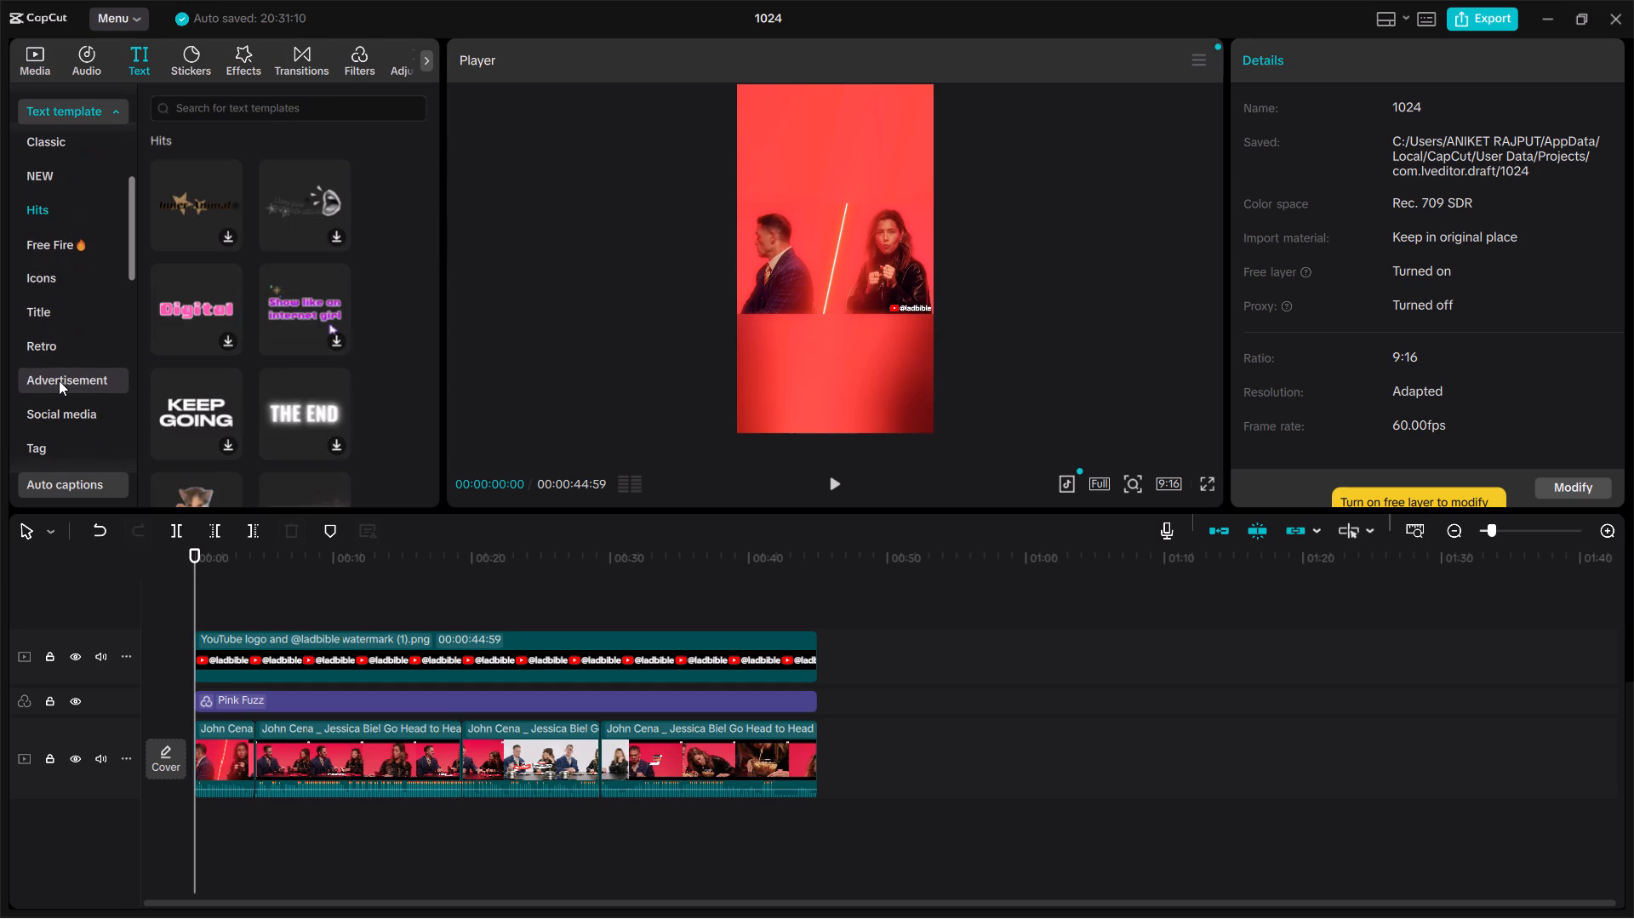
{"action": "left_click", "coordinate": [65, 243]}
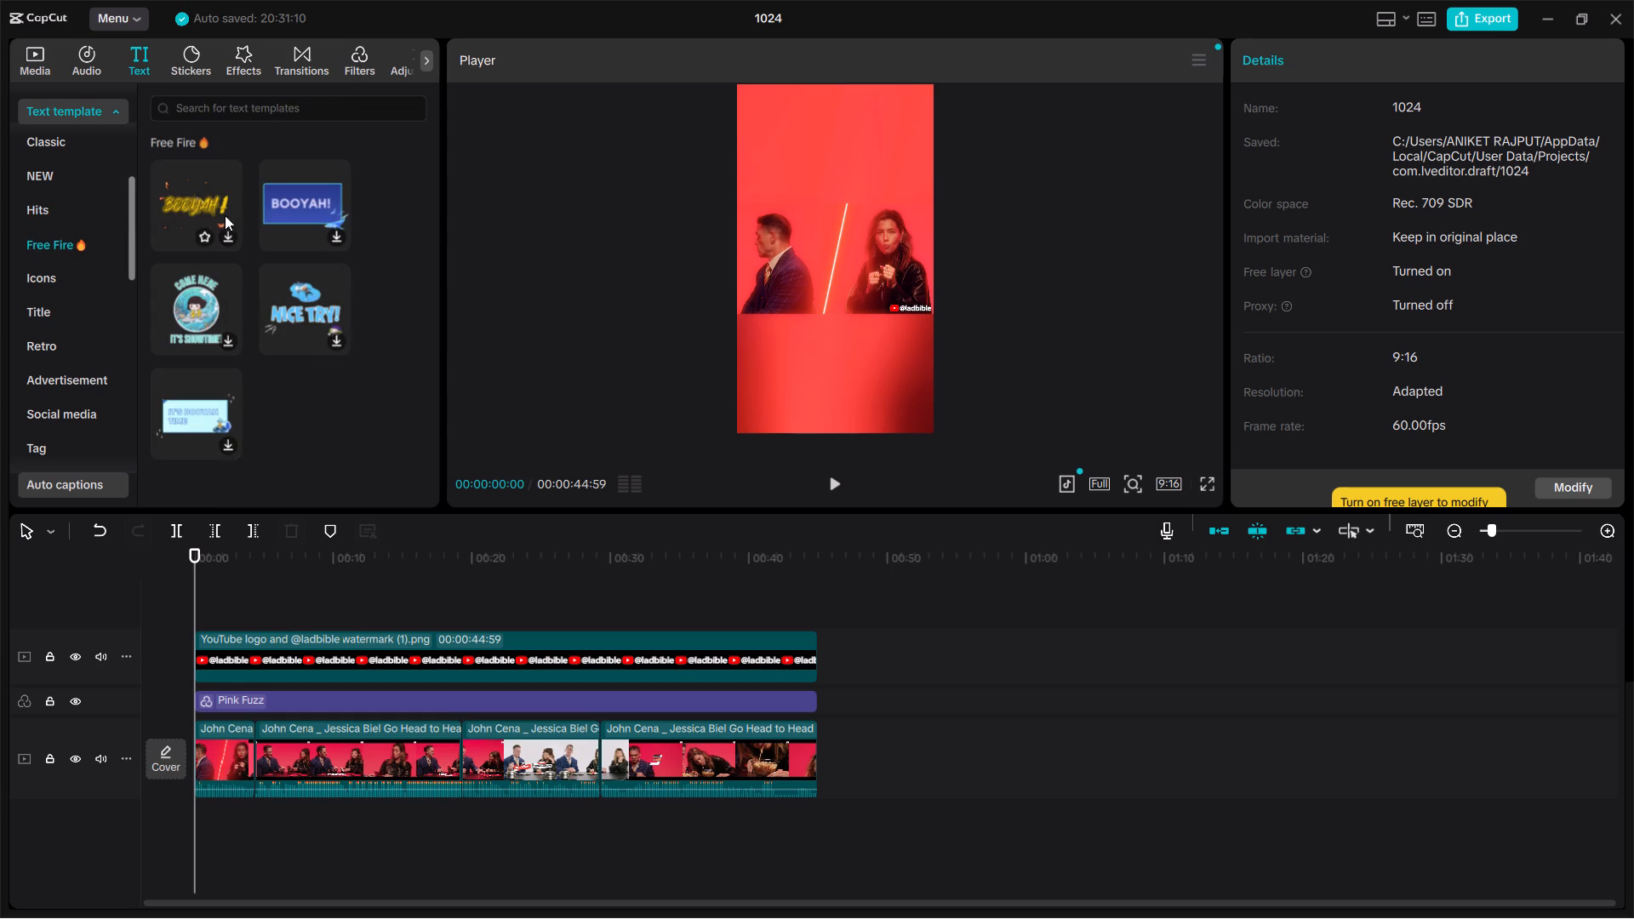
{"action": "left_click", "coordinate": [68, 329]}
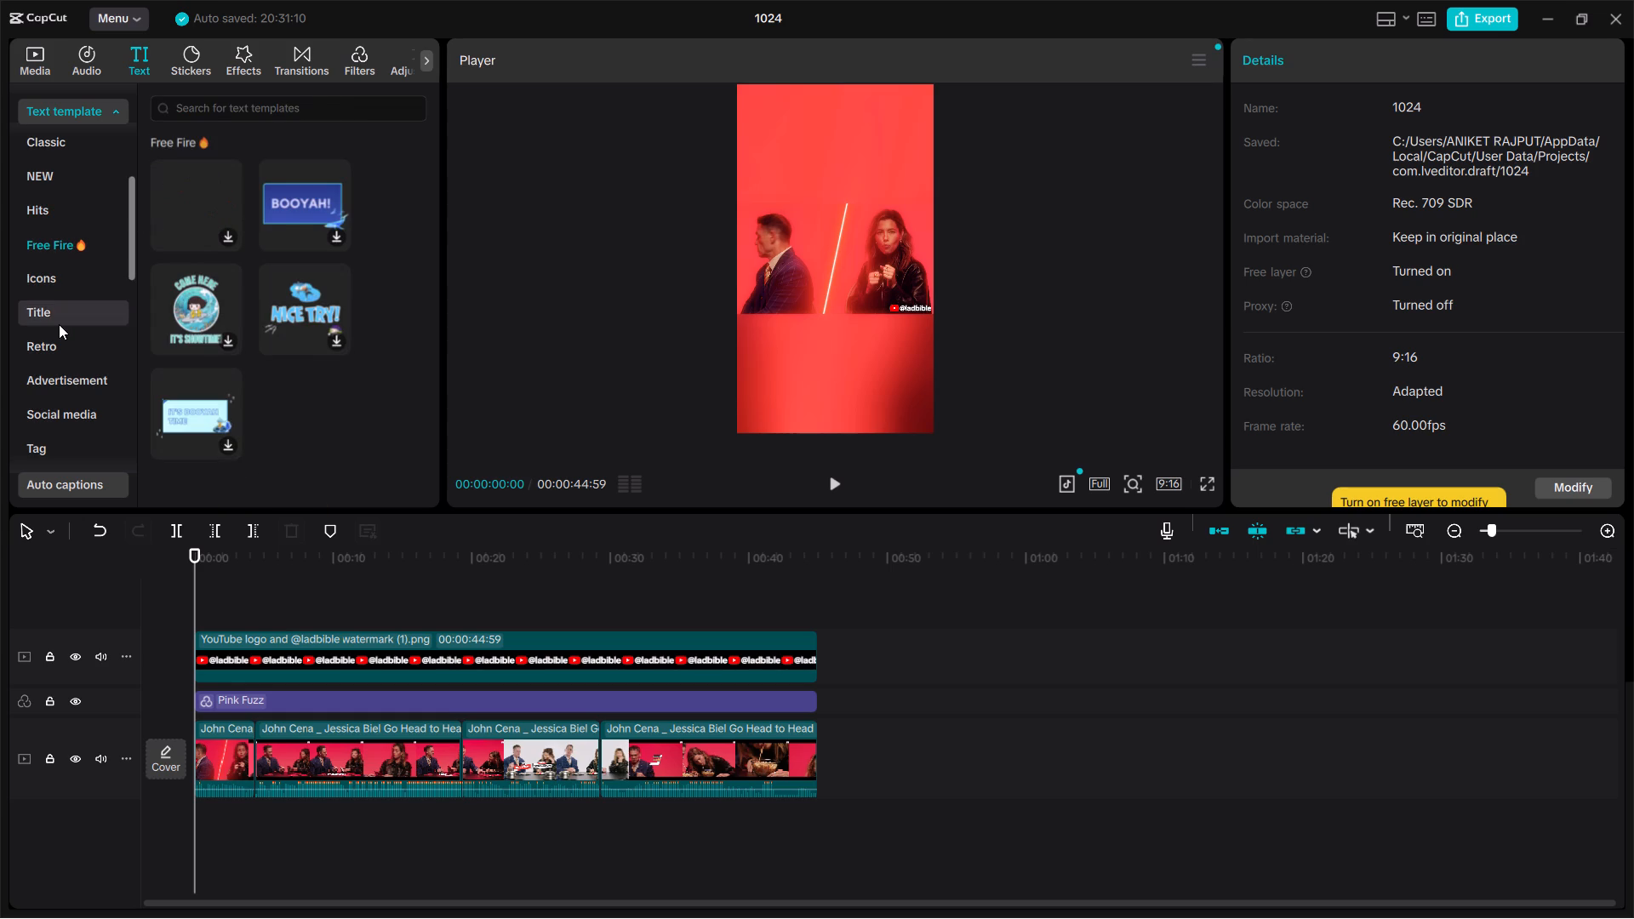
{"action": "left_click", "coordinate": [59, 324]}
{"action": "scroll", "coordinate": [59, 324], "scroll_direction": "down", "scroll_amount": 1}
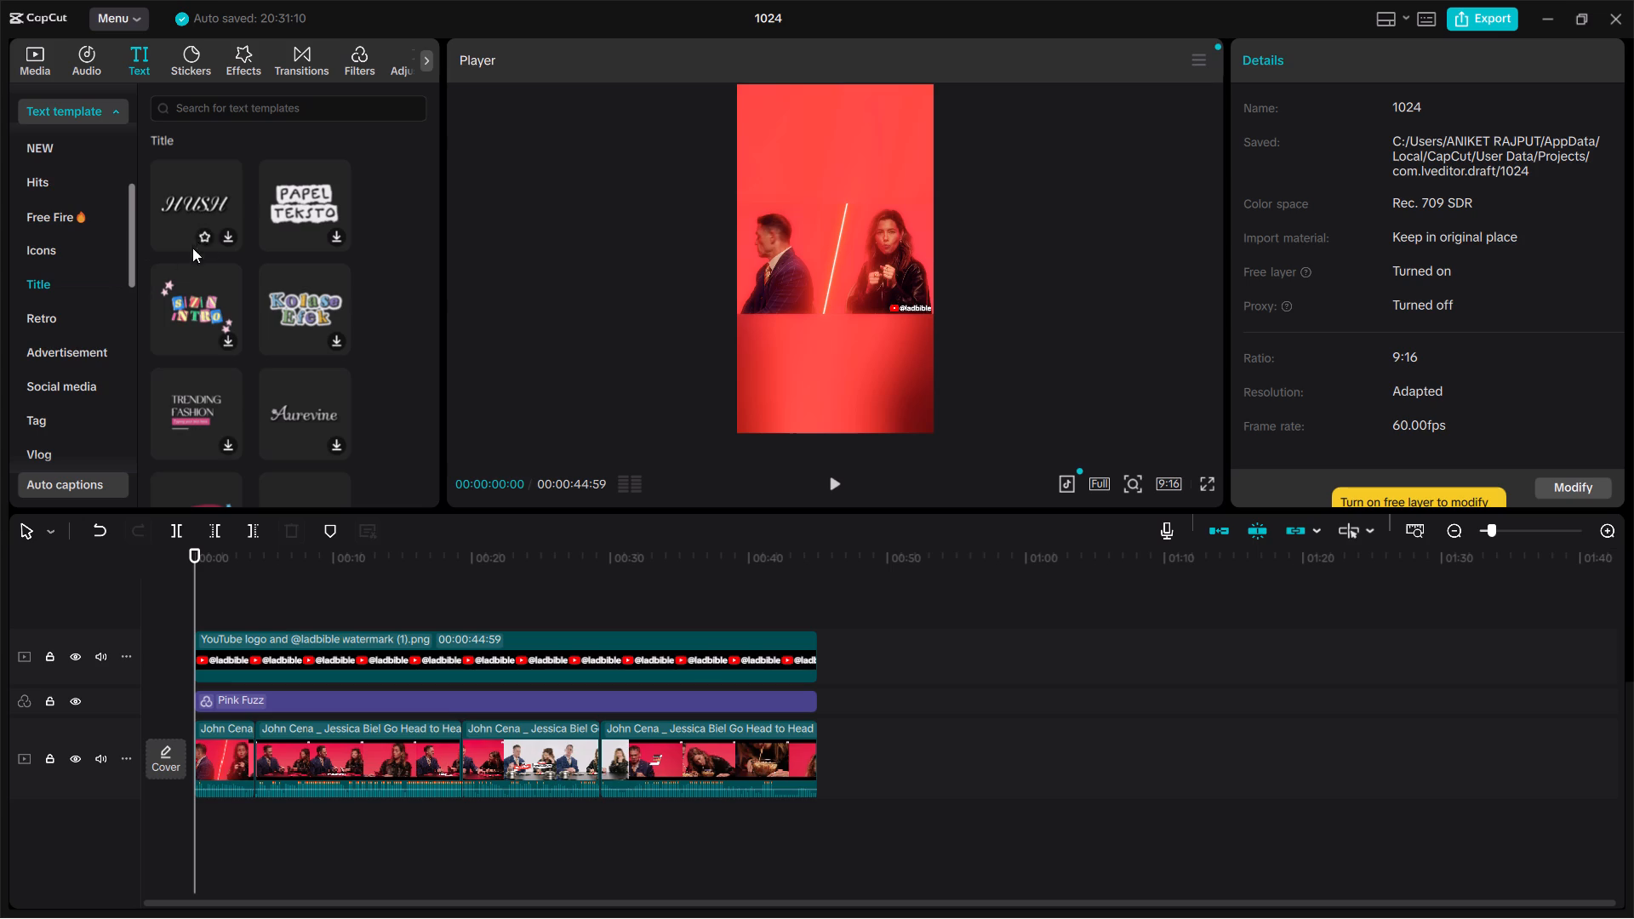
{"action": "scroll", "coordinate": [74, 387], "scroll_direction": "down", "scroll_amount": 2}
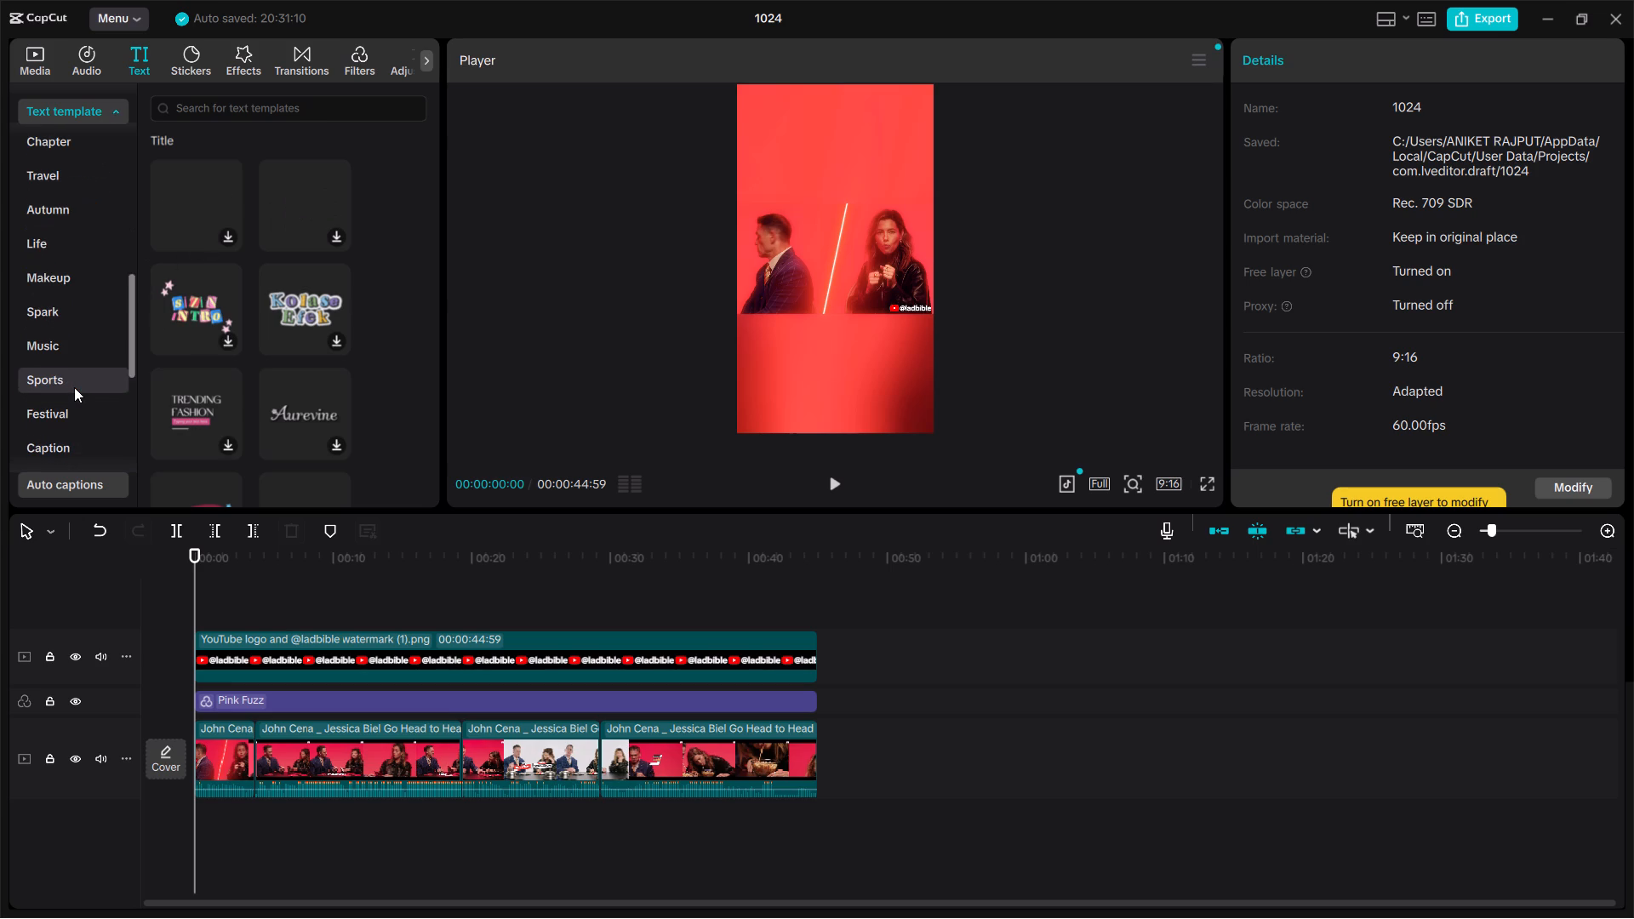
{"action": "scroll", "coordinate": [71, 363], "scroll_direction": "down", "scroll_amount": 1}
Add the green PENALTY KICK template from the Sports text templates on a new track above the watermark.
{"action": "left_click", "coordinate": [64, 340]}
{"action": "scroll", "coordinate": [64, 340], "scroll_direction": "down", "scroll_amount": 1}
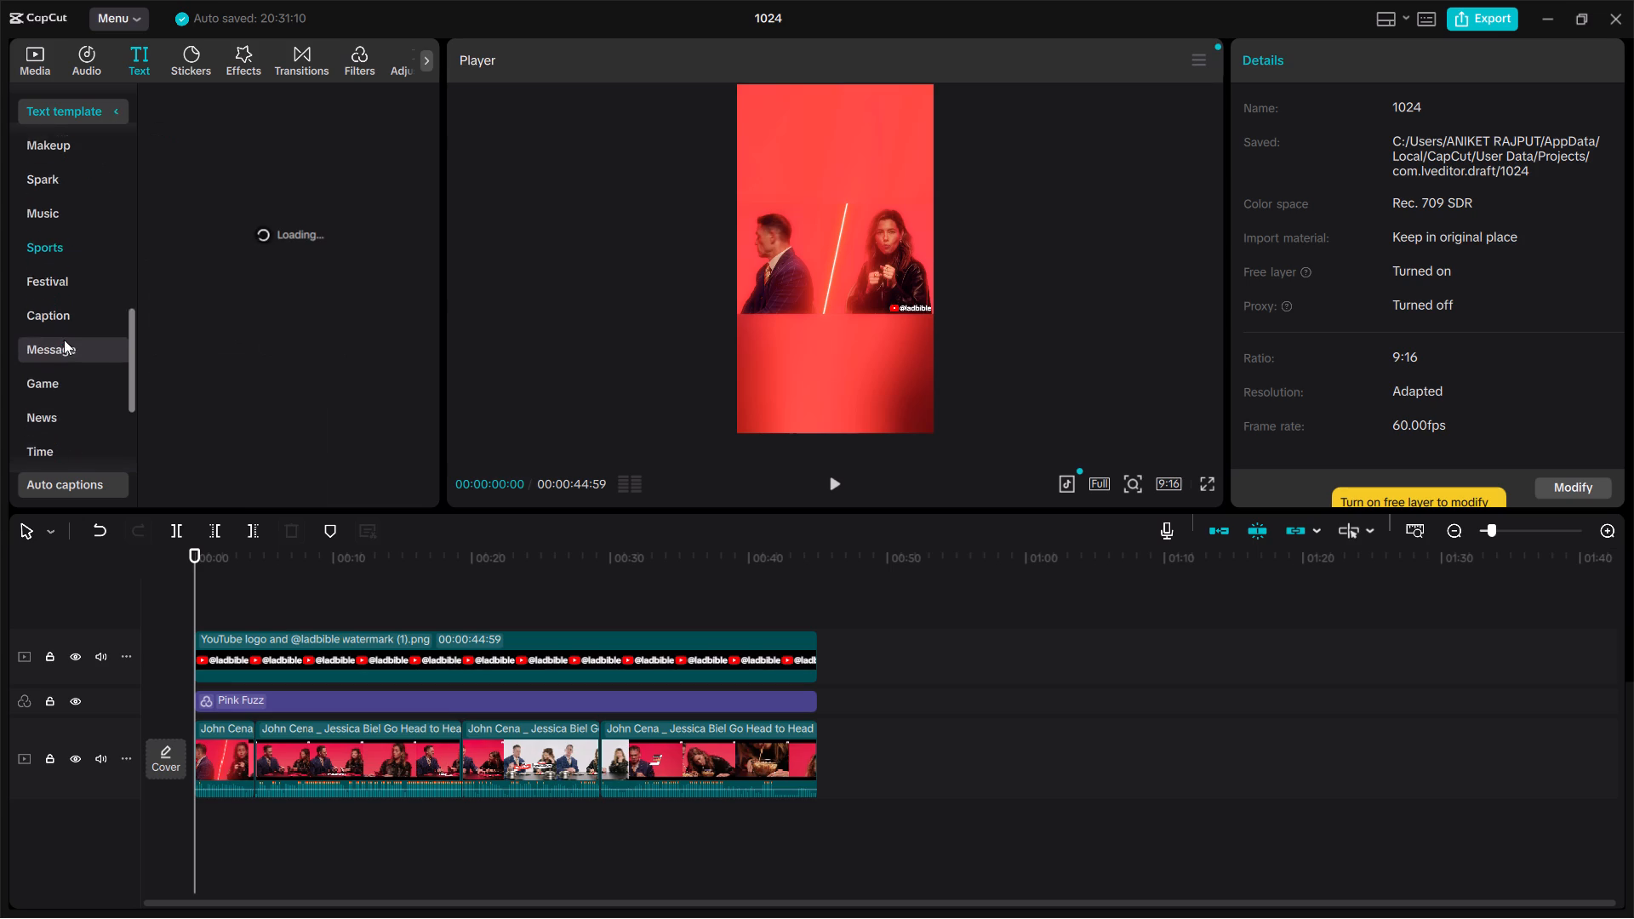
{"action": "scroll", "coordinate": [64, 340], "scroll_direction": "down", "scroll_amount": 1}
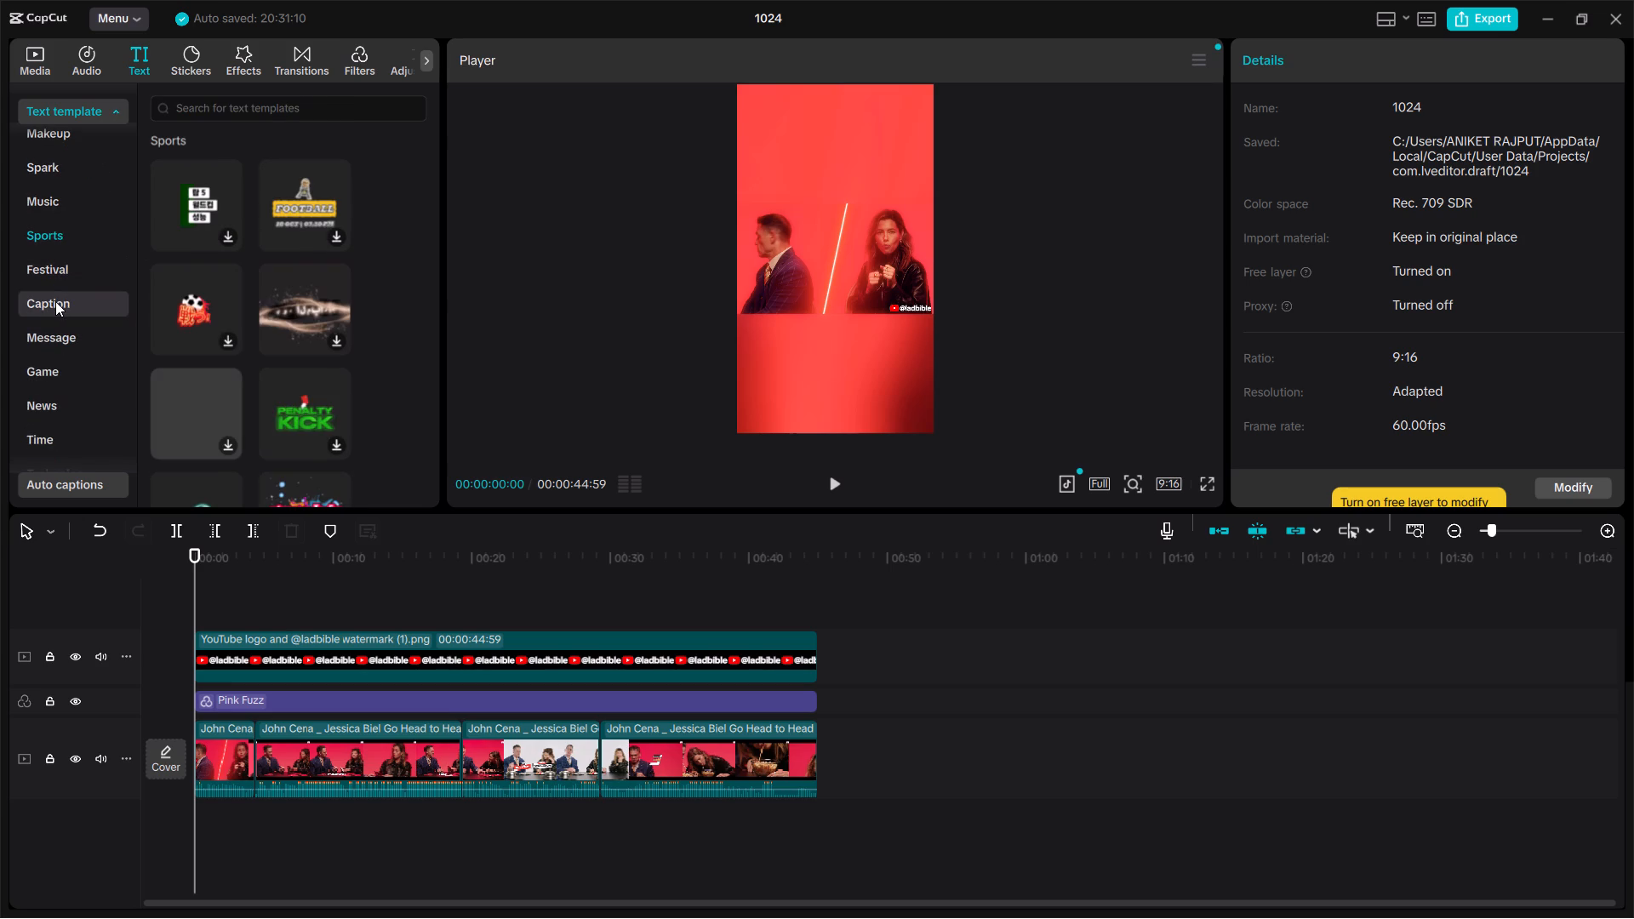
{"action": "left_click", "coordinate": [292, 392]}
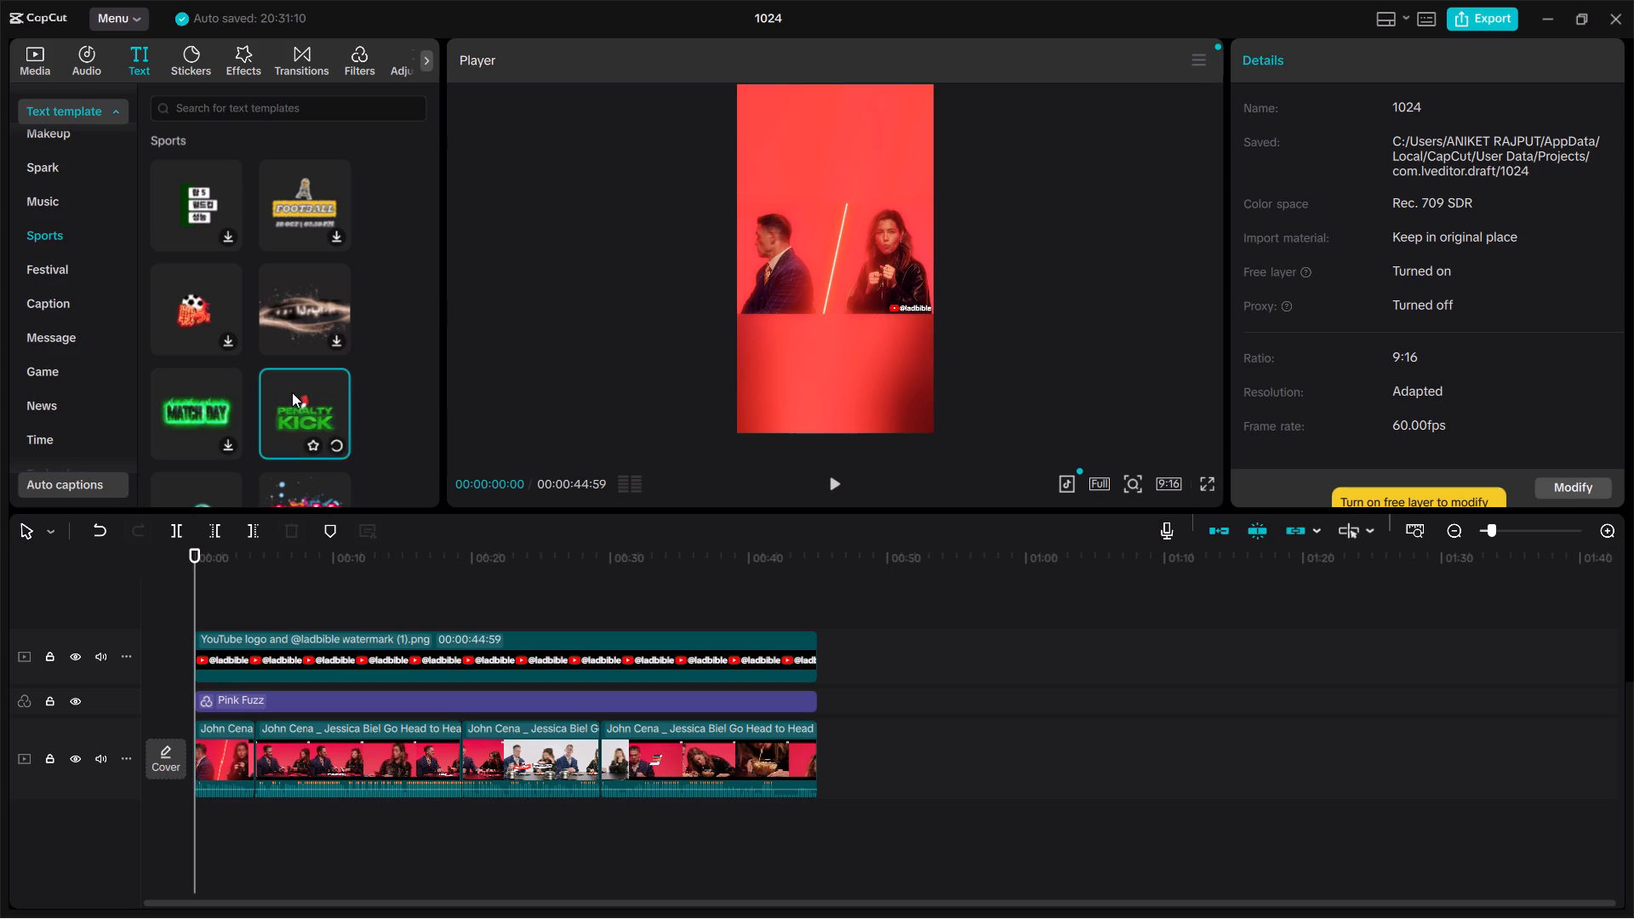
{"action": "scroll", "coordinate": [292, 392], "scroll_direction": "down", "scroll_amount": 2}
{"action": "scroll", "coordinate": [292, 392], "scroll_direction": "up", "scroll_amount": 1}
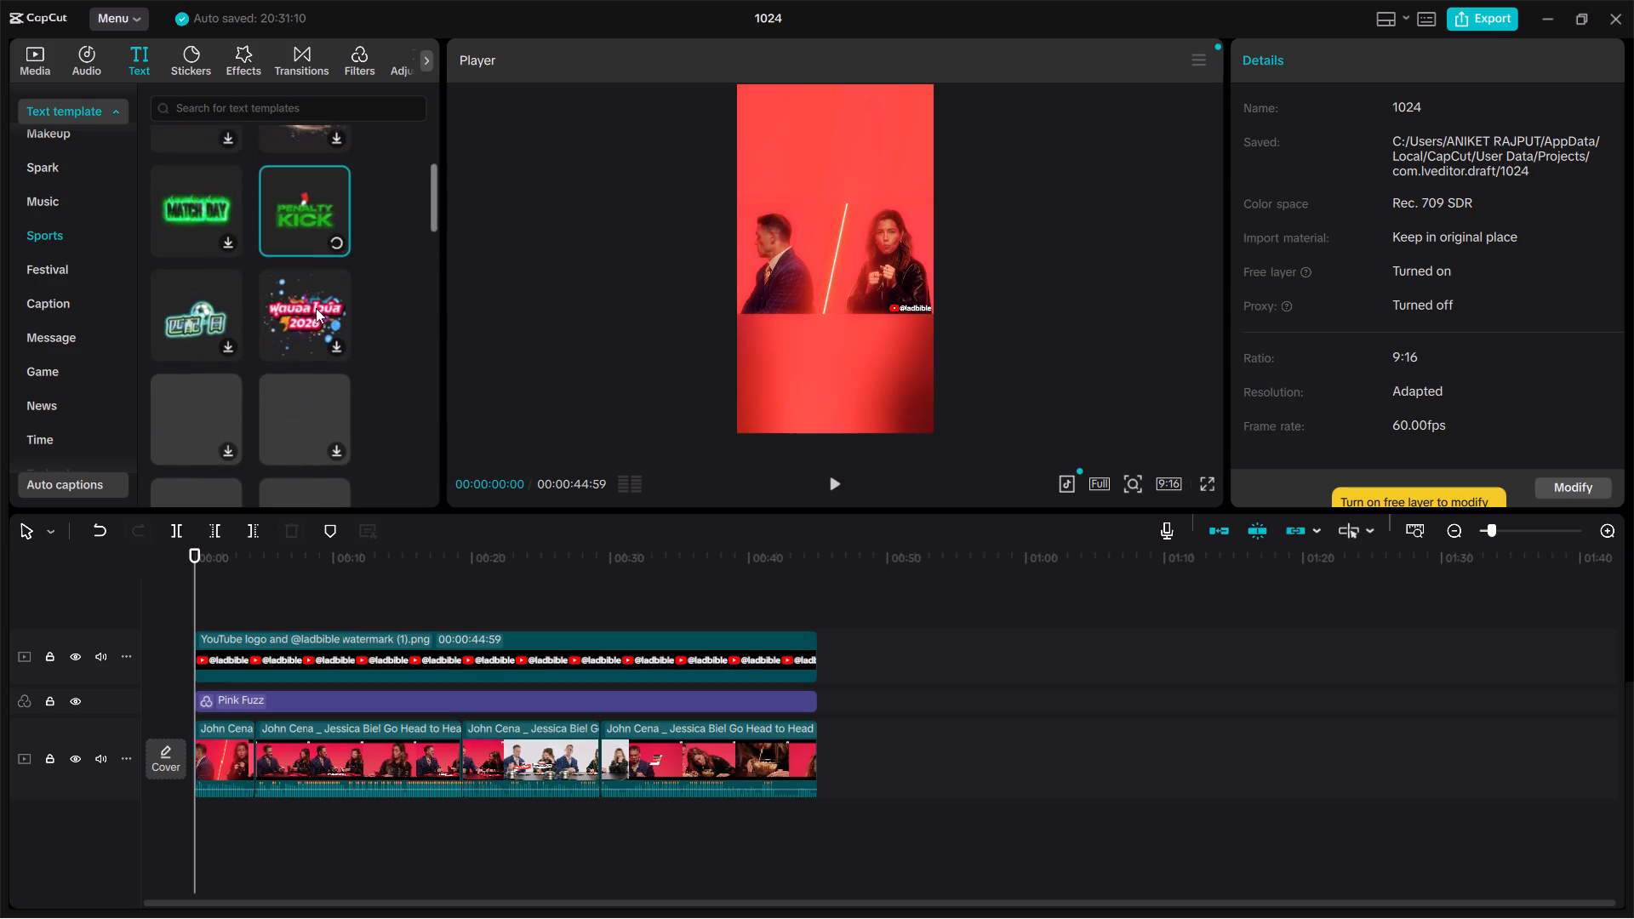
{"action": "left_click_drag", "start_coordinate": [289, 201], "coordinate": [198, 606]}
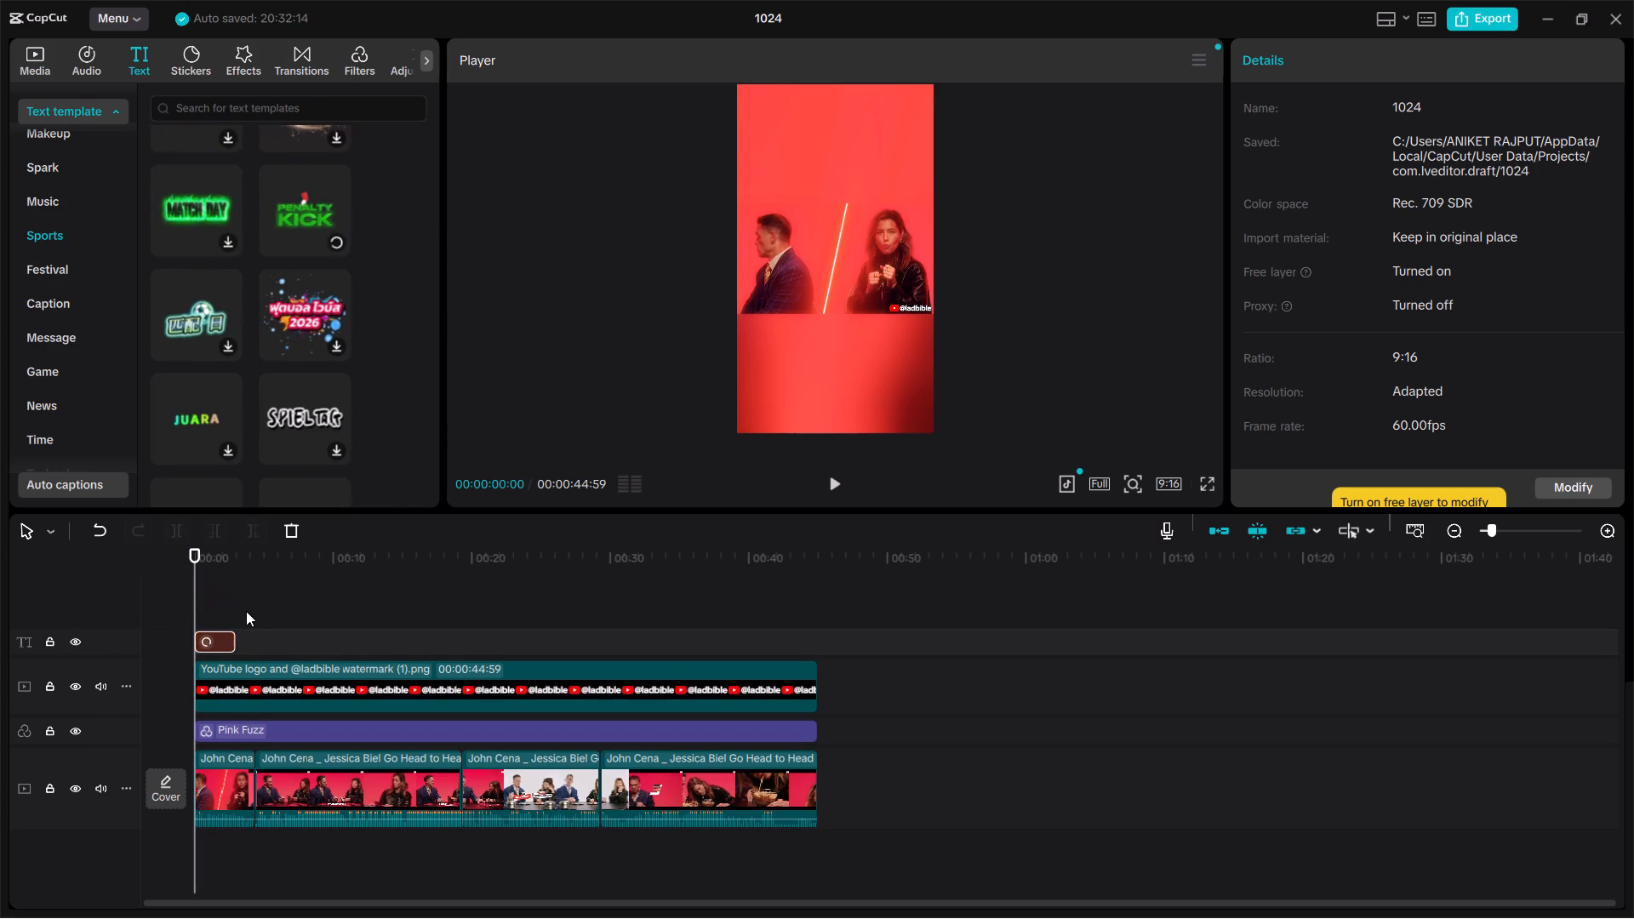
Move the PENALTY KICK text so it starts with the second interview clip, at about 00:00:04:23.
{"action": "left_click", "coordinate": [240, 617]}
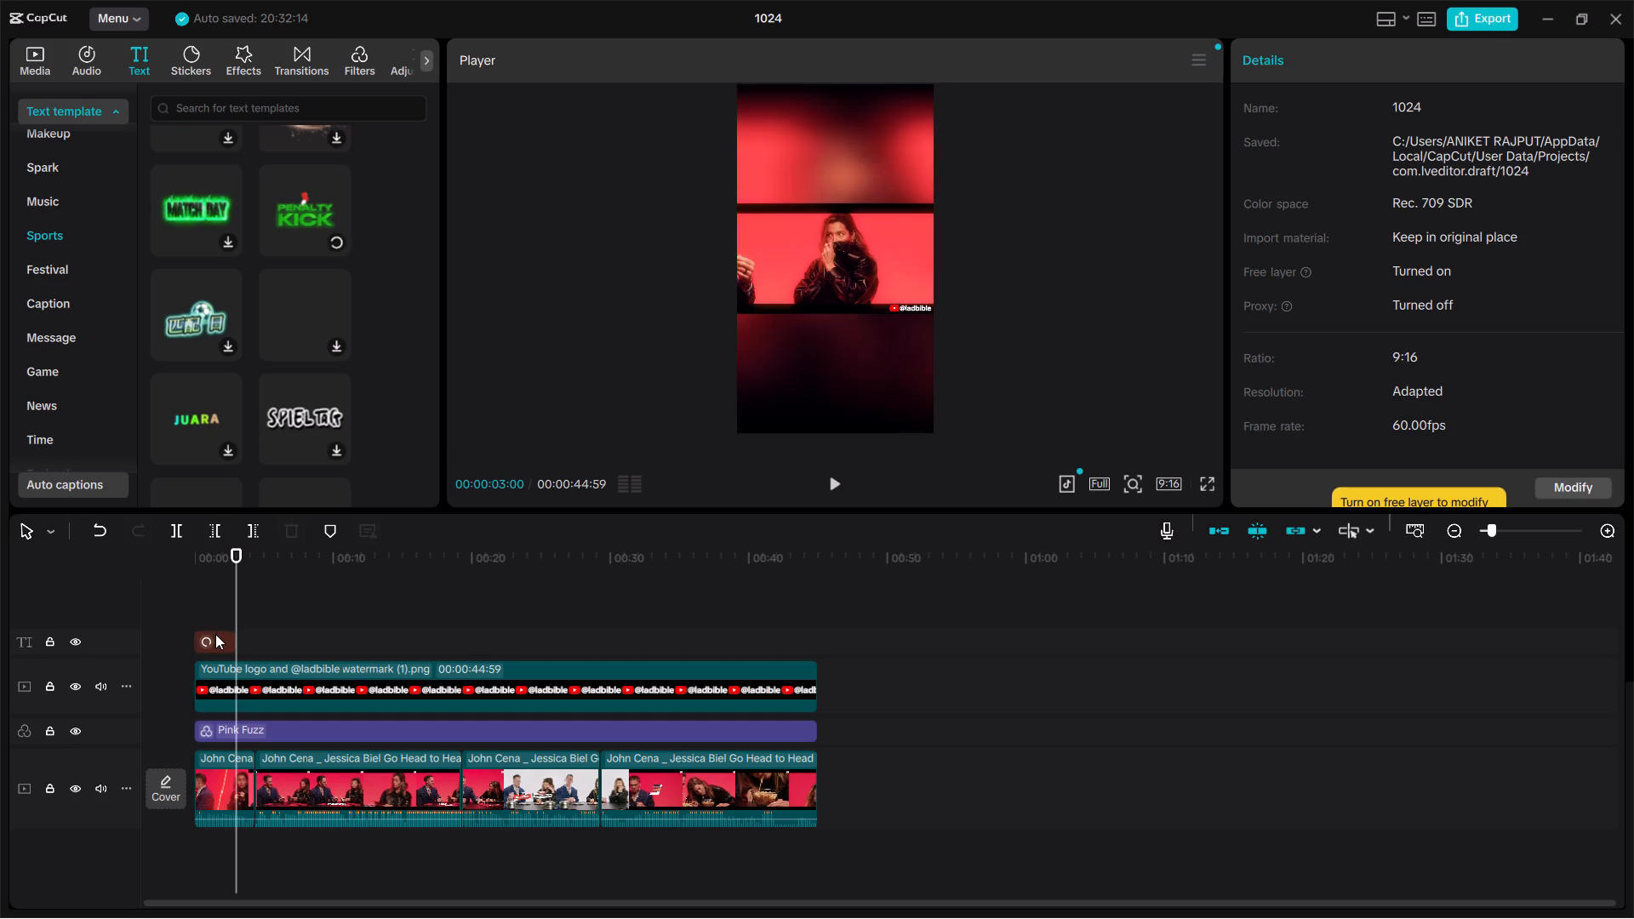
{"action": "left_click", "coordinate": [215, 634]}
{"action": "left_click_drag", "start_coordinate": [215, 634], "coordinate": [284, 632]}
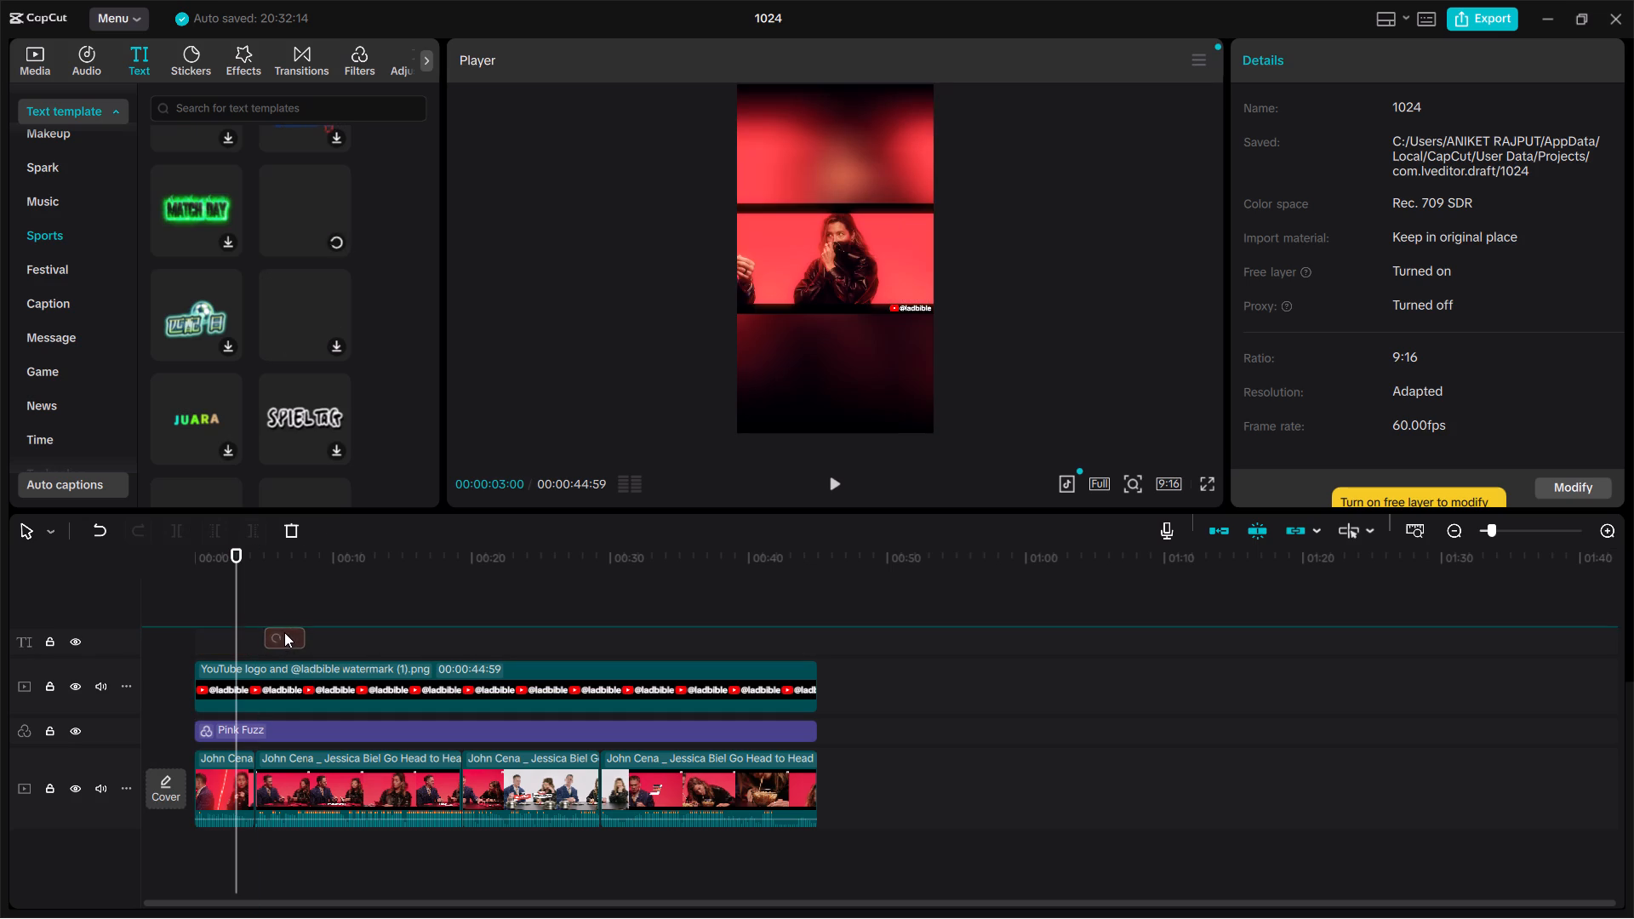
{"action": "left_click_drag", "start_coordinate": [284, 632], "coordinate": [273, 636]}
{"action": "left_click", "coordinate": [283, 646]}
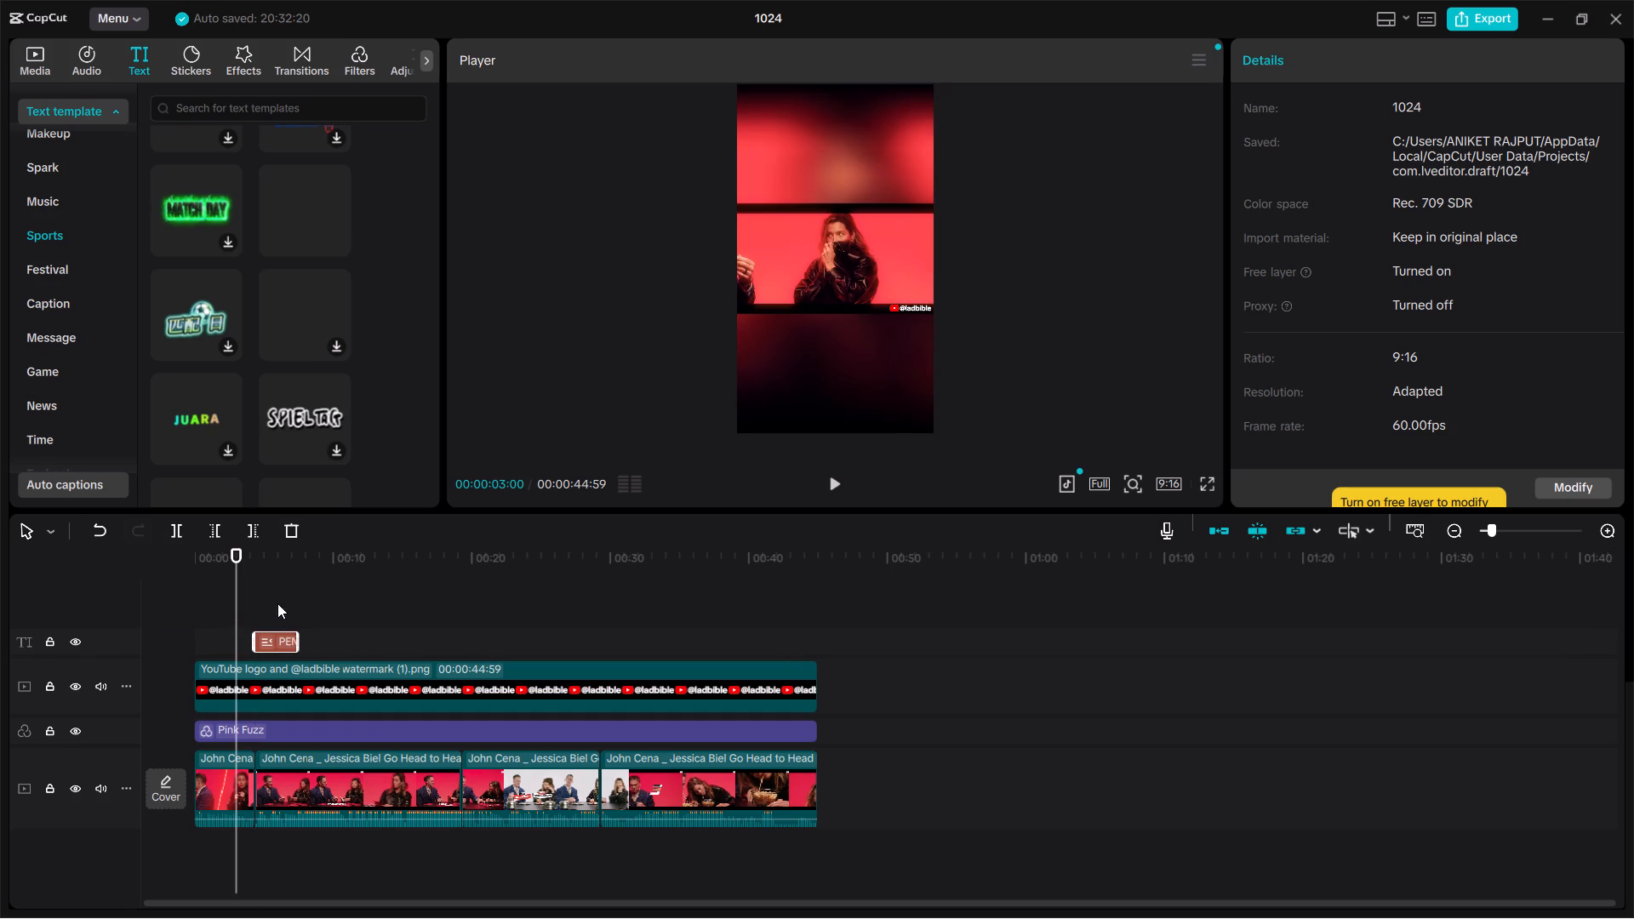
{"action": "left_click", "coordinate": [277, 603]}
{"action": "left_click_drag", "start_coordinate": [277, 603], "coordinate": [259, 612]}
{"action": "left_click", "coordinate": [265, 634]}
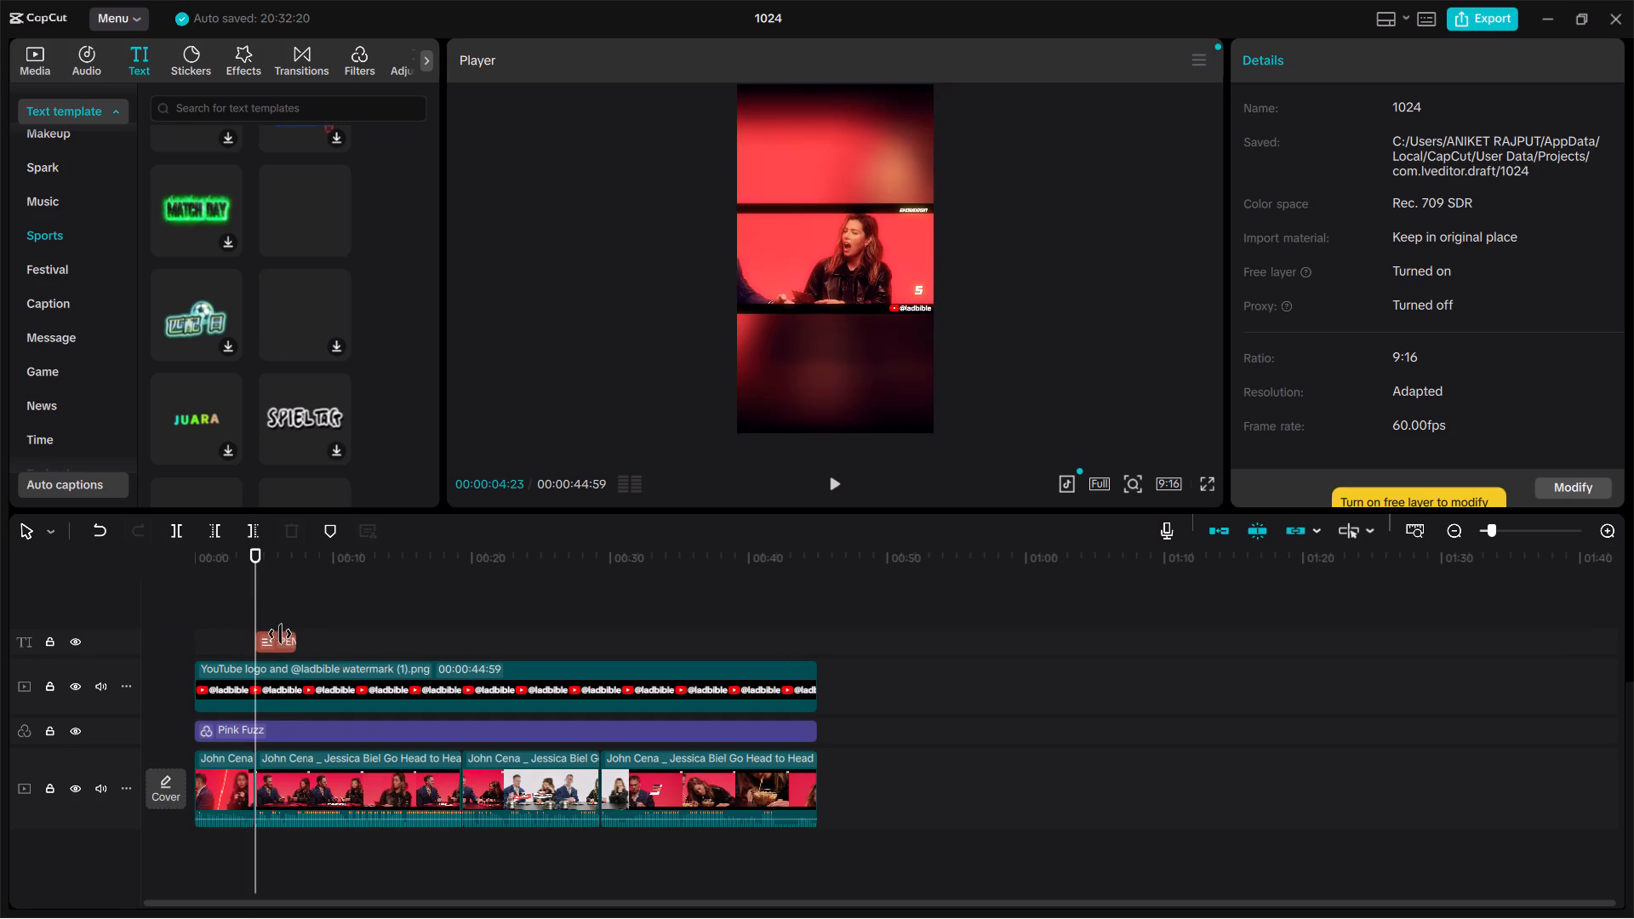
Extend the PENALTY KICK text to the end of the video at 00:00:44:59 and scrub through its opening seconds.
{"action": "left_click", "coordinate": [284, 642]}
{"action": "double_click", "coordinate": [289, 642]}
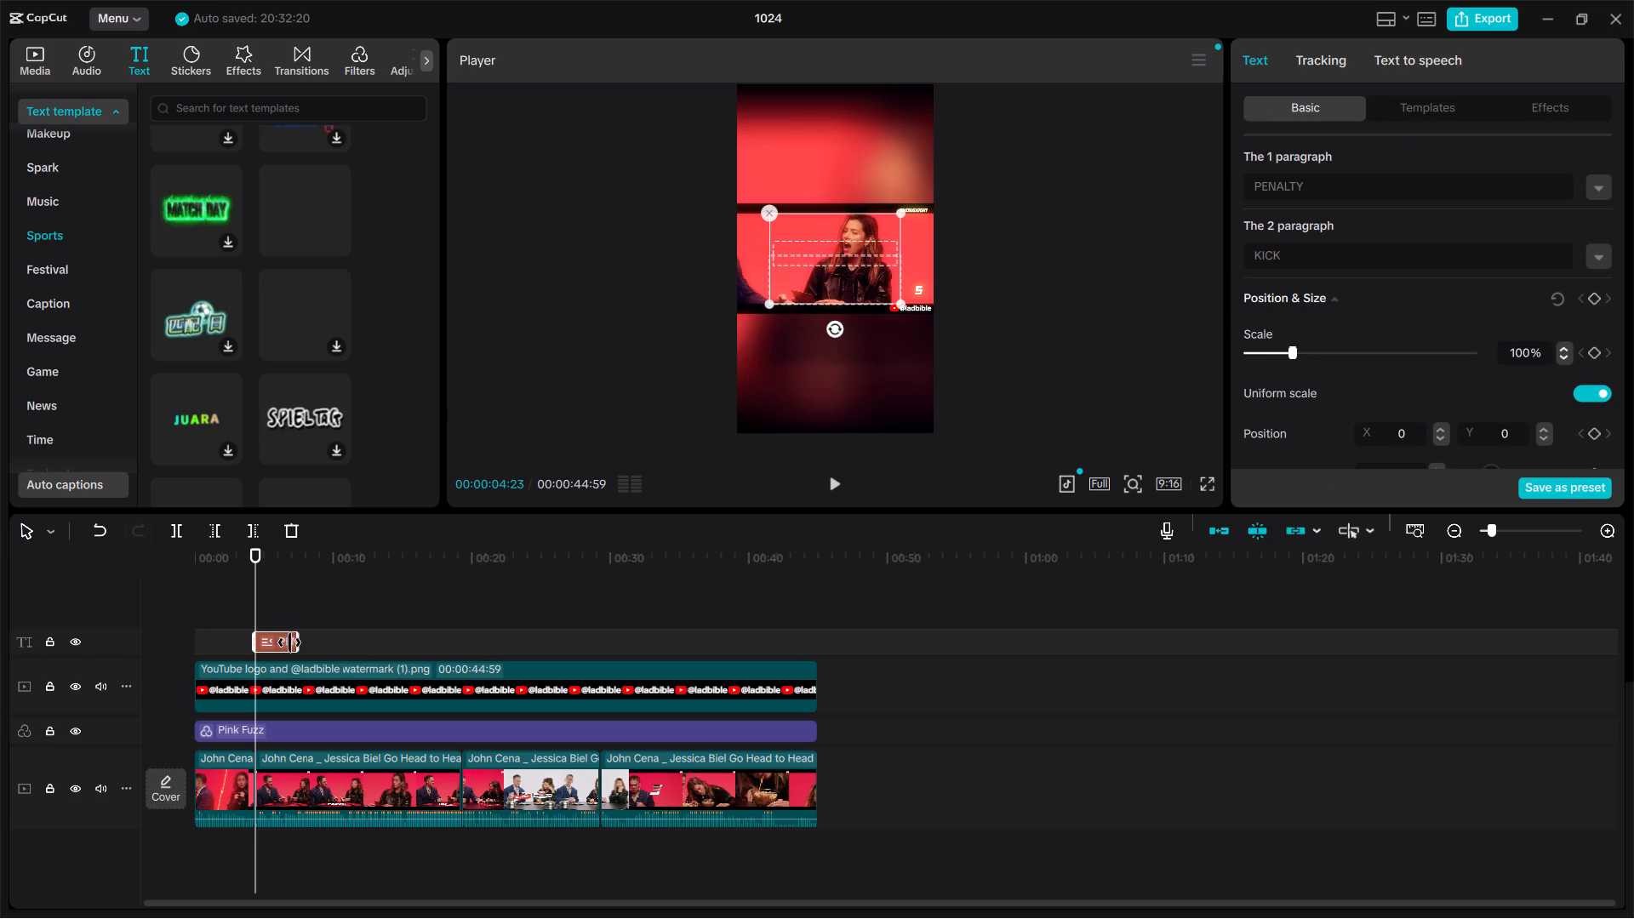
{"action": "left_click_drag", "start_coordinate": [298, 641], "coordinate": [810, 703]}
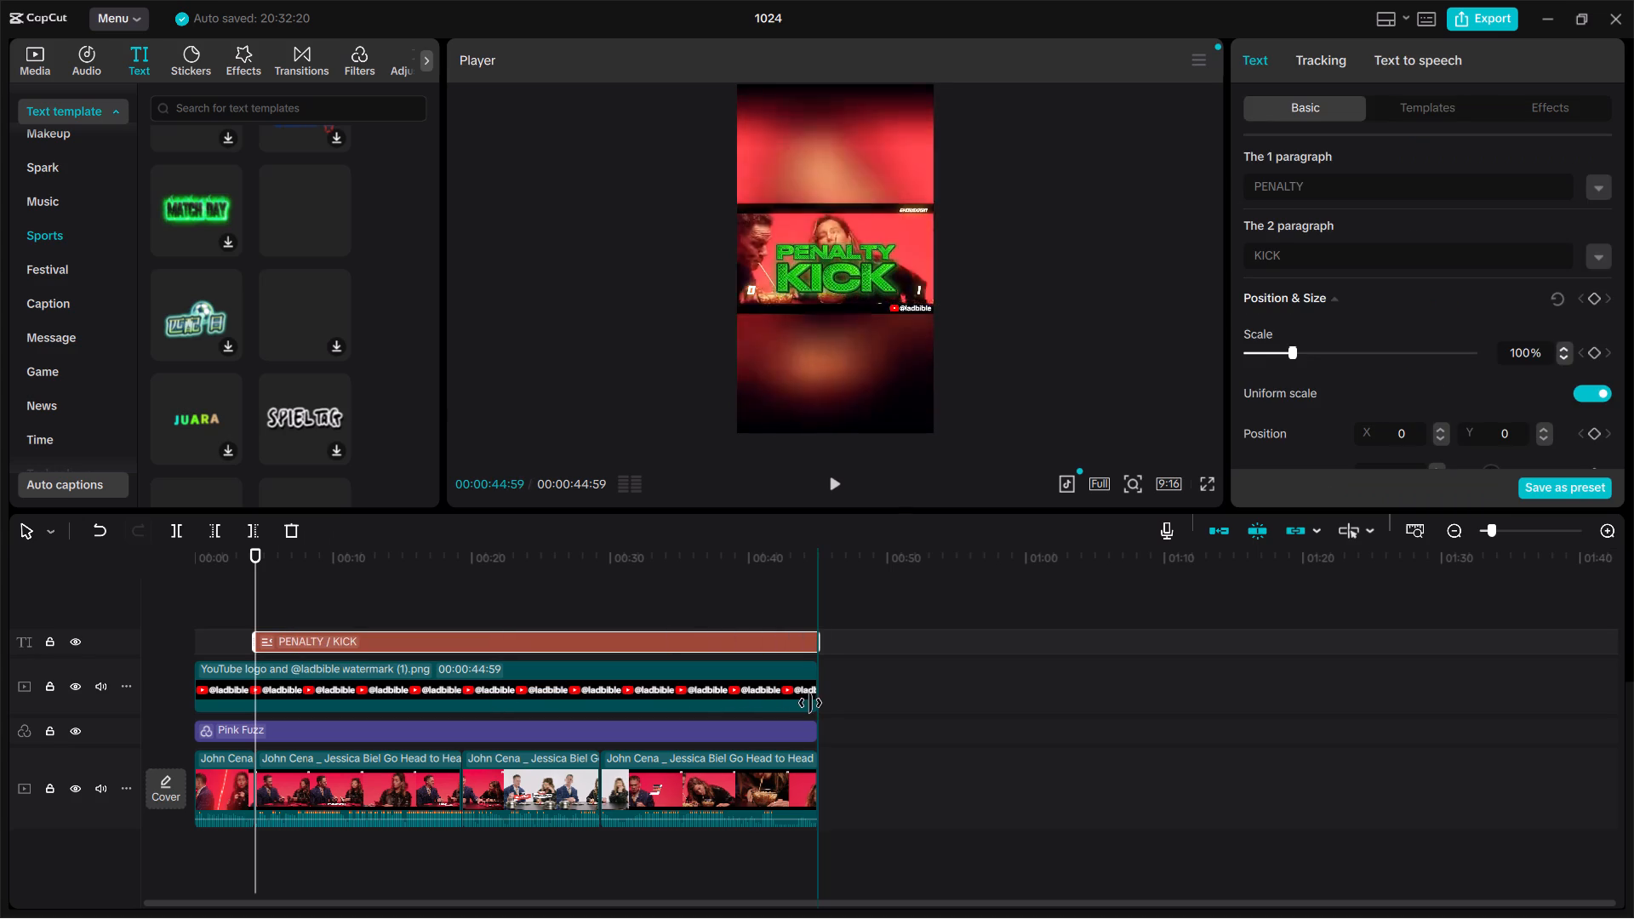
{"action": "left_click_drag", "start_coordinate": [810, 703], "coordinate": [811, 704]}
{"action": "left_click", "coordinate": [304, 619]}
{"action": "left_click_drag", "start_coordinate": [304, 619], "coordinate": [286, 622]}
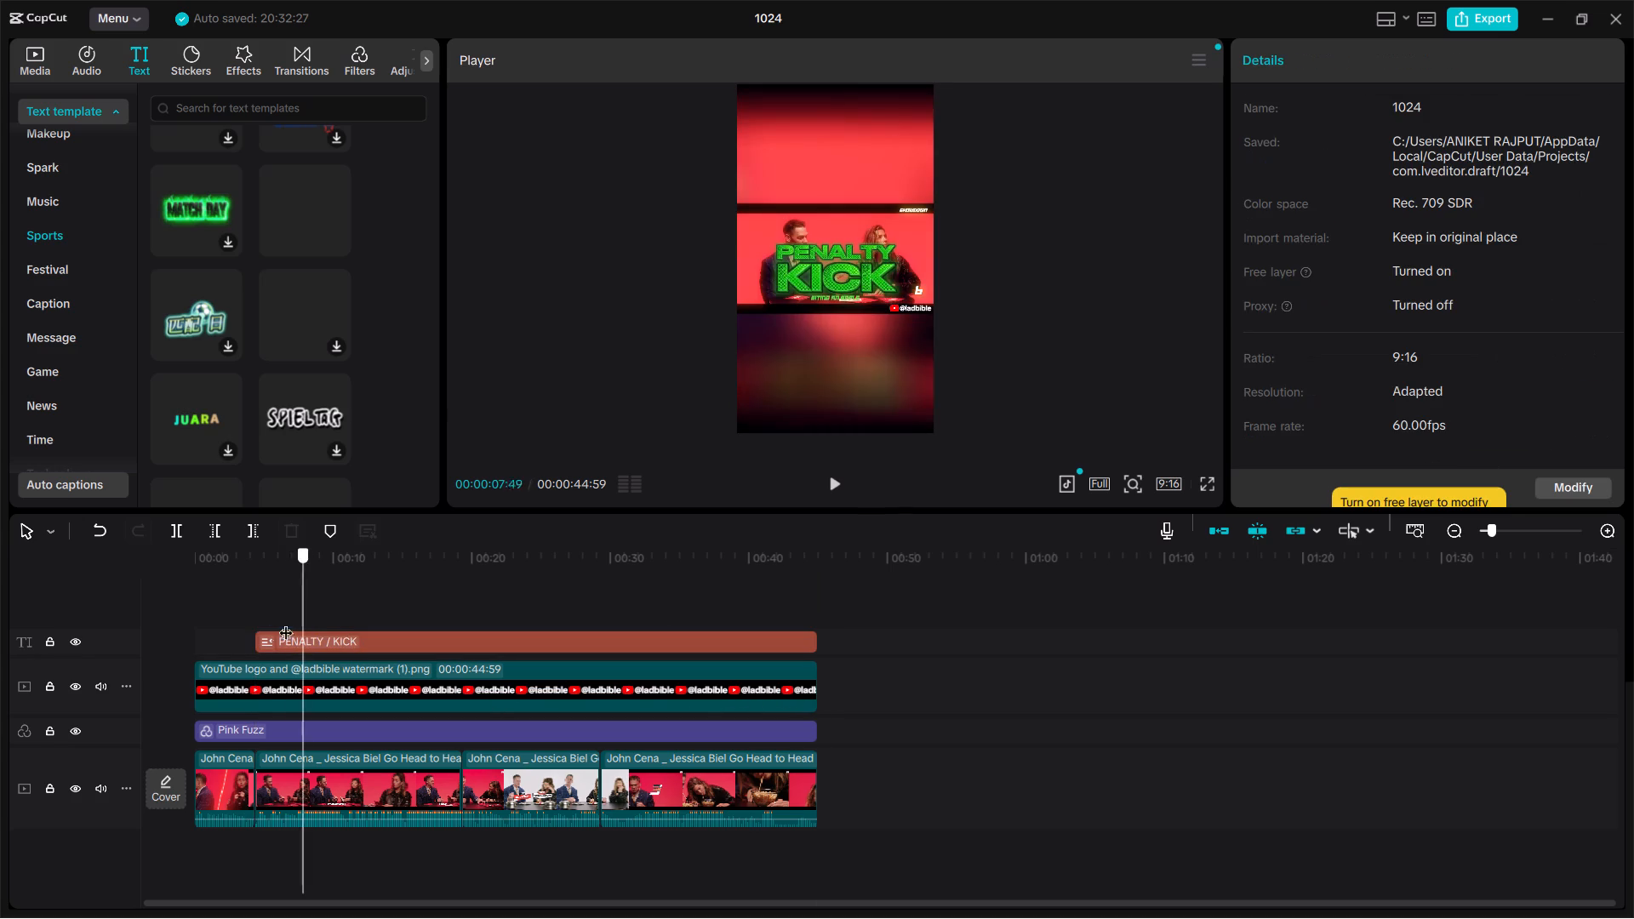
{"action": "left_click_drag", "start_coordinate": [286, 622], "coordinate": [256, 628]}
{"action": "left_click", "coordinate": [323, 631]}
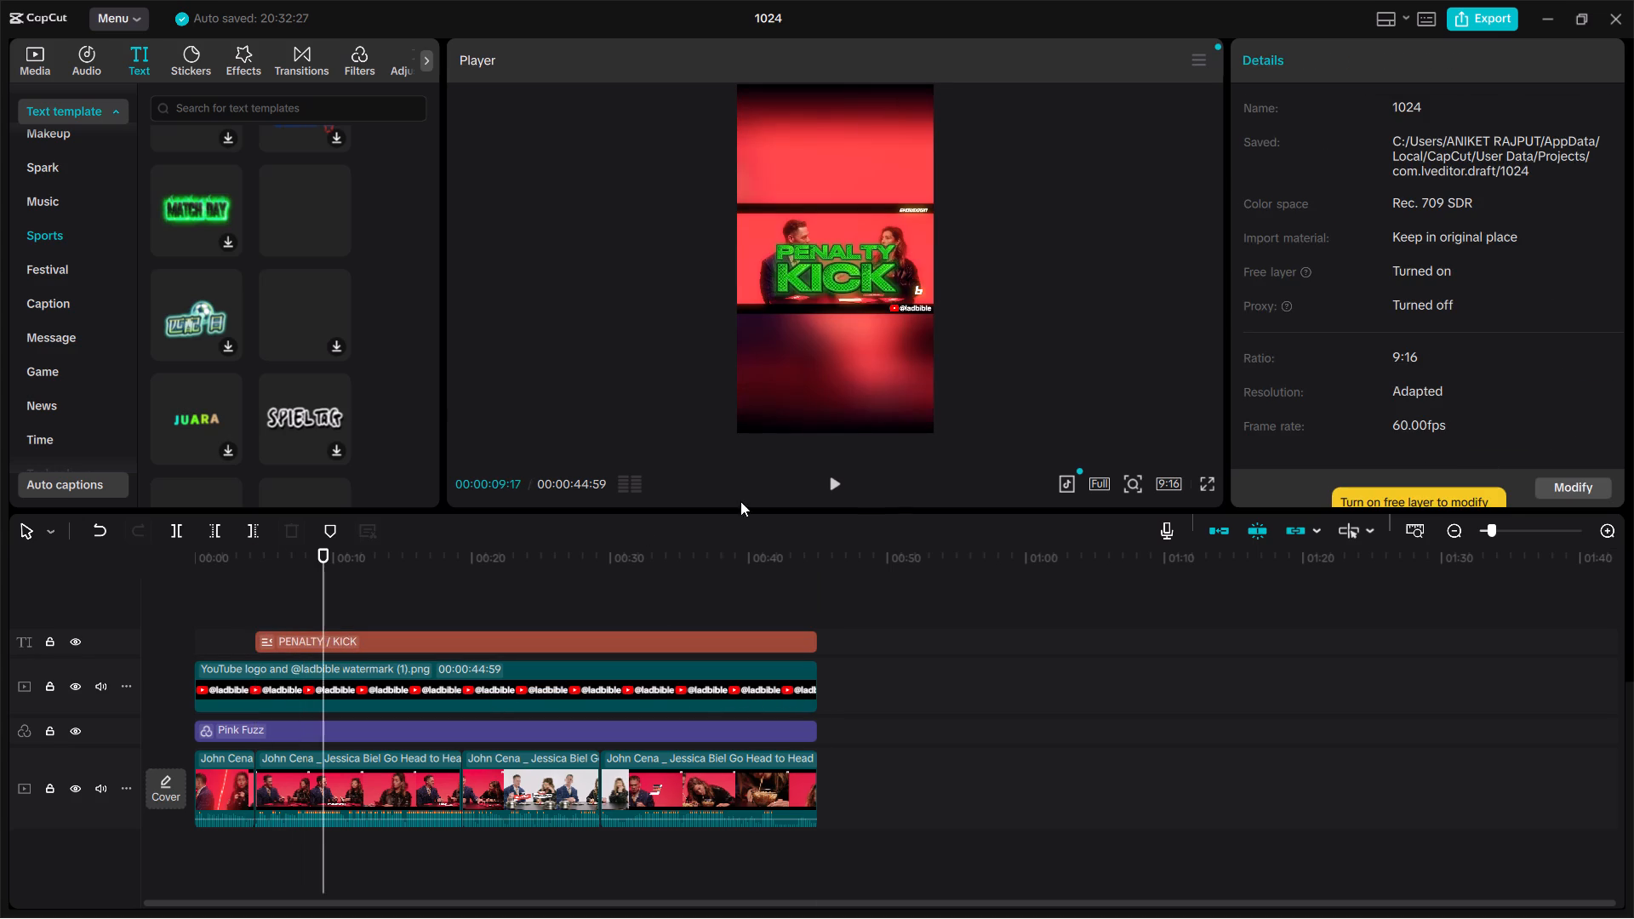
Replace the template's first paragraph with CRAZY.
{"action": "left_click", "coordinate": [387, 641]}
{"action": "left_click", "coordinate": [1387, 189]}
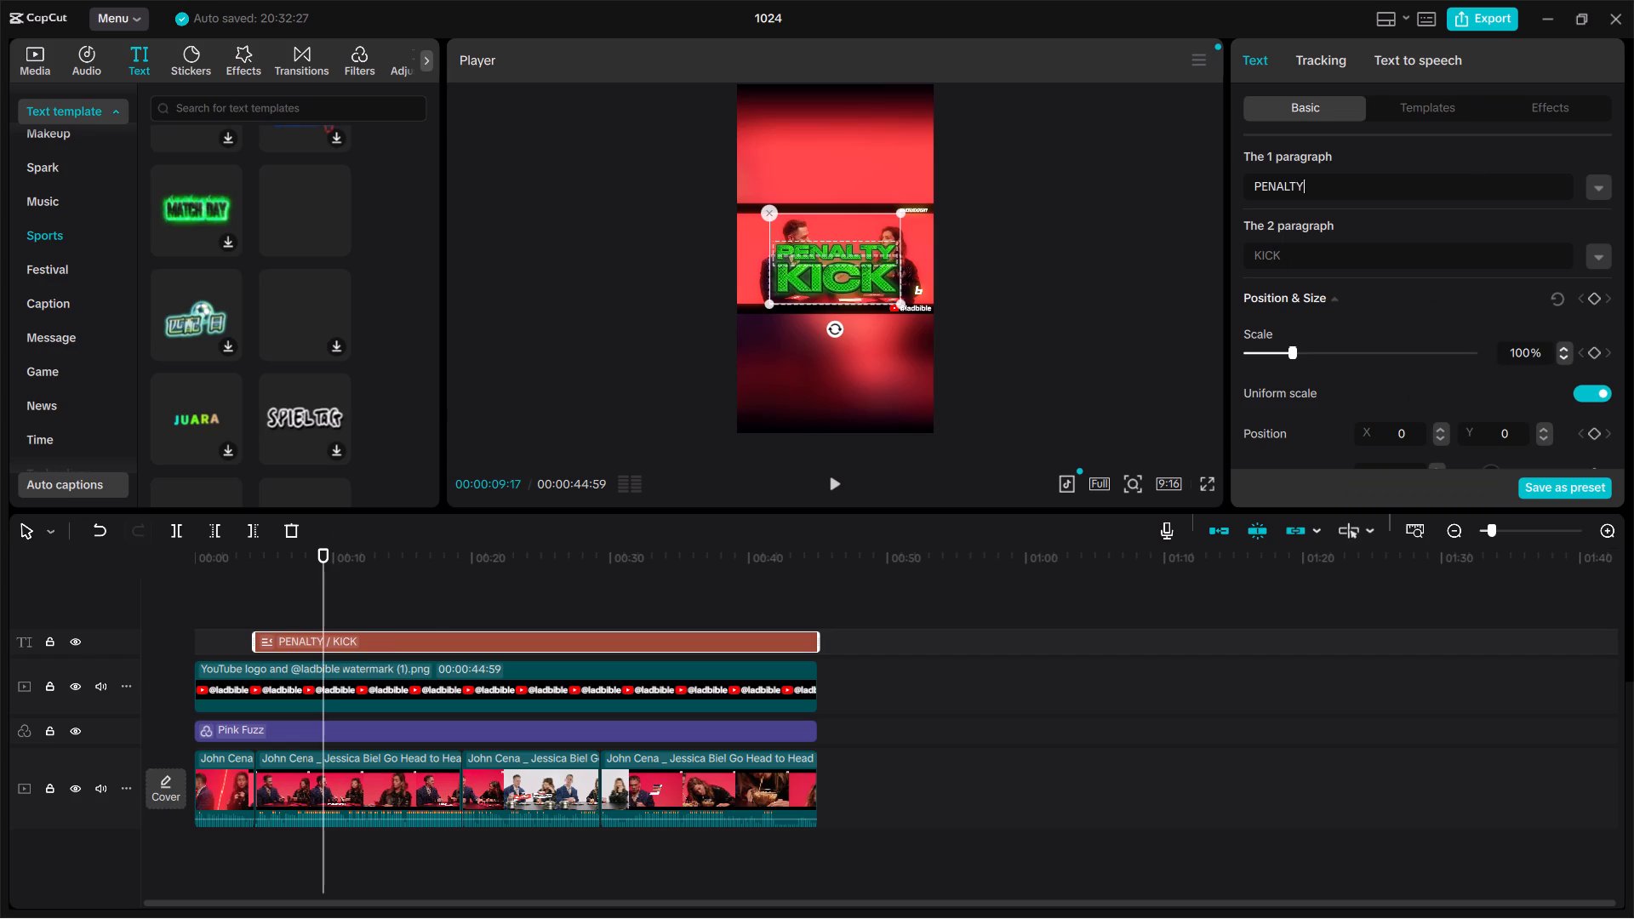
{"action": "key", "text": "BackSpace"}
{"action": "key", "text": "BackSpace"}
{"action": "key", "text": "BackSpace"}
{"action": "key", "text": "BackSpace"}
{"action": "key", "text": "BackSpace"}
{"action": "key", "text": "BackSpace"}
{"action": "key", "text": "BackSpace"}
{"action": "key", "text": "BackSpace"}
{"action": "key", "text": "BackSpace"}
{"action": "key", "text": "BackSpace"}
{"action": "key", "text": "BackSpace"}
{"action": "key", "text": "BackSpace"}
{"action": "key", "text": "BackSpace"}
{"action": "key", "text": "BackSpace"}
{"action": "key", "text": "BackSpace"}
{"action": "key", "text": "BackSpace"}
{"action": "key", "text": "BackSpace"}
{"action": "key", "text": "BackSpace"}
{"action": "key", "text": "BackSpace"}
{"action": "key", "text": "BackSpace"}
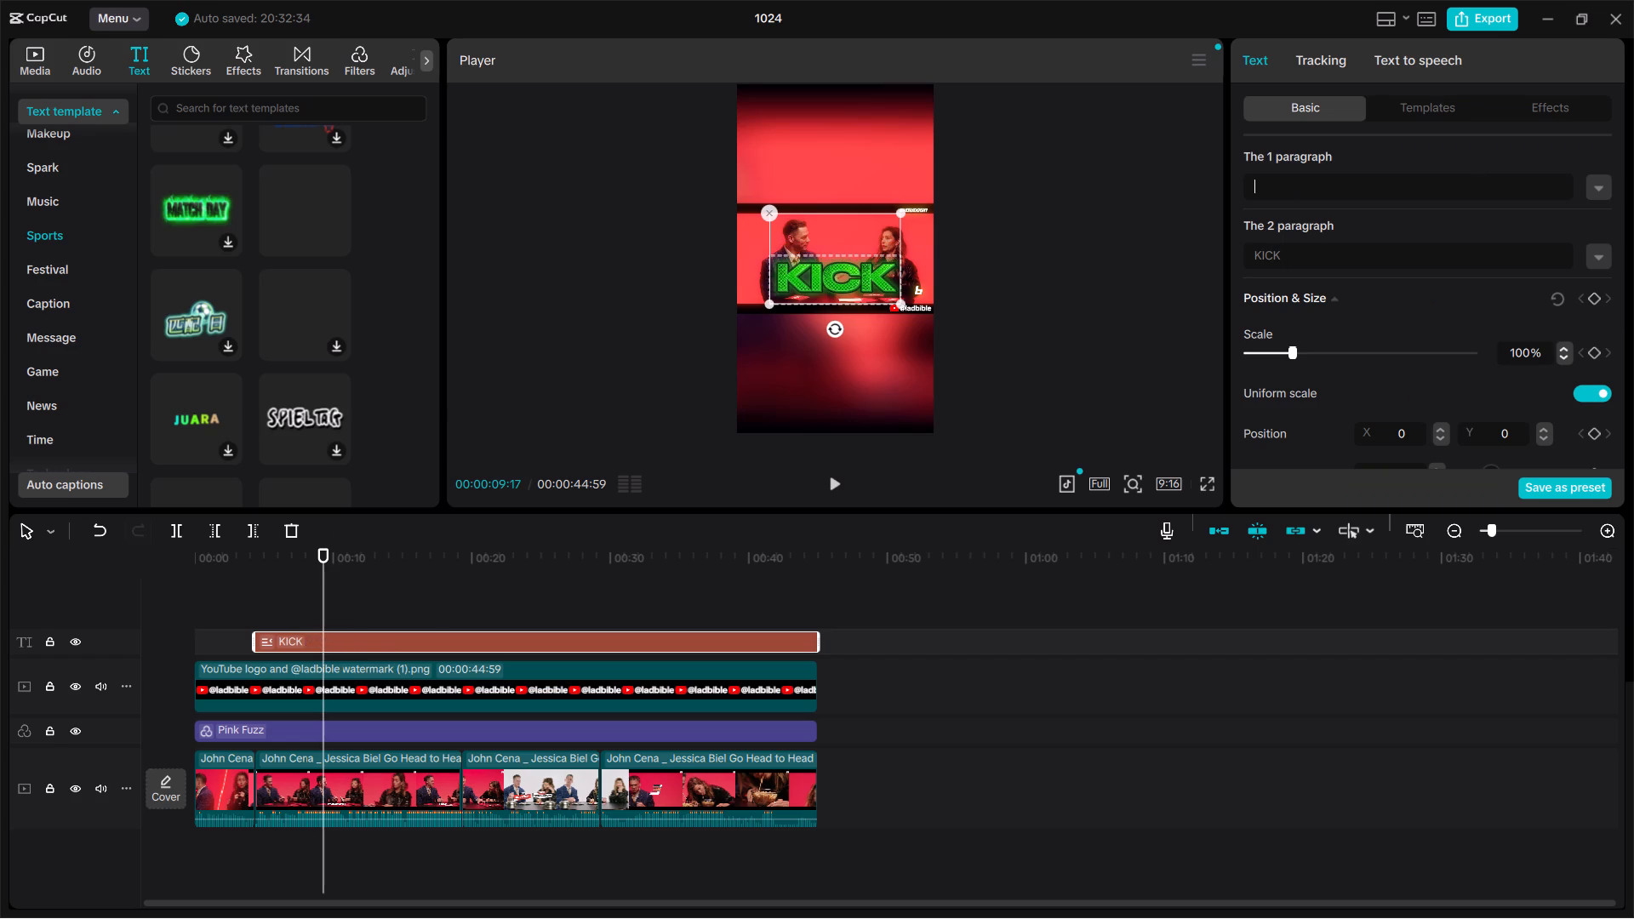
{"action": "type", "text": "CRAZY"}
Replace the template's second paragraph with CLIPS.
{"action": "left_click", "coordinate": [1346, 257]}
{"action": "key", "text": "BackSpace"}
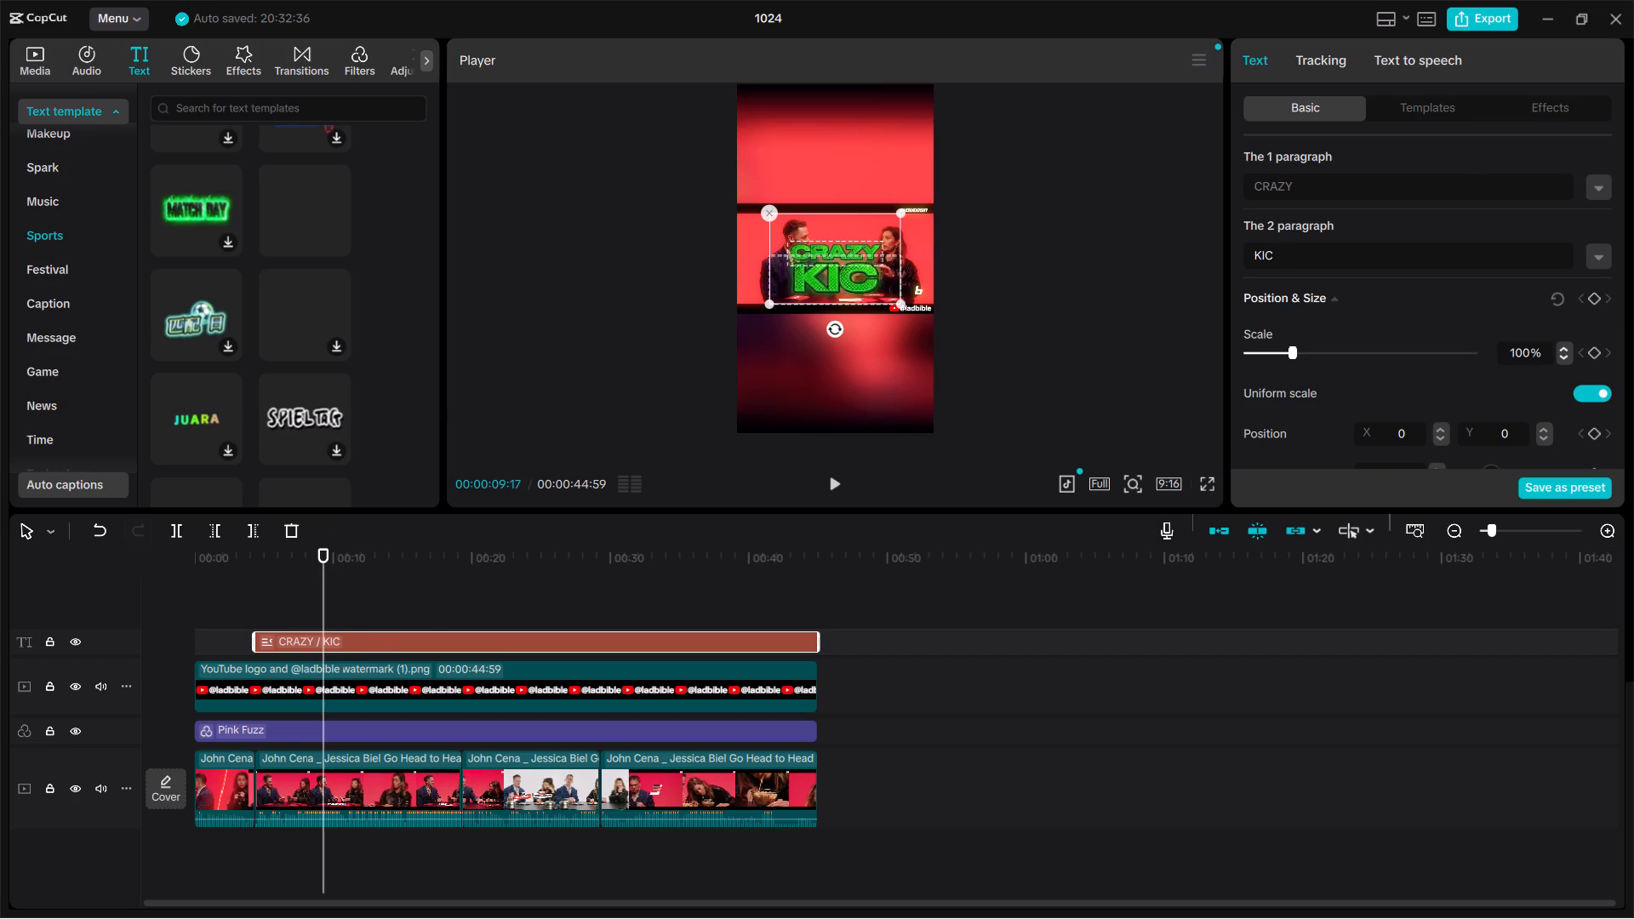
{"action": "key", "text": "BackSpace"}
{"action": "key", "text": "BackSpace"}
{"action": "key", "text": "BackSpace"}
{"action": "key", "text": "BackSpace"}
{"action": "key", "text": "BackSpace"}
{"action": "type", "text": "CLIPS"}
{"action": "key", "text": "space"}
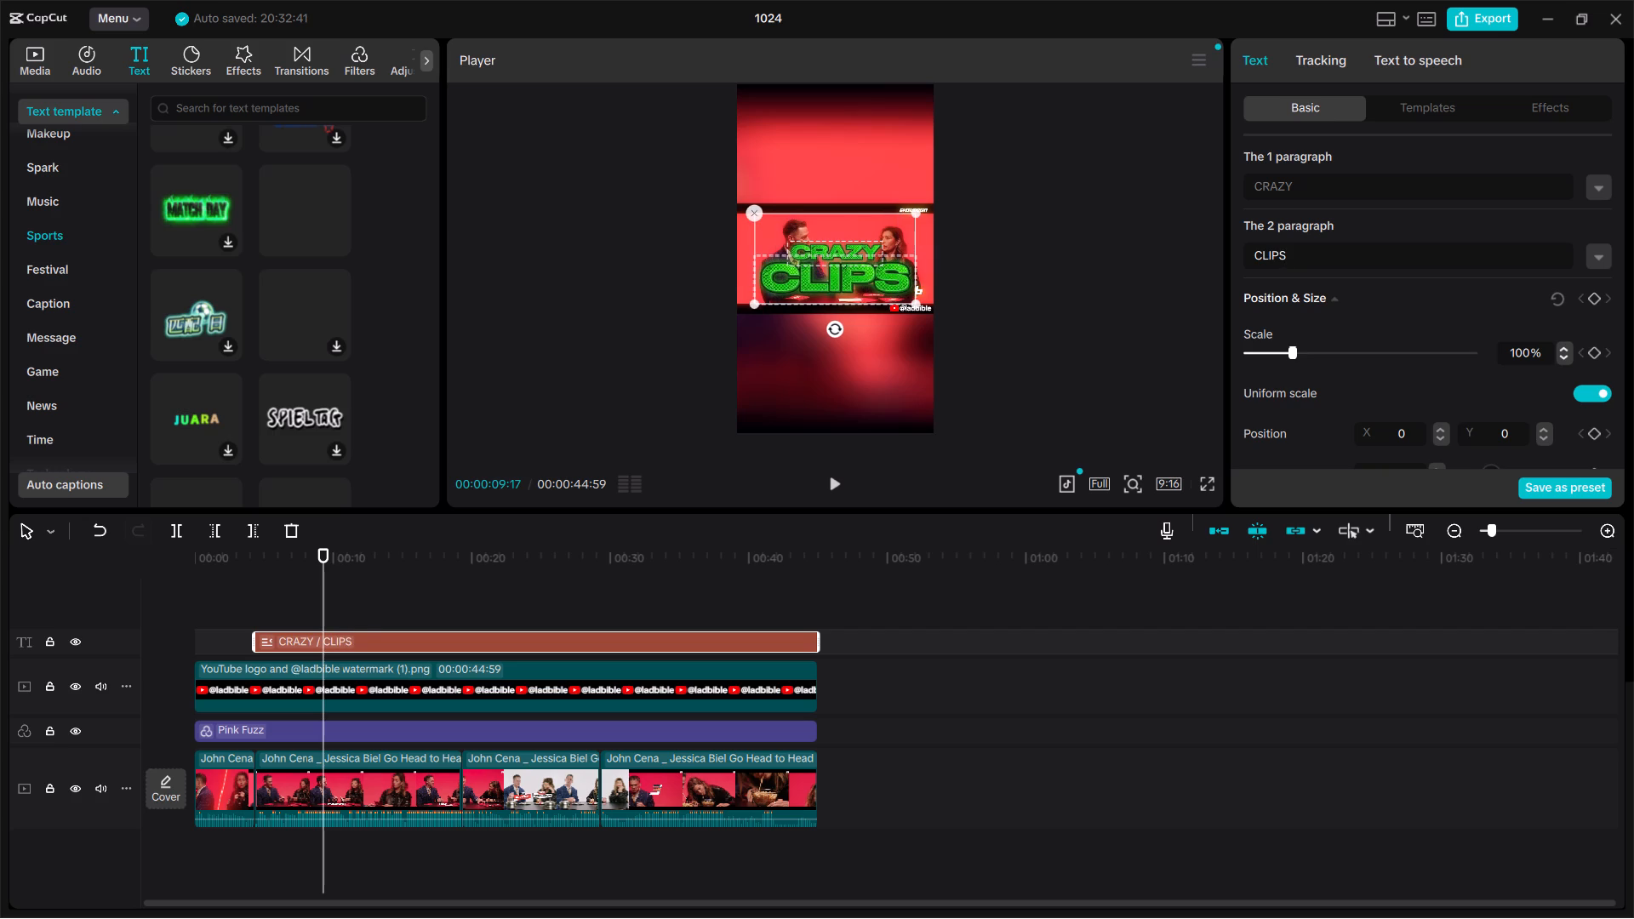
{"action": "type", "text": "FROM"}
{"action": "key", "text": "BackSpace"}
{"action": "key", "text": "BackSpace"}
{"action": "key", "text": "BackSpace"}
{"action": "key", "text": "BackSpace"}
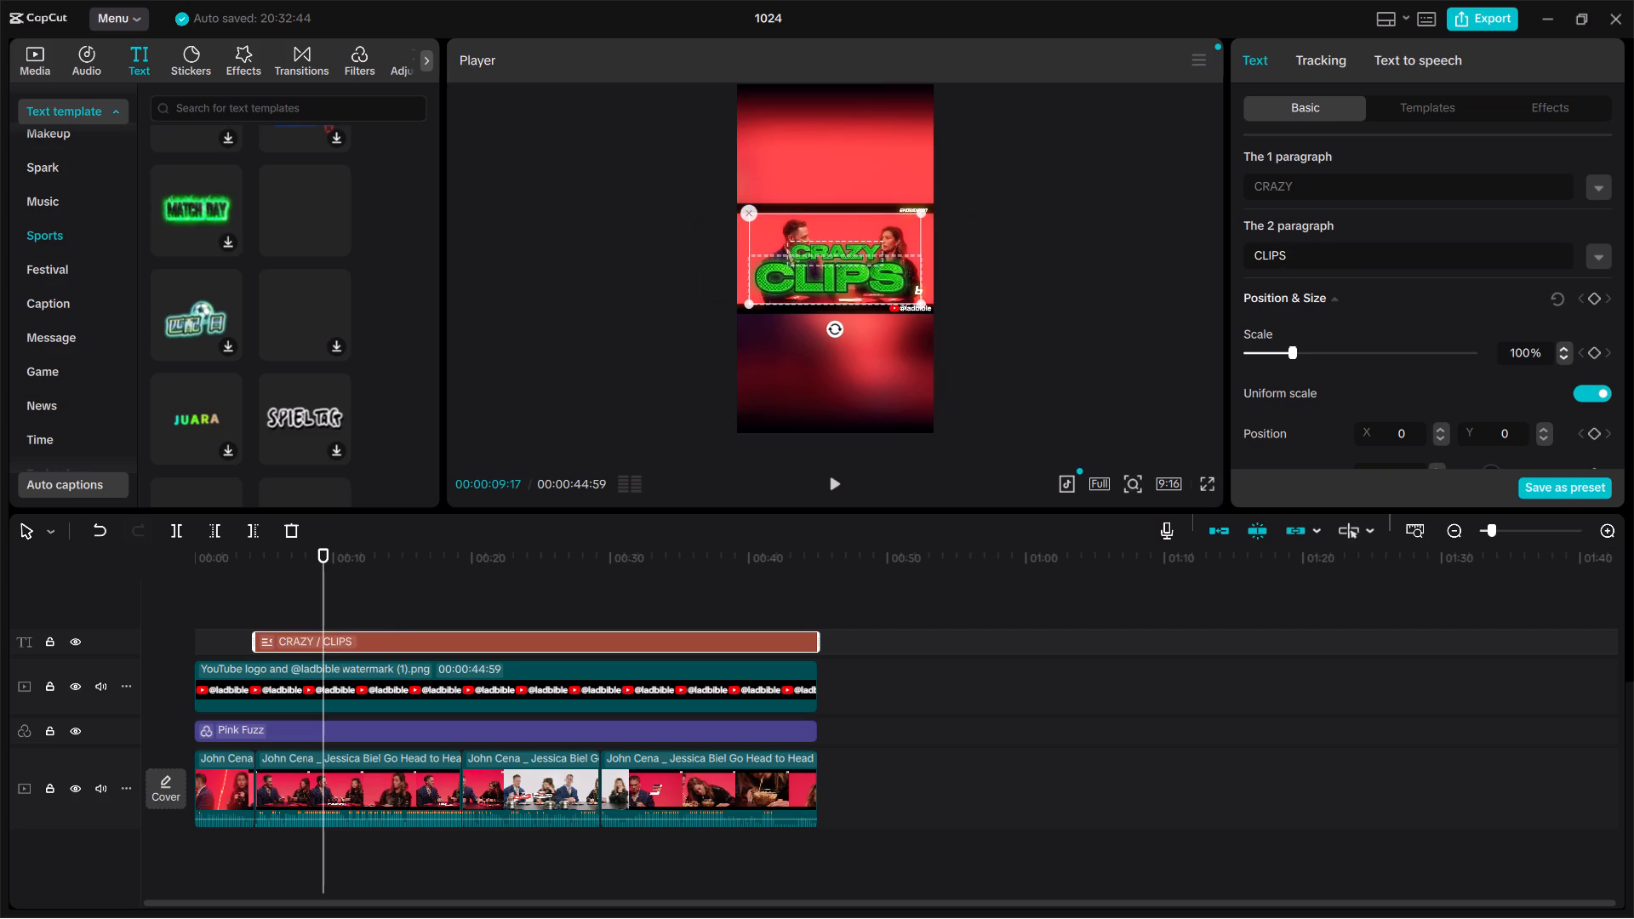
Move the CRAZY CLIPS title onto the blurred area above the interview footage, at X 0, Y 1159.
{"action": "left_click", "coordinate": [354, 614]}
{"action": "left_click_drag", "start_coordinate": [354, 614], "coordinate": [265, 628]}
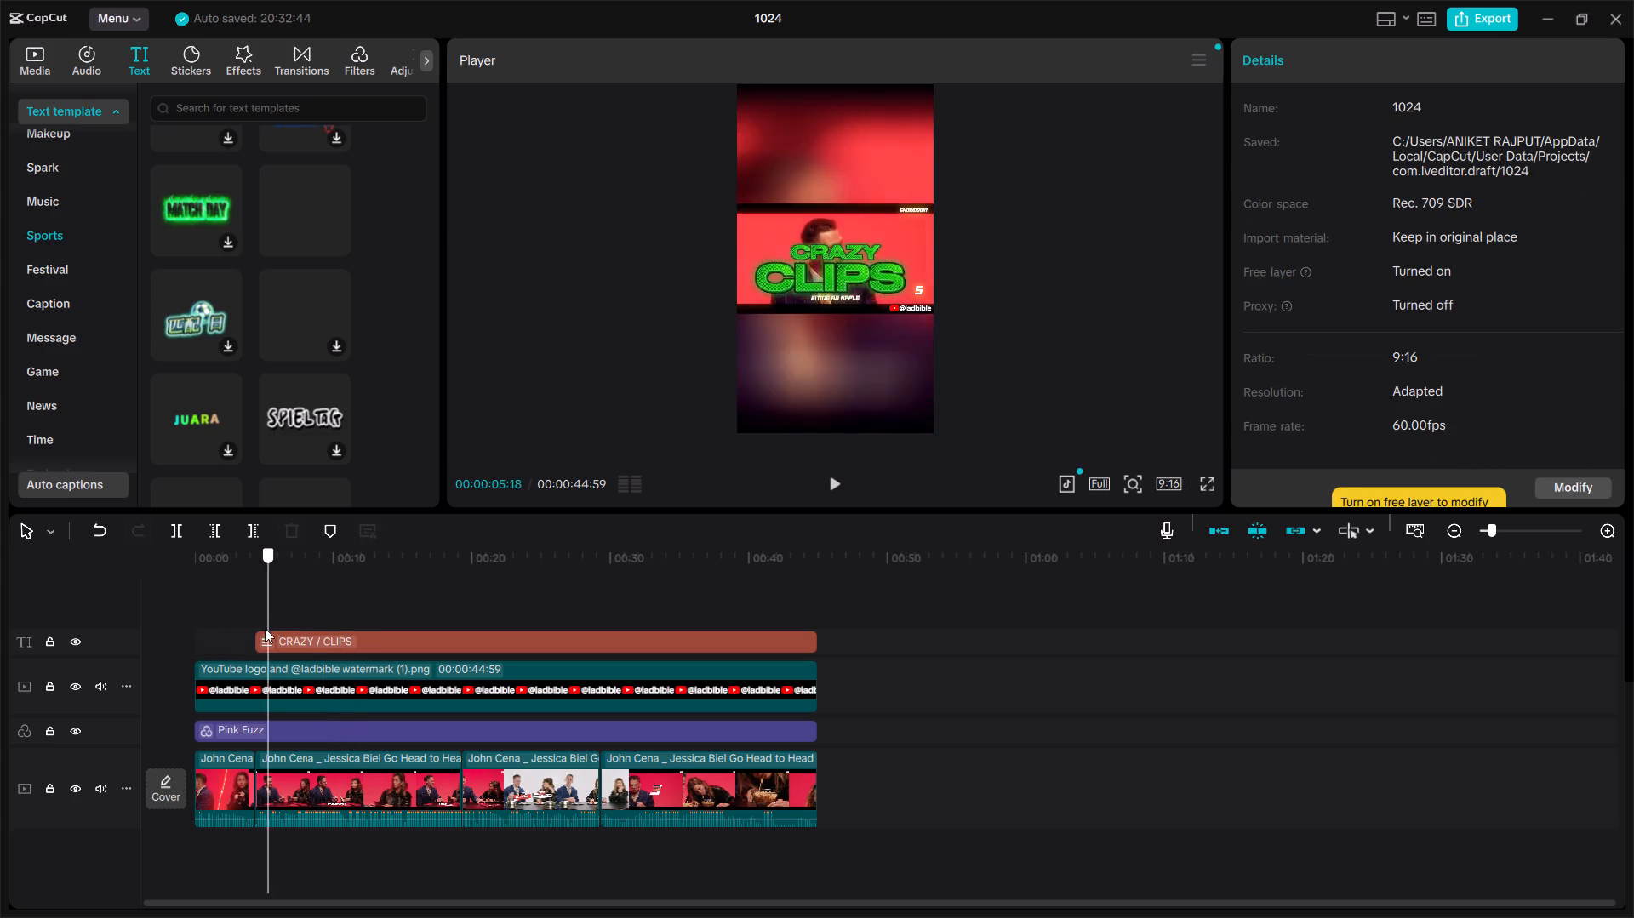
{"action": "left_click_drag", "start_coordinate": [265, 628], "coordinate": [255, 631]}
{"action": "left_click", "coordinate": [426, 601]}
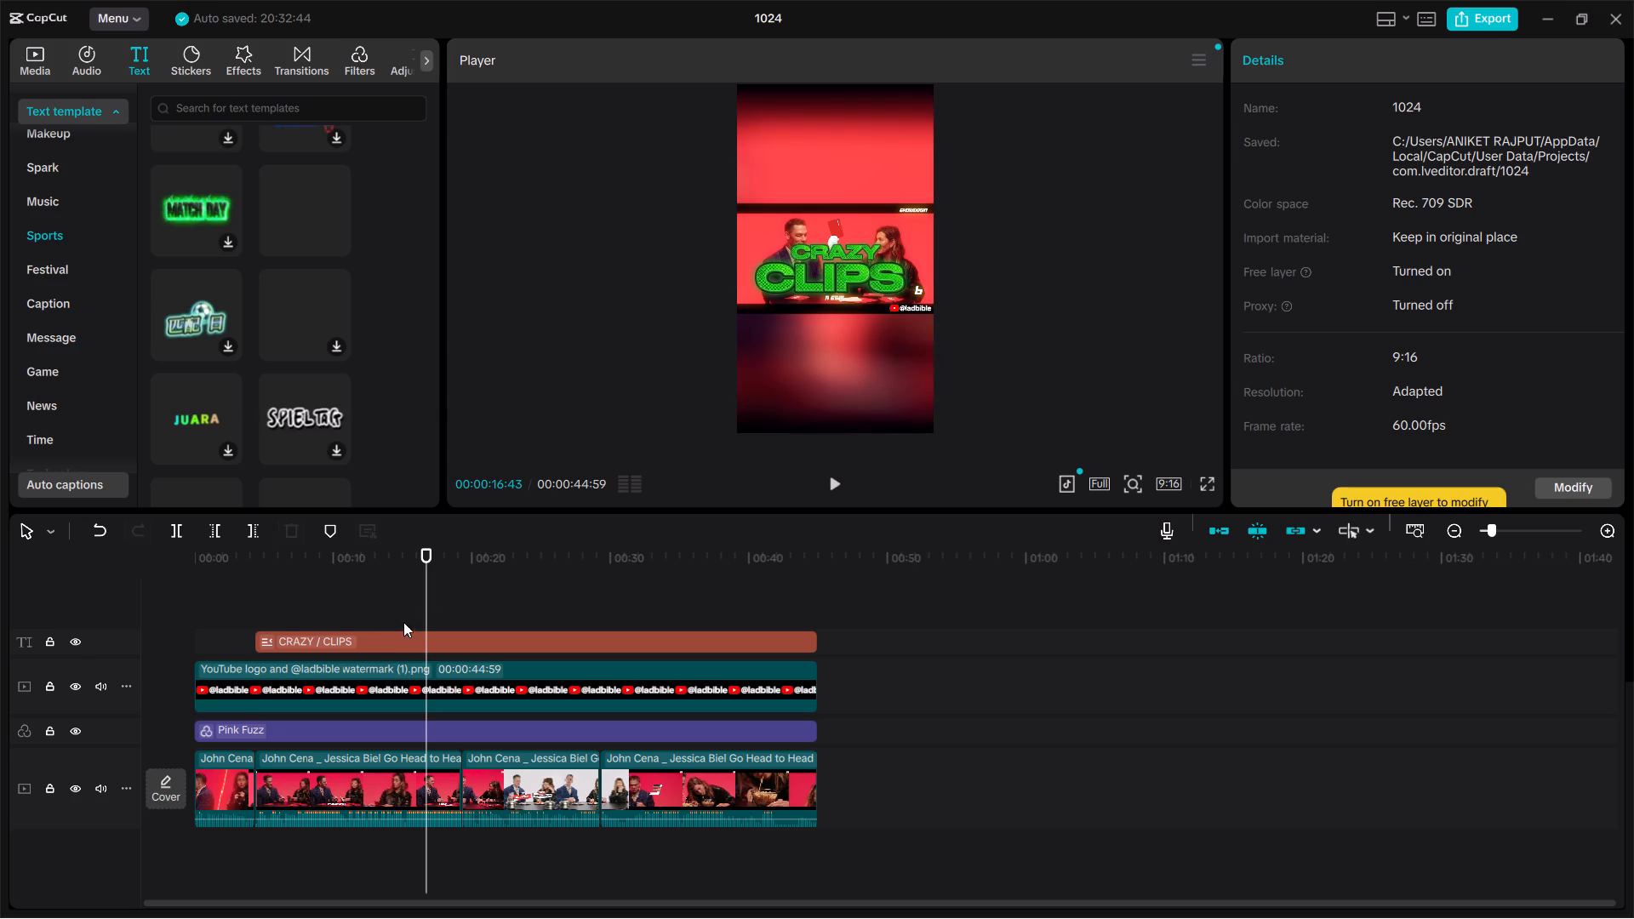
{"action": "left_click", "coordinate": [391, 629]}
{"action": "left_click", "coordinate": [530, 643]}
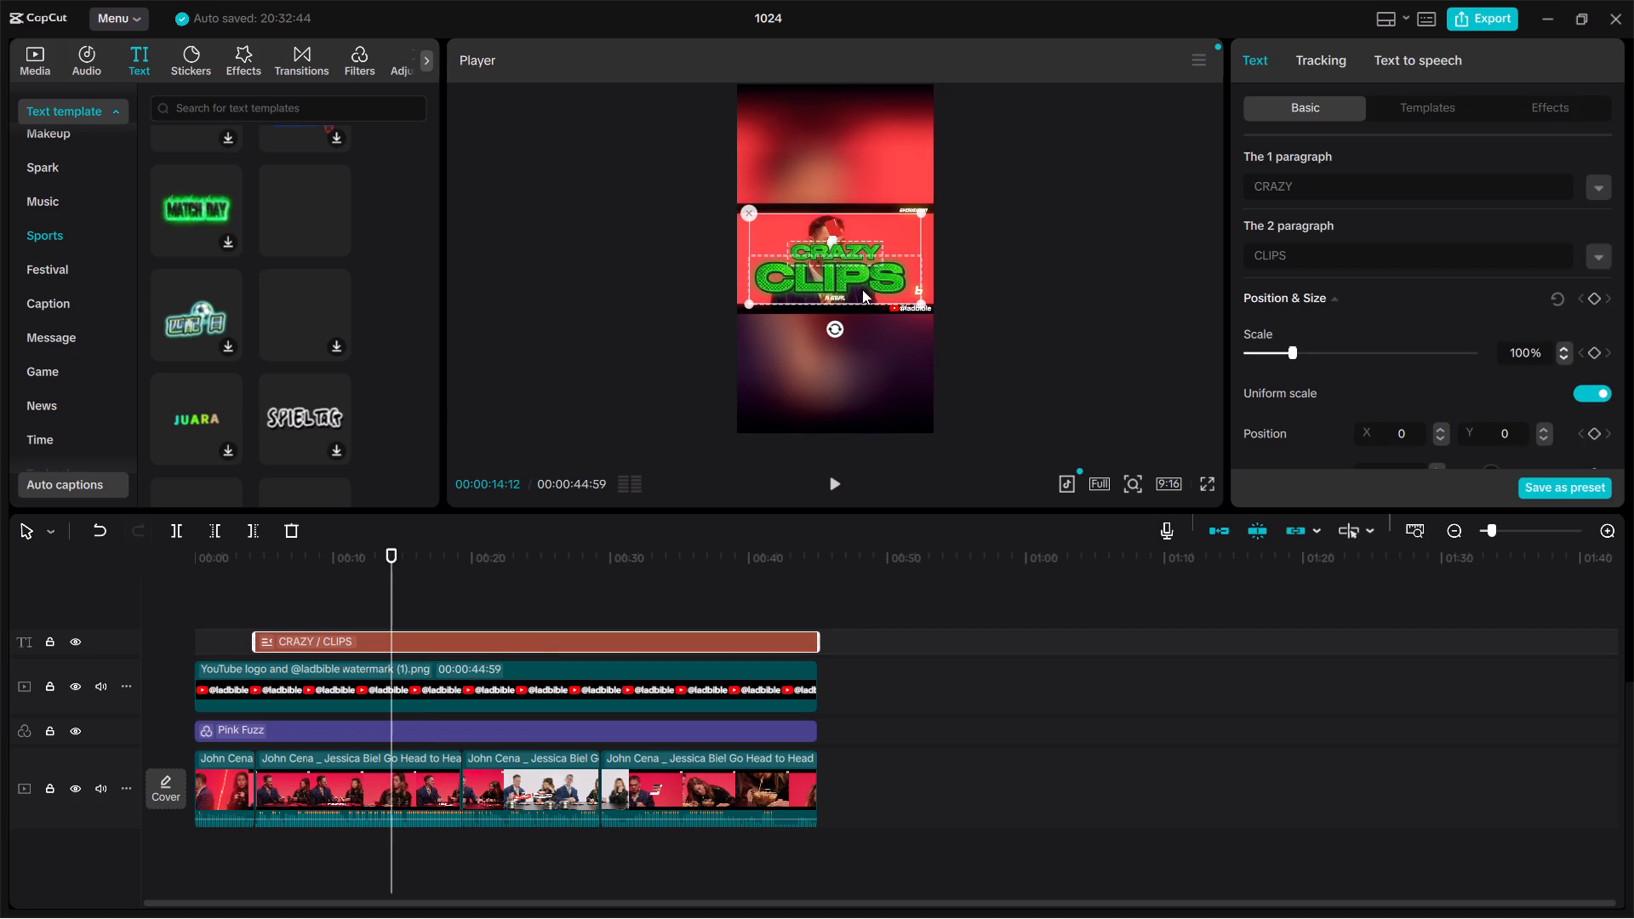
{"action": "left_click_drag", "start_coordinate": [854, 291], "coordinate": [866, 180]}
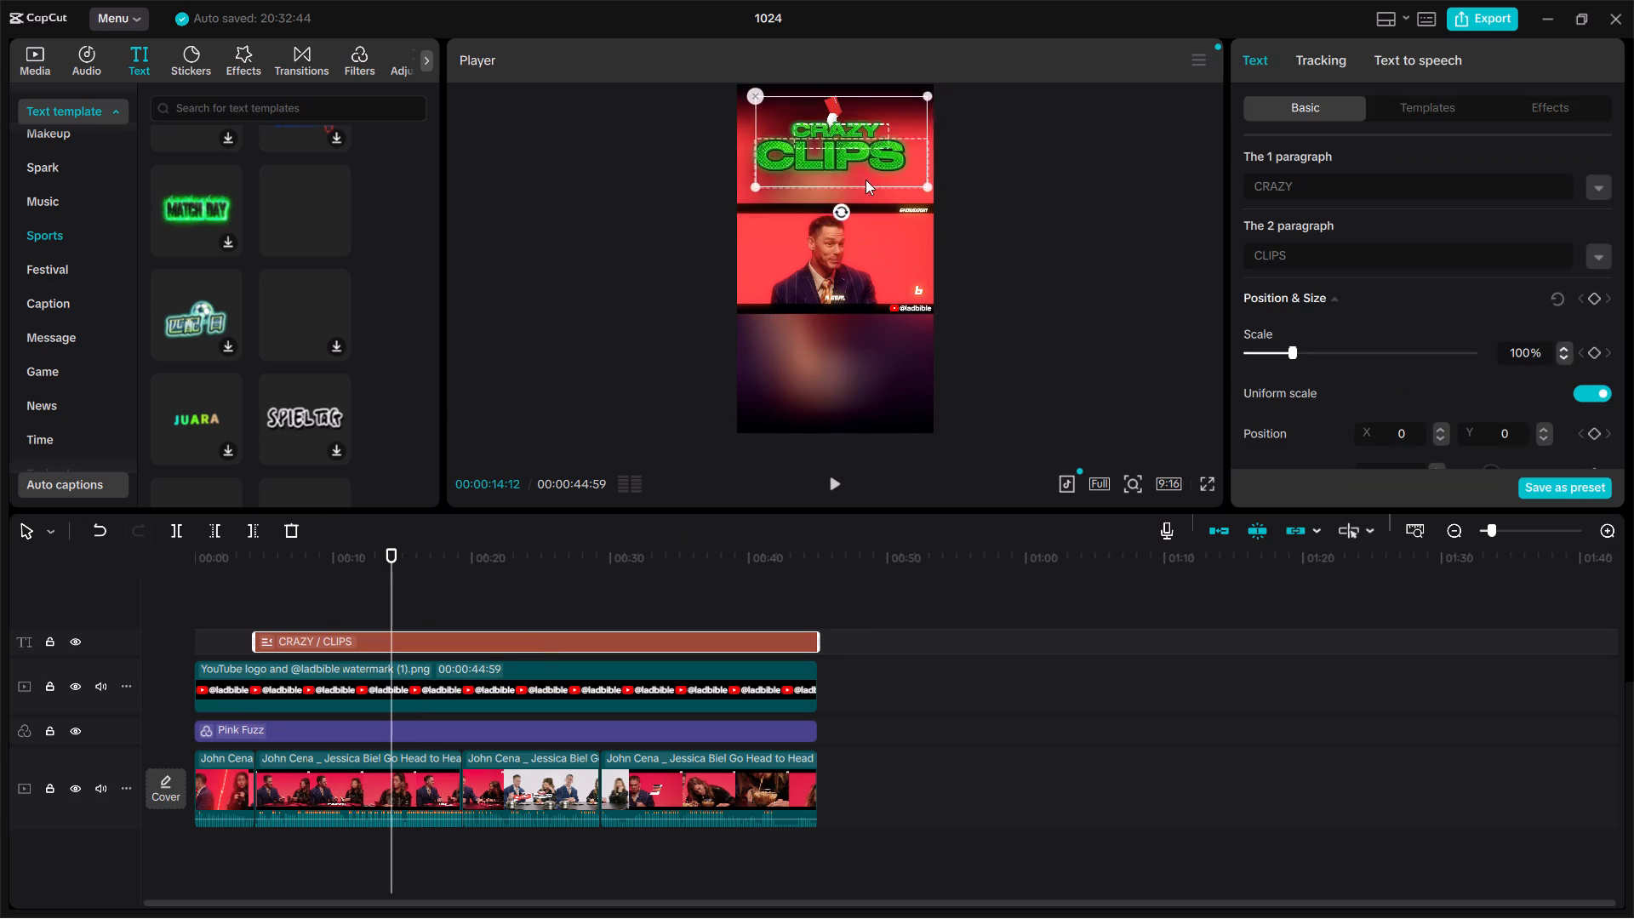
{"action": "left_click_drag", "start_coordinate": [866, 180], "coordinate": [851, 186]}
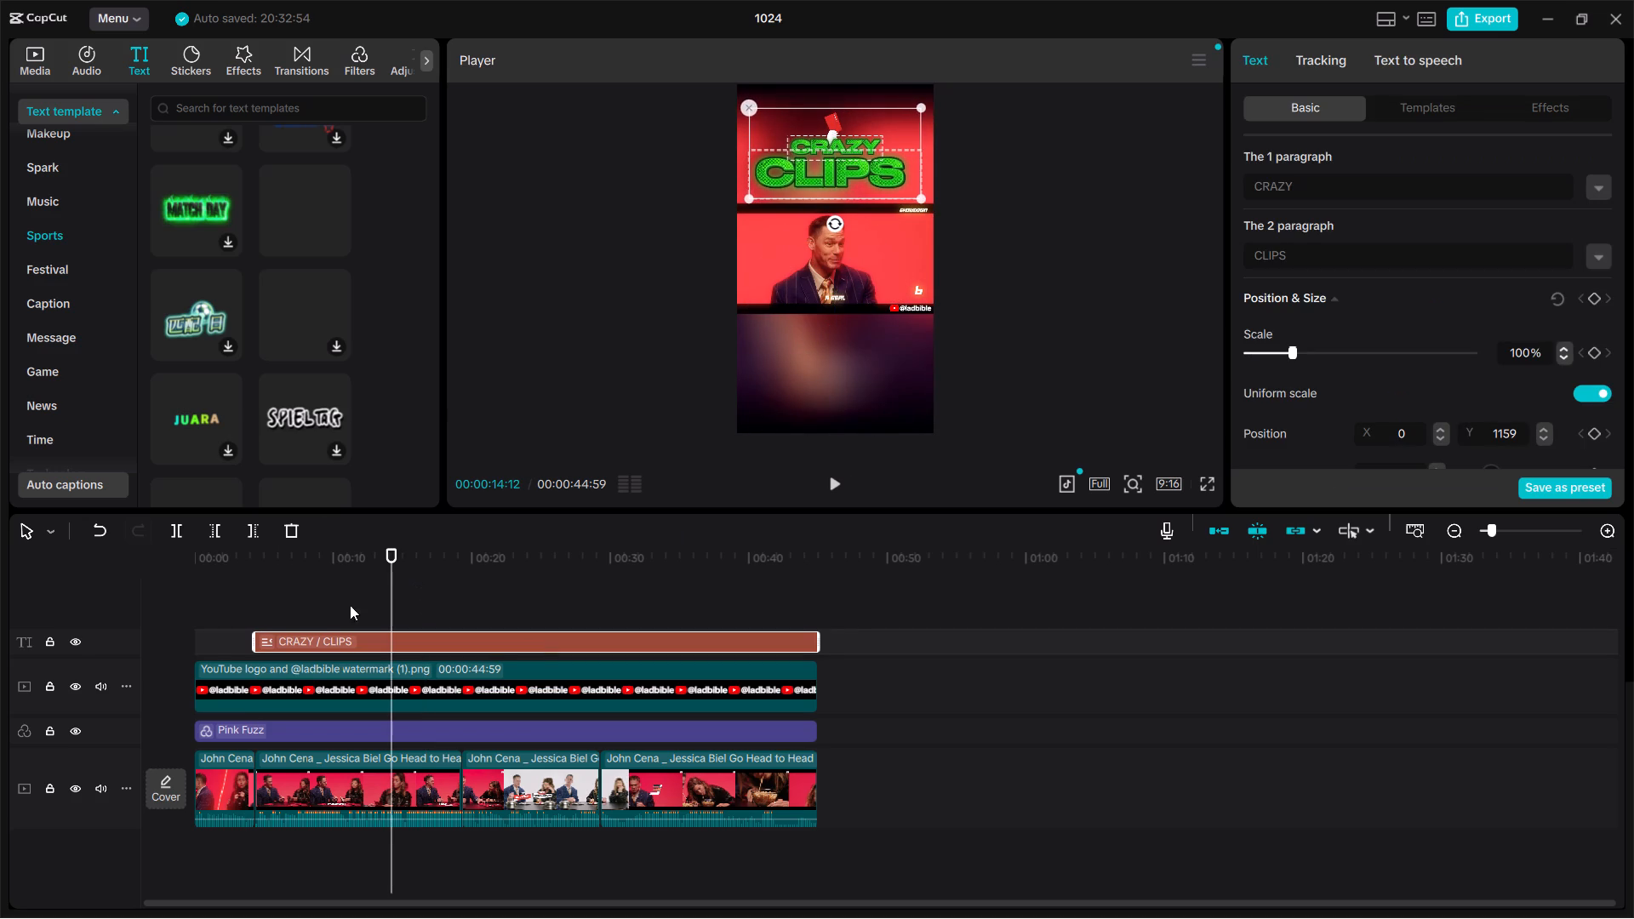
Play the video from the beginning and preview the CRAZY CLIPS title in full screen.
{"action": "left_click", "coordinate": [287, 586]}
{"action": "left_click_drag", "start_coordinate": [287, 586], "coordinate": [211, 611]}
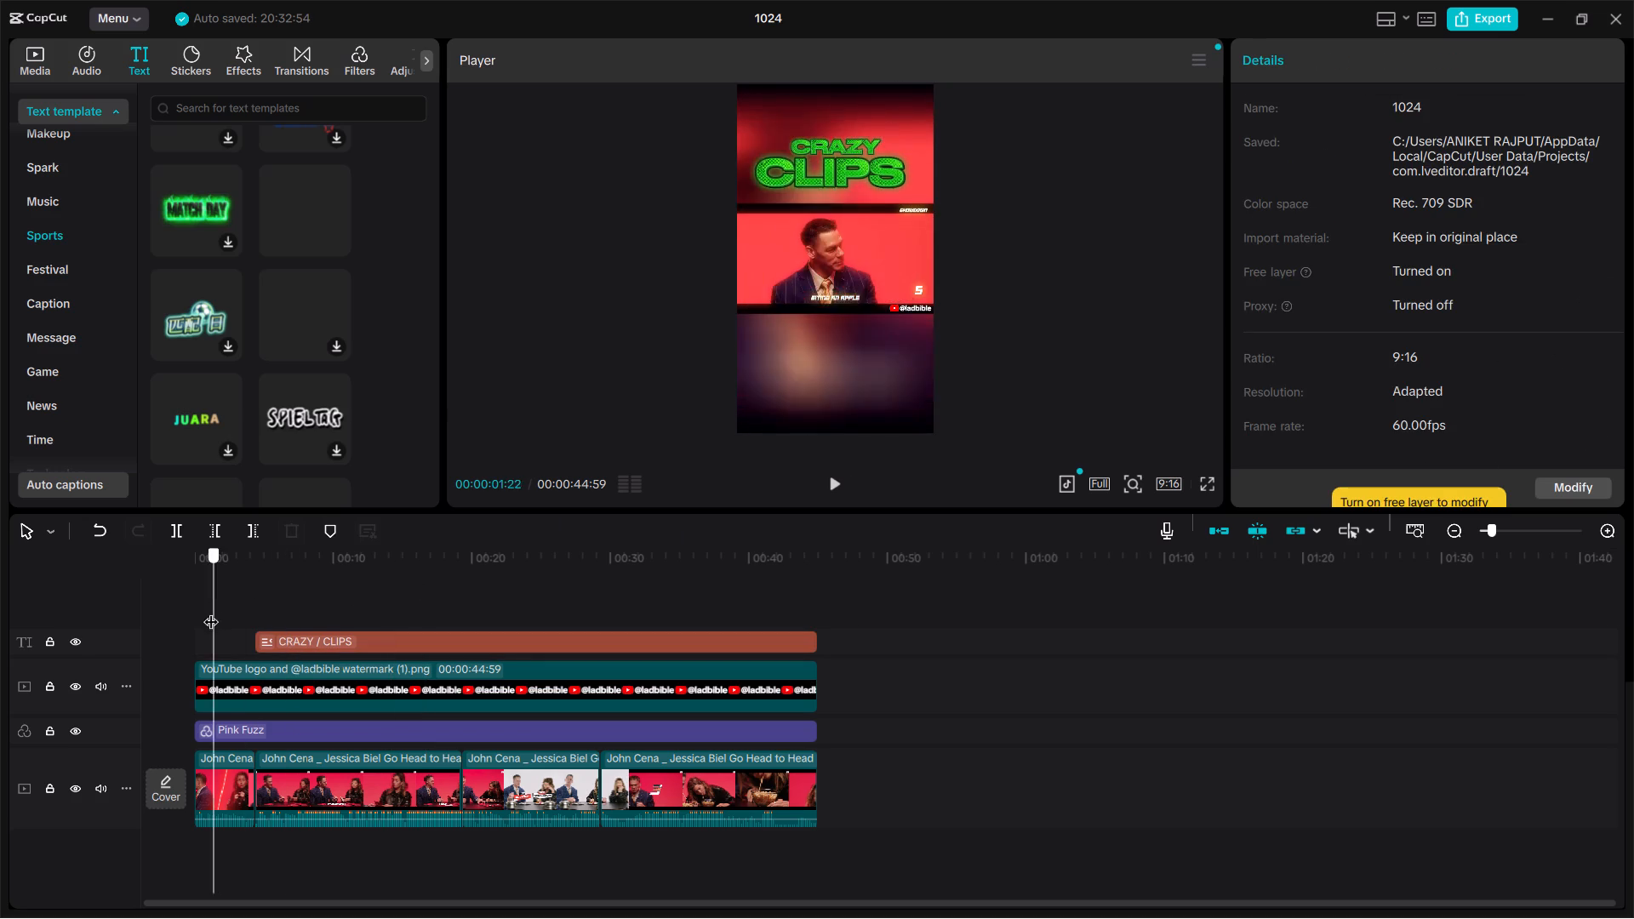
{"action": "left_click_drag", "start_coordinate": [211, 611], "coordinate": [145, 600]}
{"action": "key", "text": "space"}
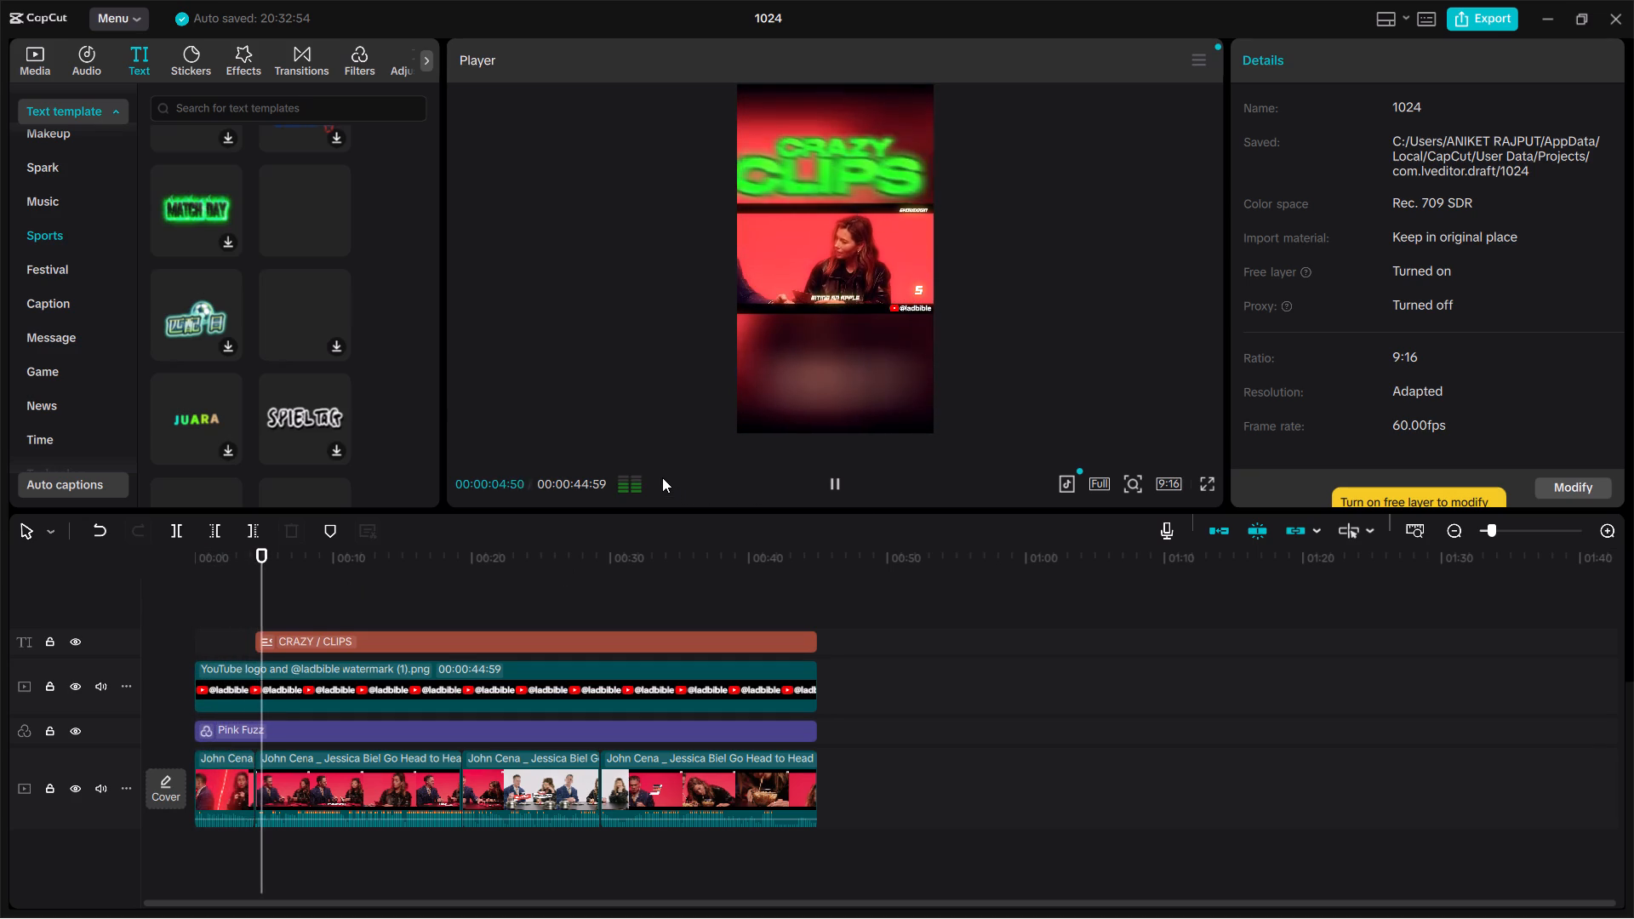
{"action": "left_click", "coordinate": [1206, 482]}
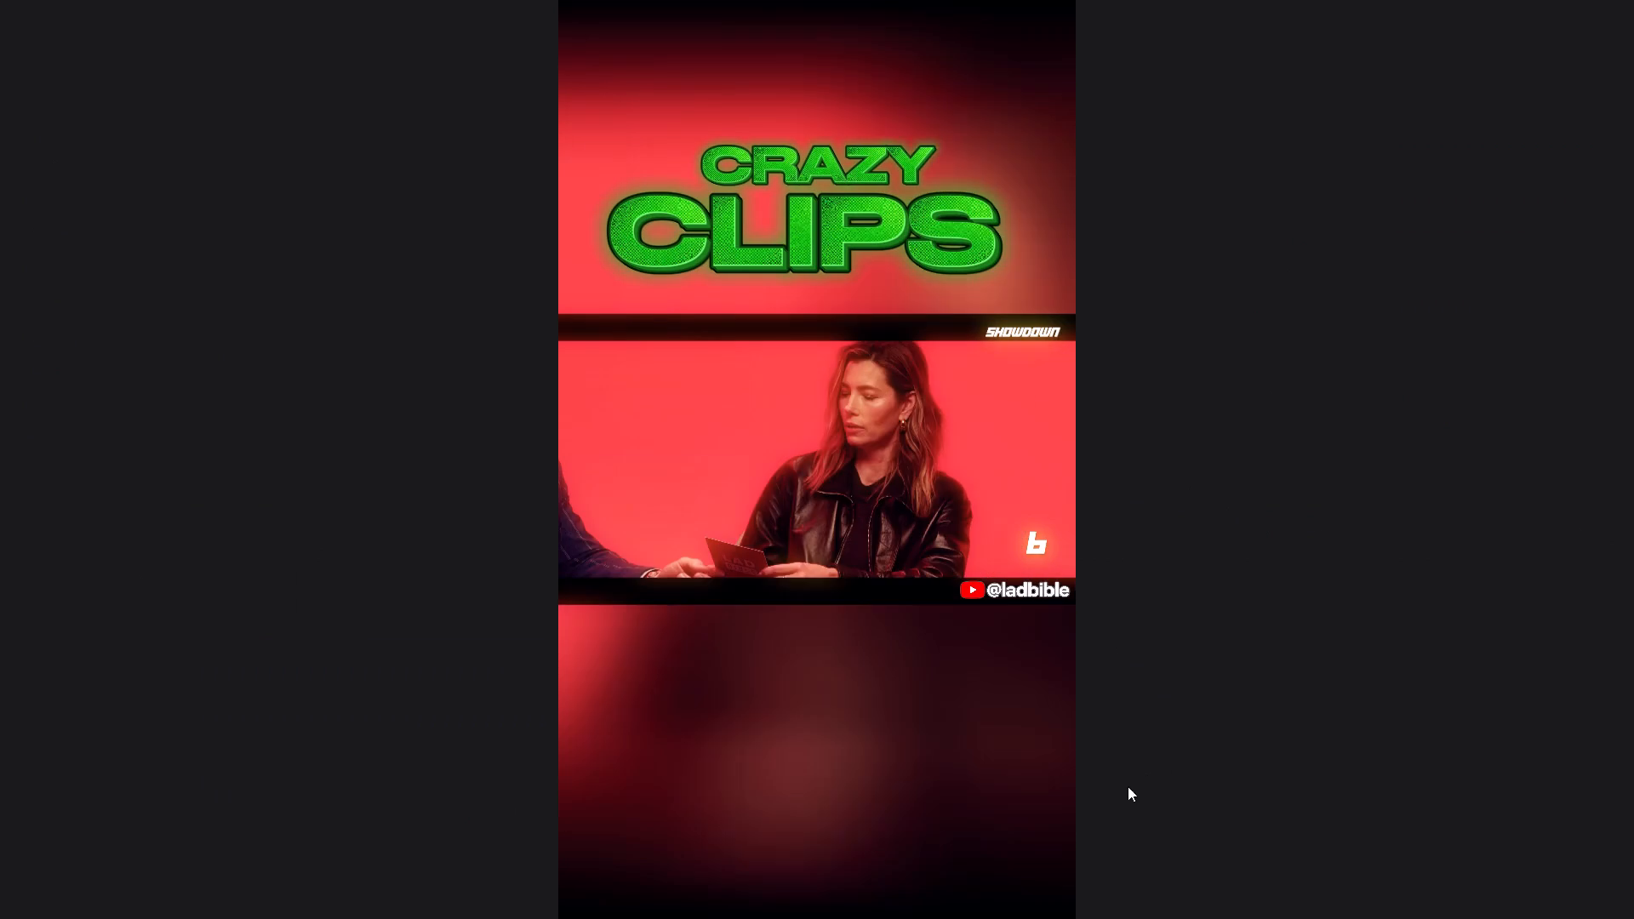
{"action": "left_click", "coordinate": [984, 745]}
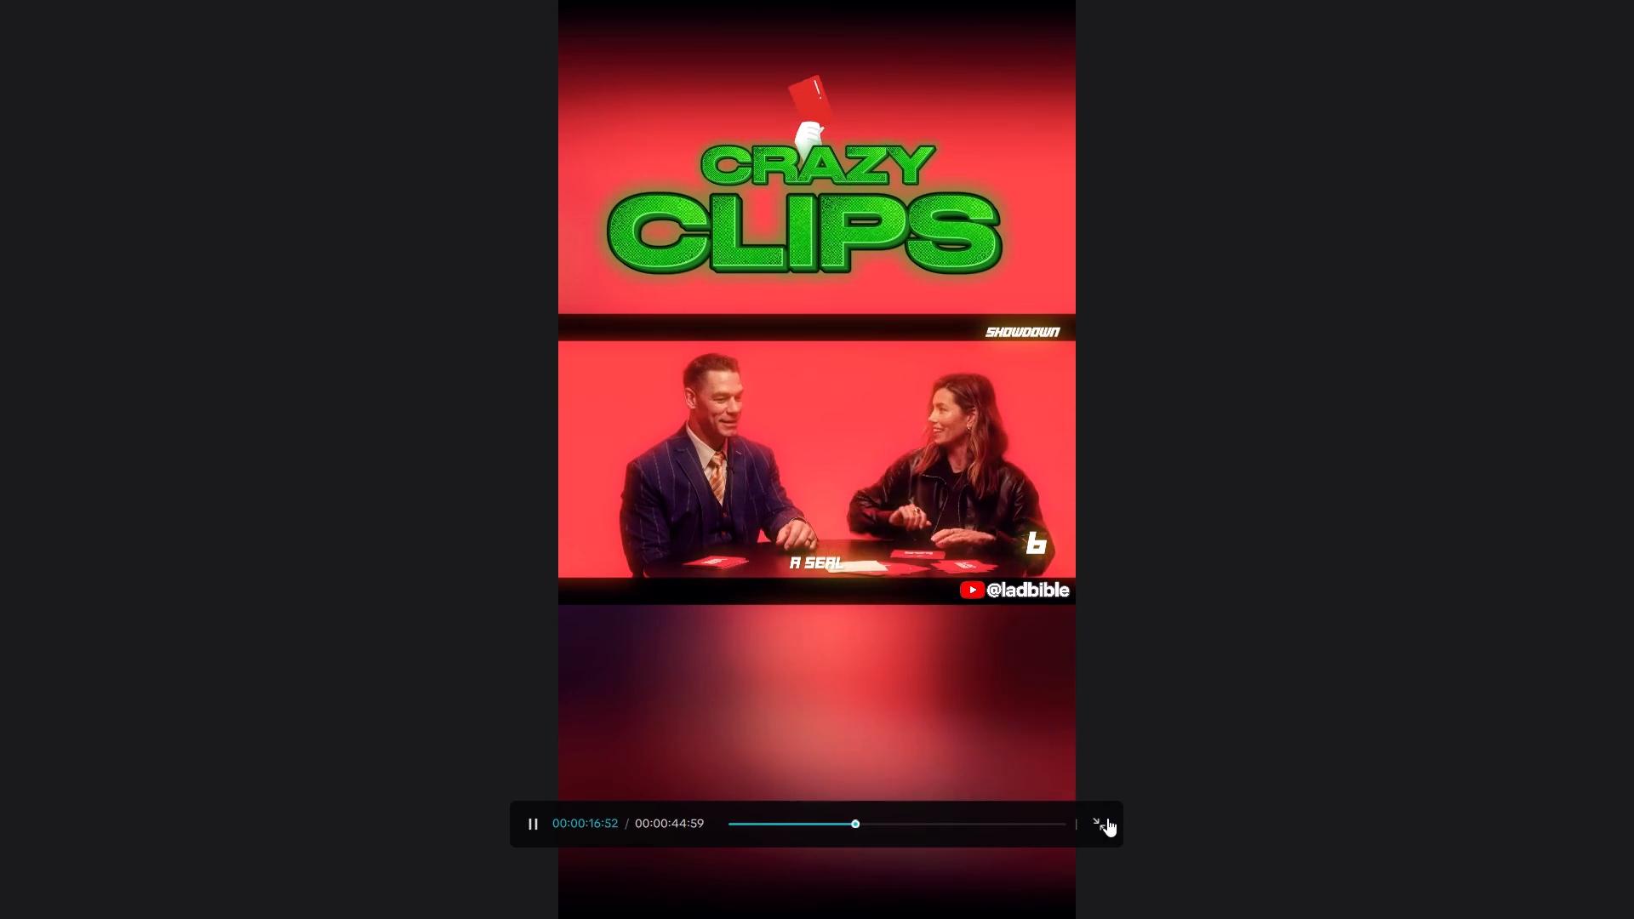
{"action": "left_click", "coordinate": [1097, 818]}
Look through the text effects, basic settings and templates available for the CRAZY CLIPS title.
{"action": "left_click", "coordinate": [624, 640]}
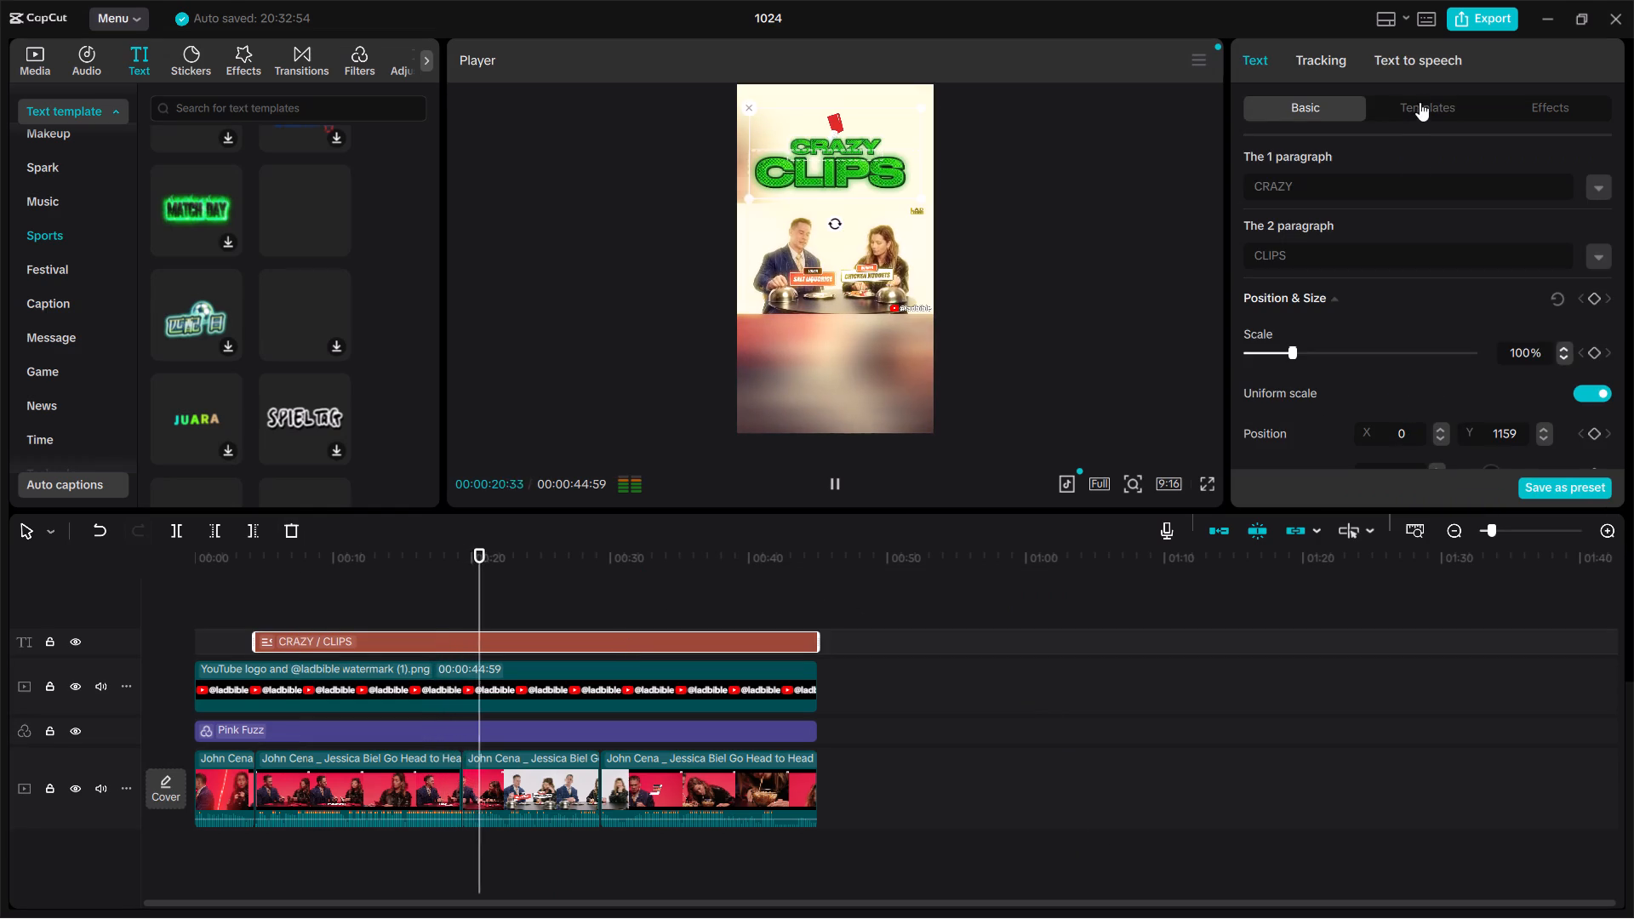
{"action": "left_click", "coordinate": [1556, 105]}
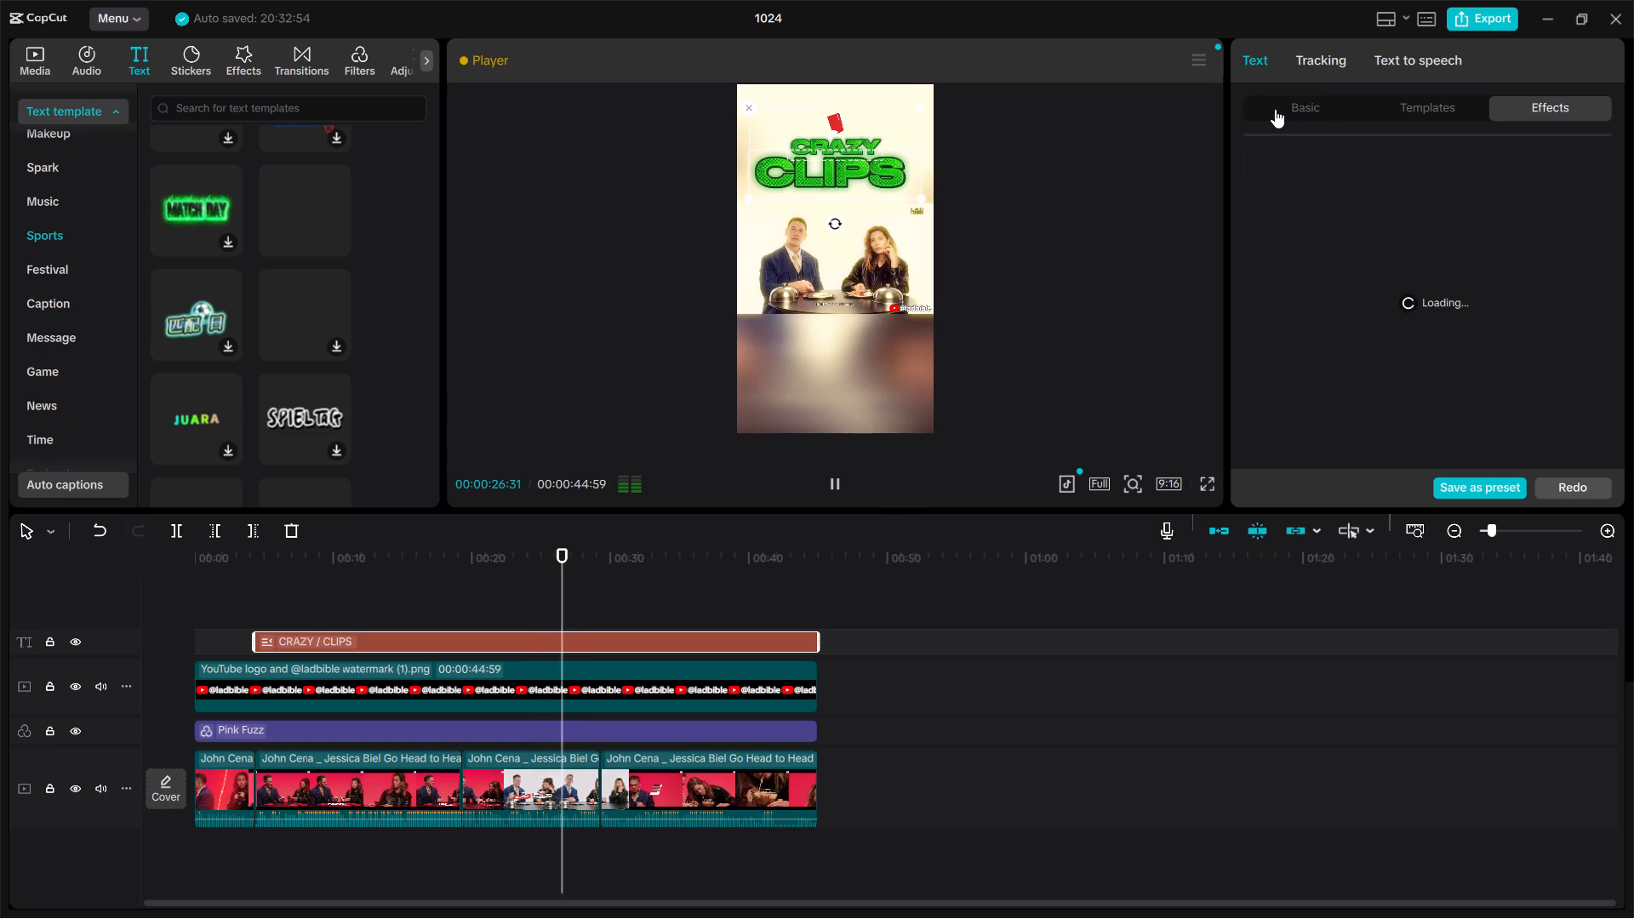
{"action": "scroll", "coordinate": [1275, 109], "scroll_direction": "up", "scroll_amount": 1}
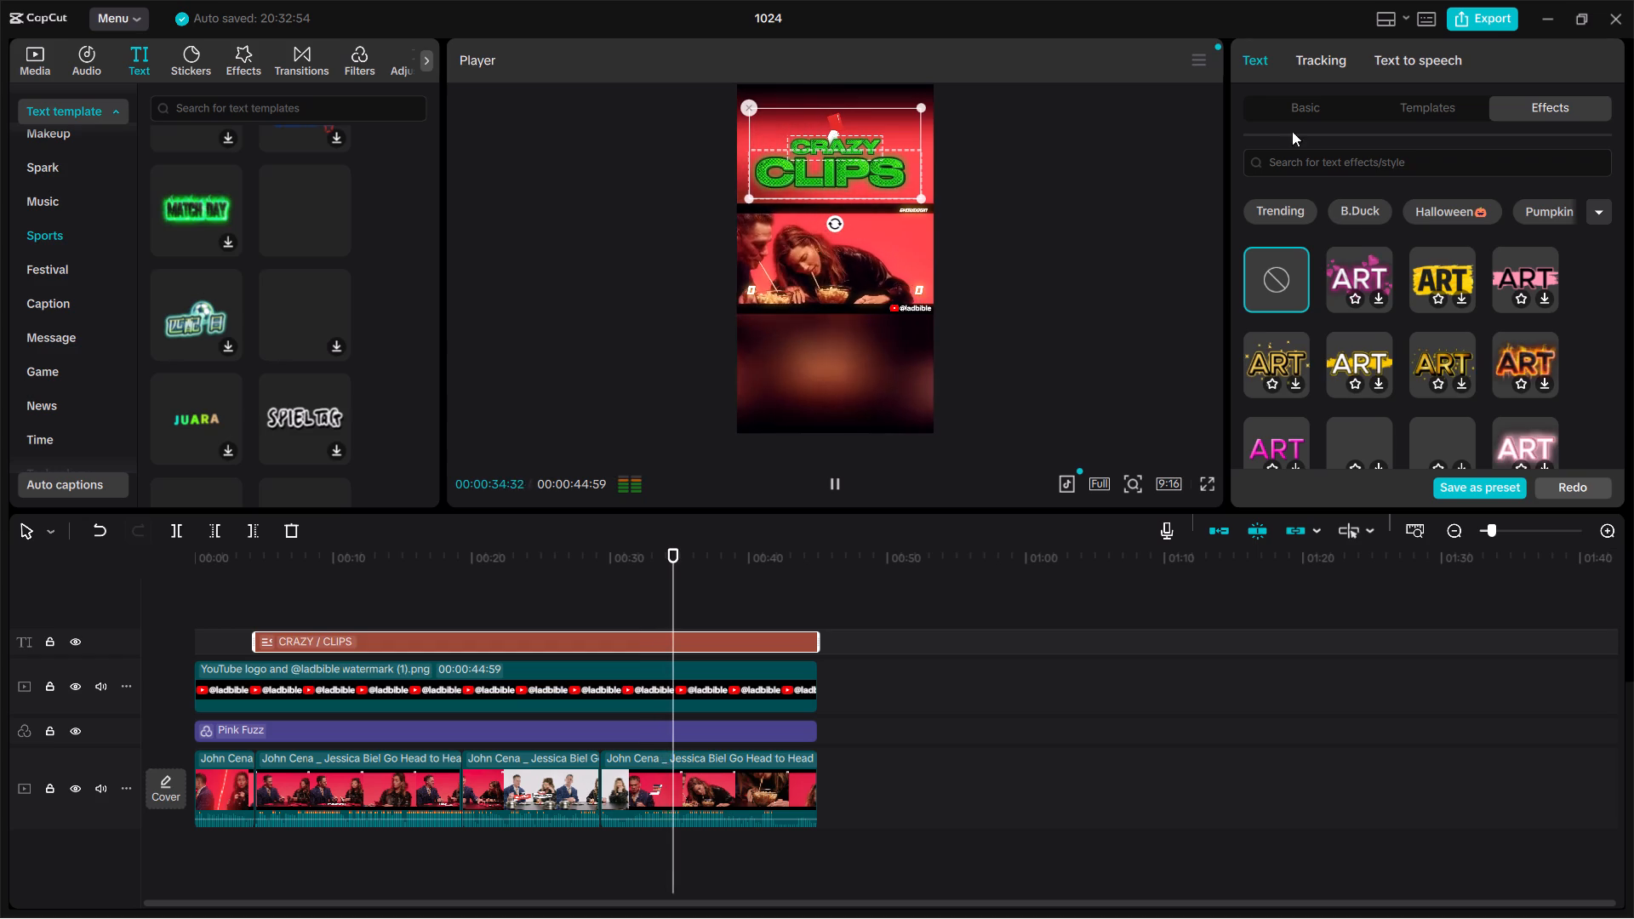
{"action": "left_click", "coordinate": [1322, 112]}
{"action": "scroll", "coordinate": [1351, 304], "scroll_direction": "down", "scroll_amount": 2}
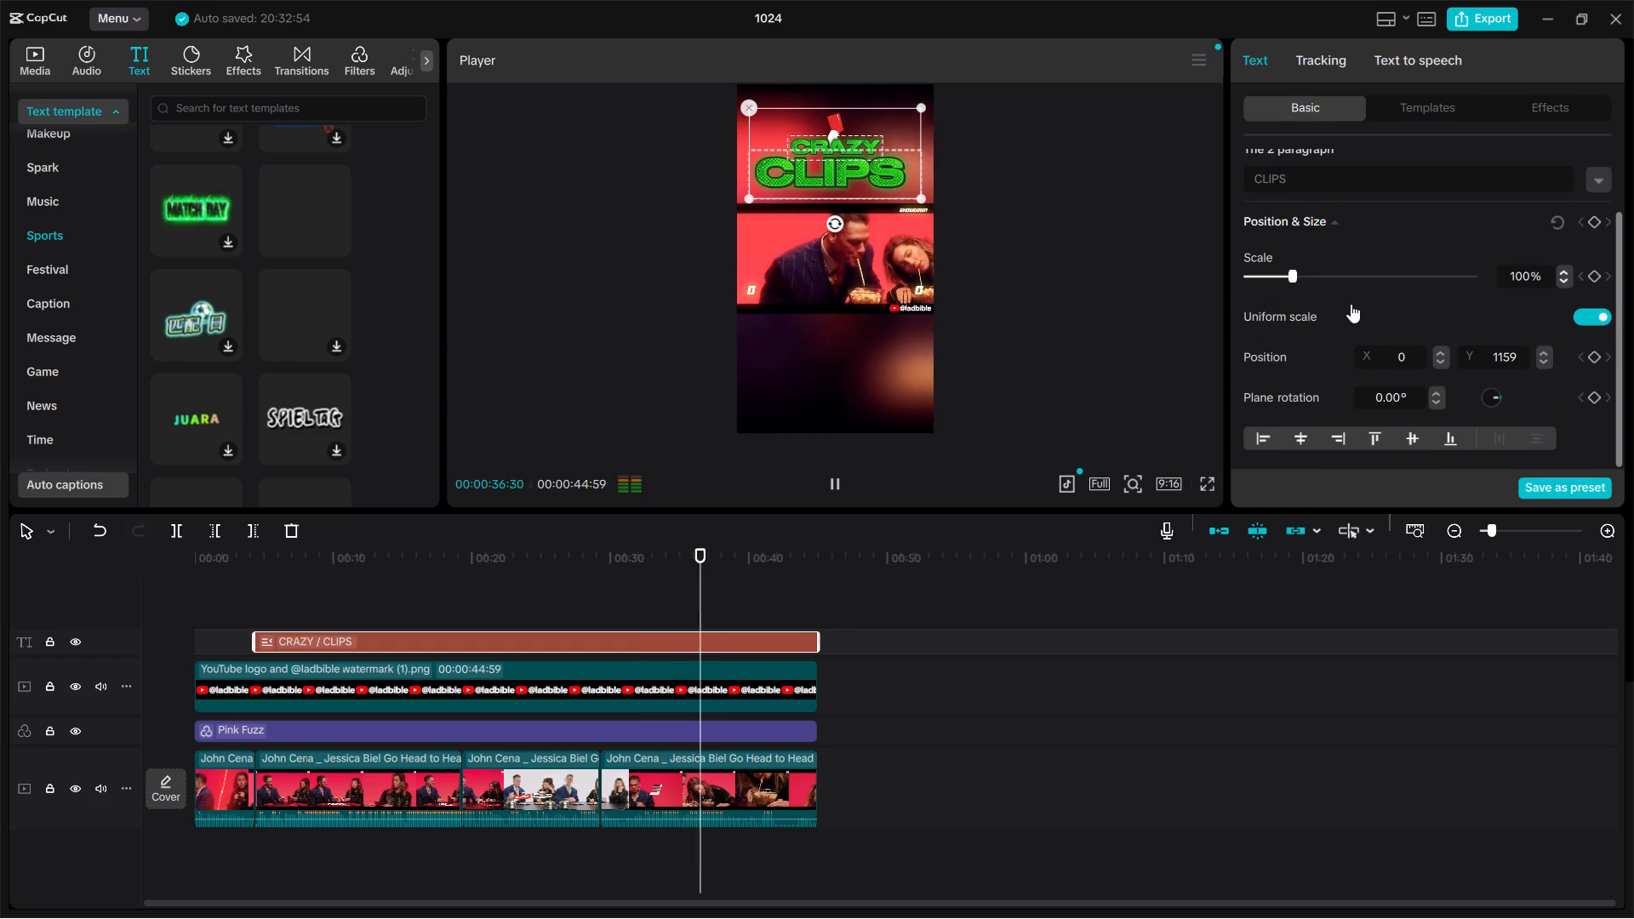
{"action": "scroll", "coordinate": [1351, 304], "scroll_direction": "down", "scroll_amount": 1}
{"action": "scroll", "coordinate": [1351, 304], "scroll_direction": "up", "scroll_amount": 3}
{"action": "left_click", "coordinate": [1422, 108]}
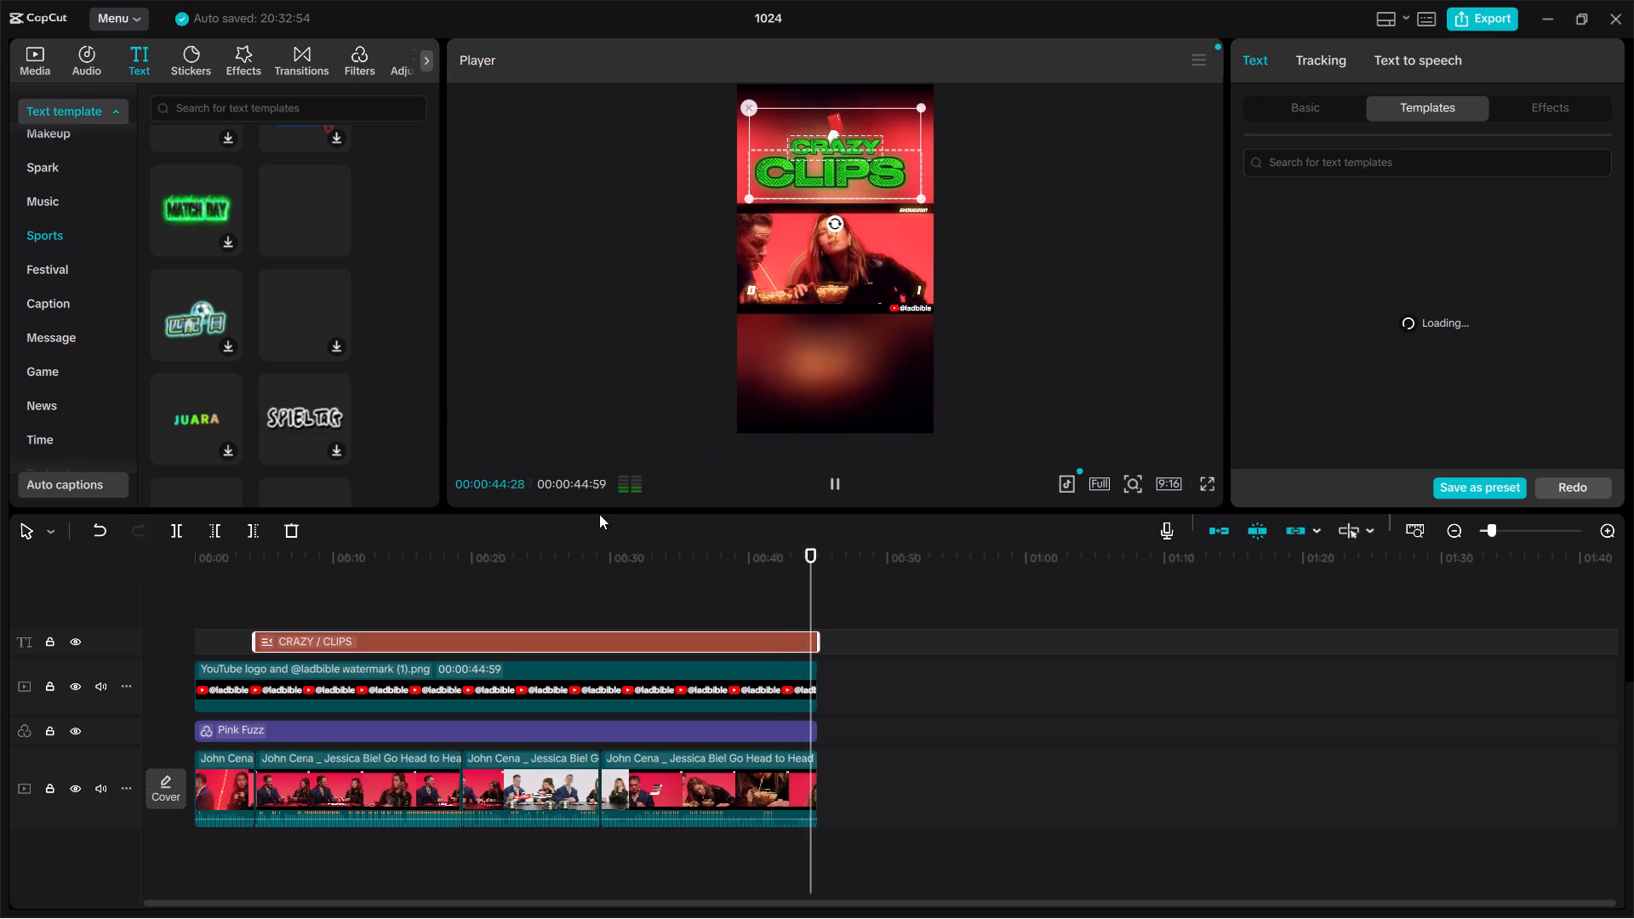
Scrub back to the start and replay the opening seconds before the CRAZY CLIPS title begins.
{"action": "left_click", "coordinate": [426, 602]}
{"action": "left_click_drag", "start_coordinate": [426, 602], "coordinate": [334, 614]}
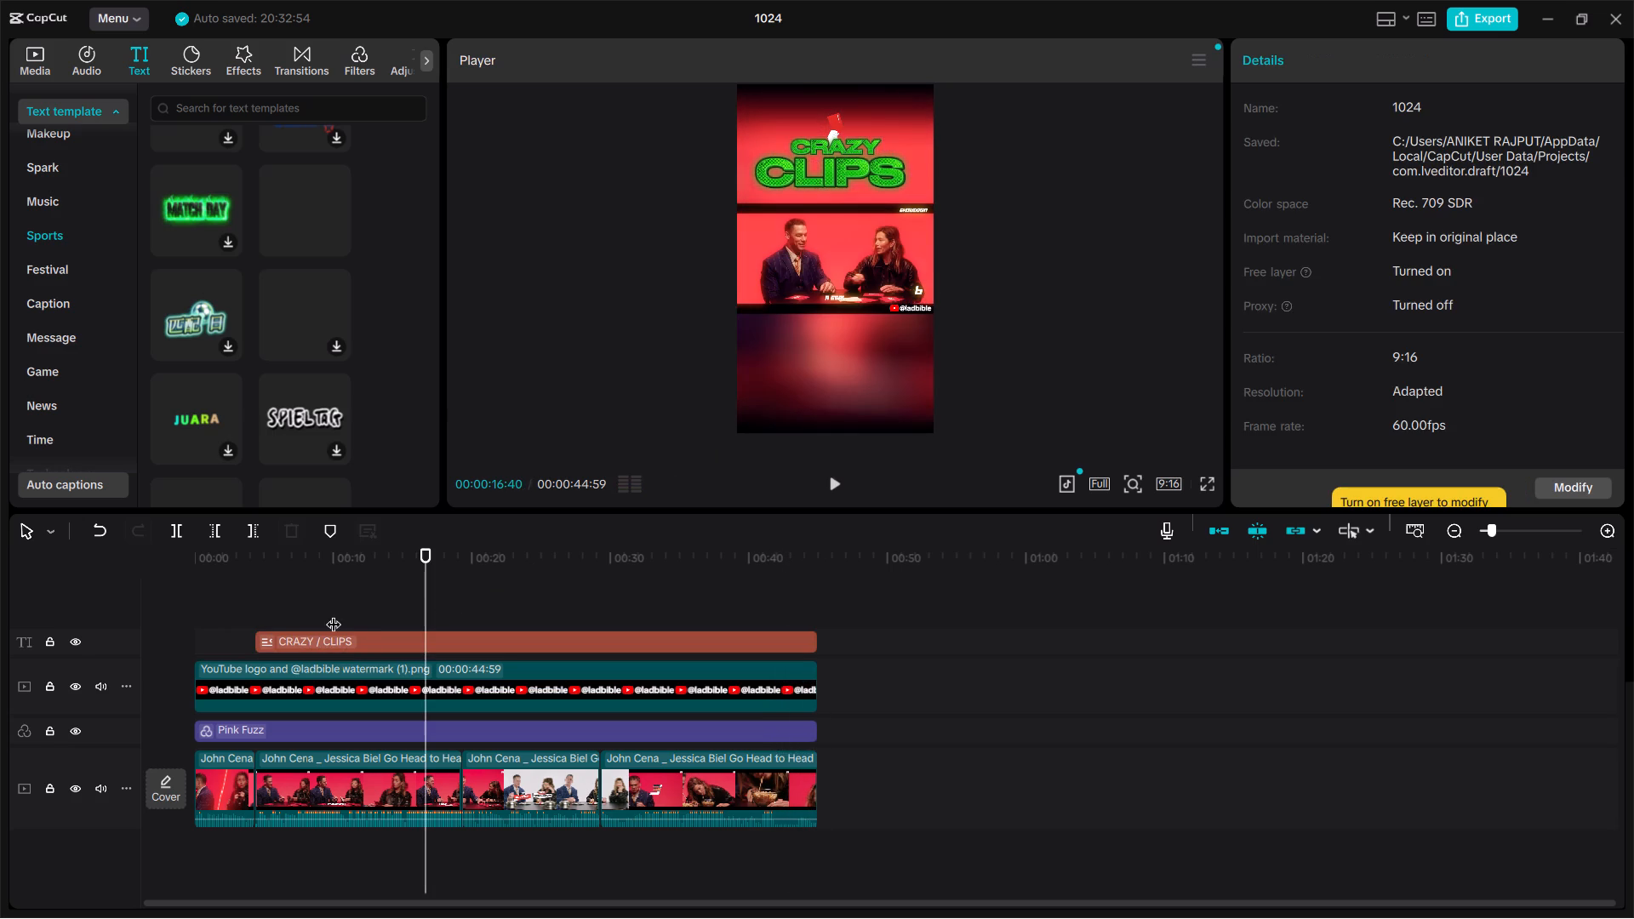
{"action": "left_click_drag", "start_coordinate": [334, 614], "coordinate": [240, 603]}
{"action": "left_click_drag", "start_coordinate": [240, 603], "coordinate": [130, 608]}
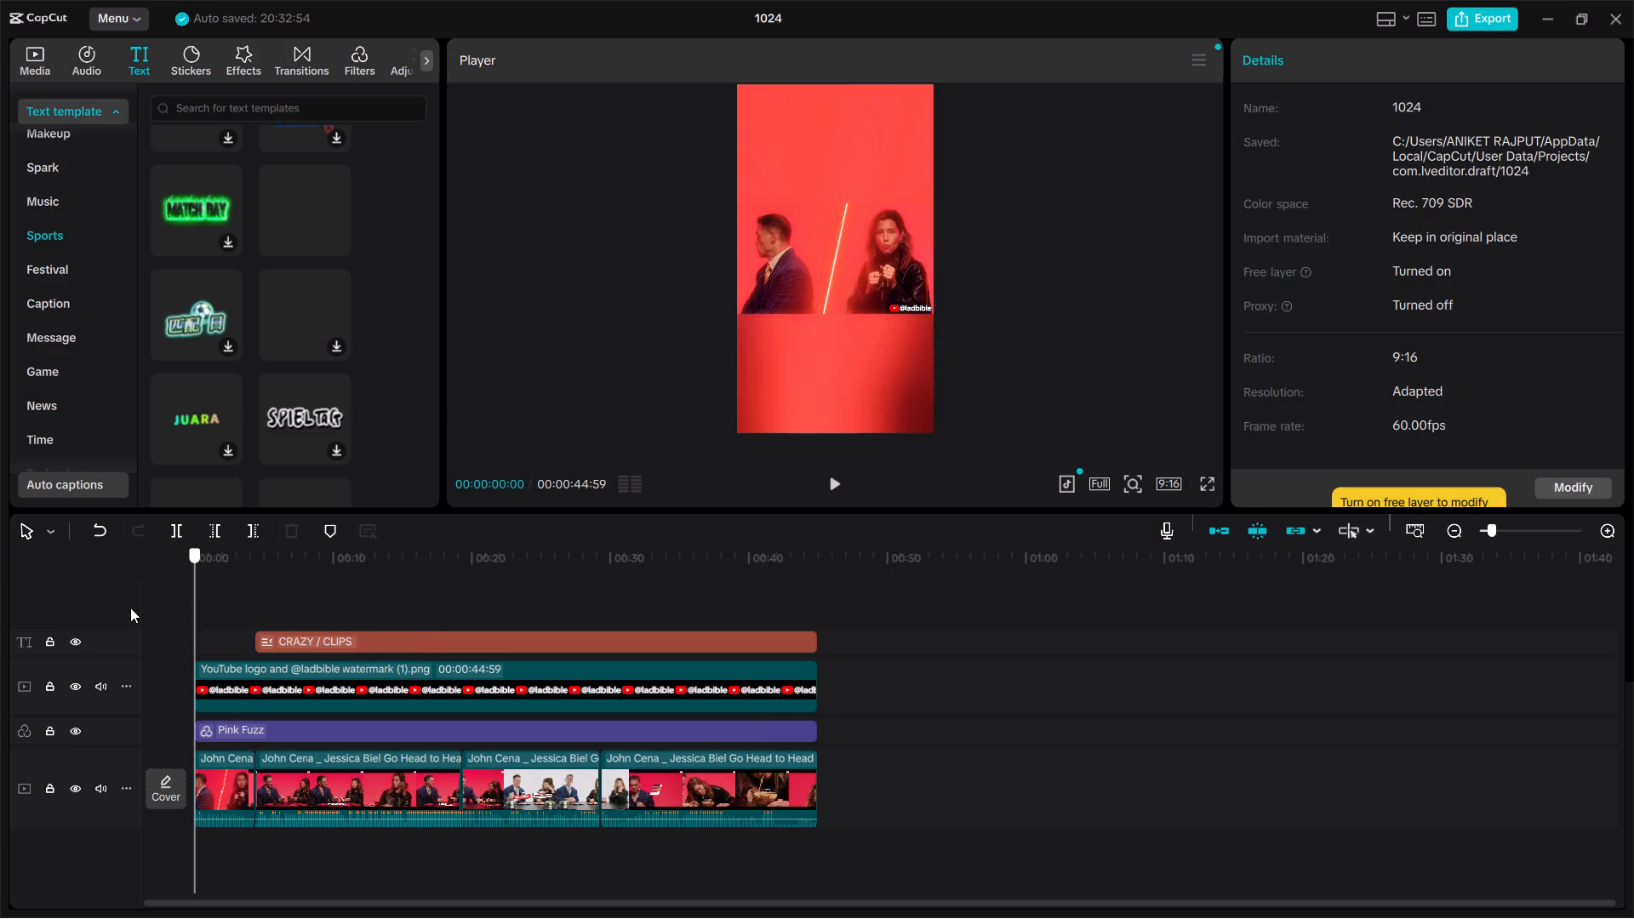
{"action": "key", "text": "space"}
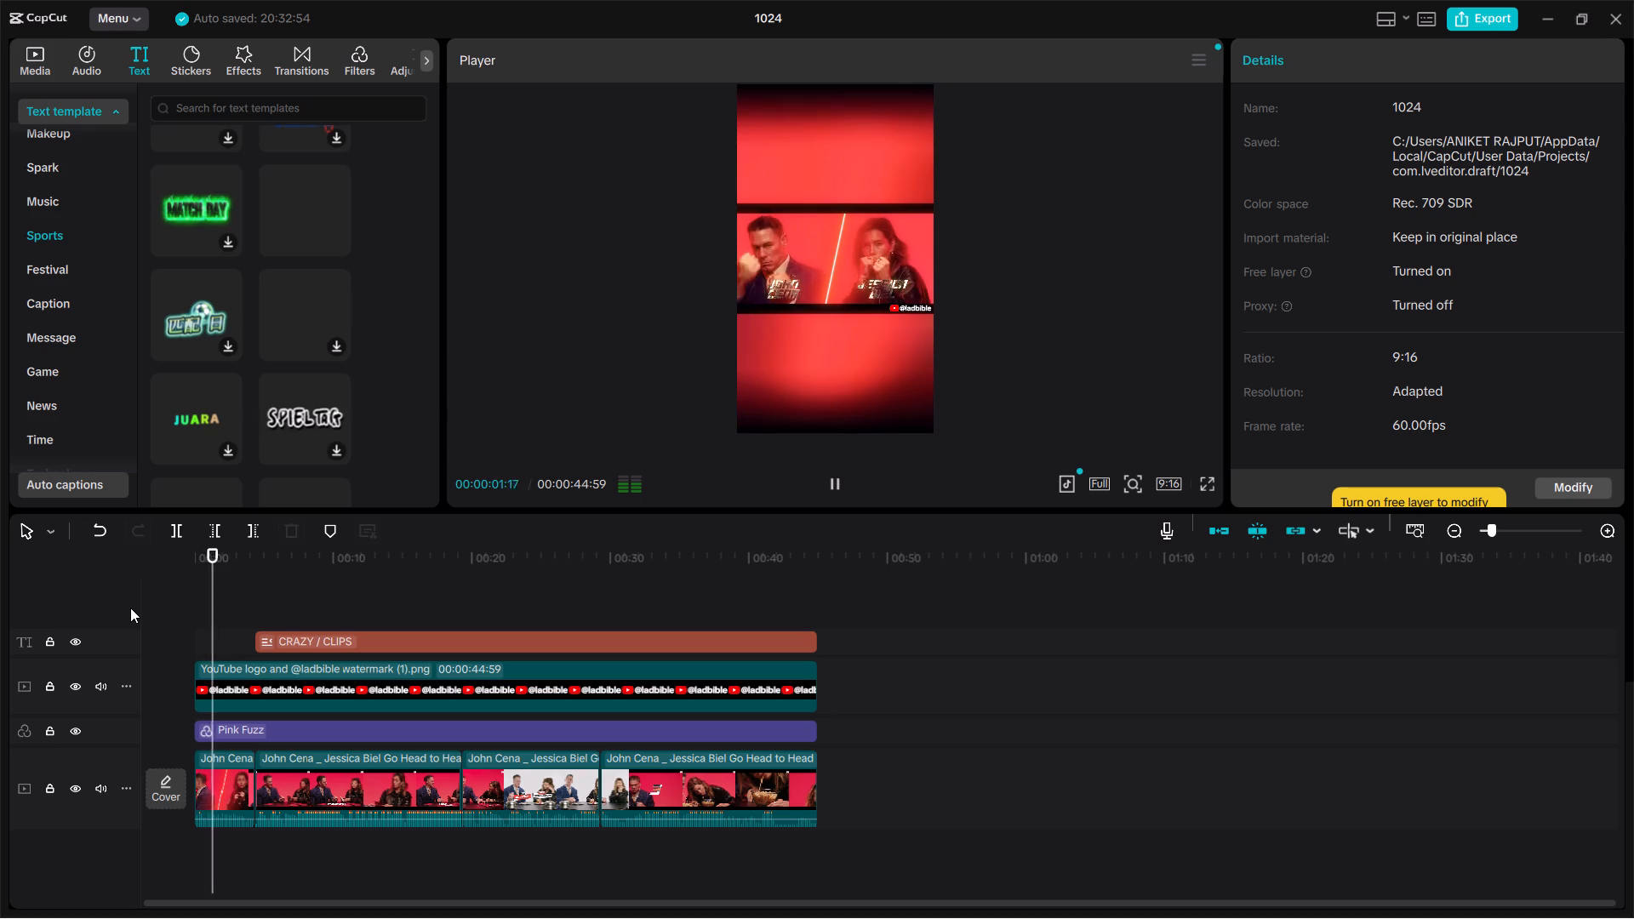
{"action": "key", "text": "space"}
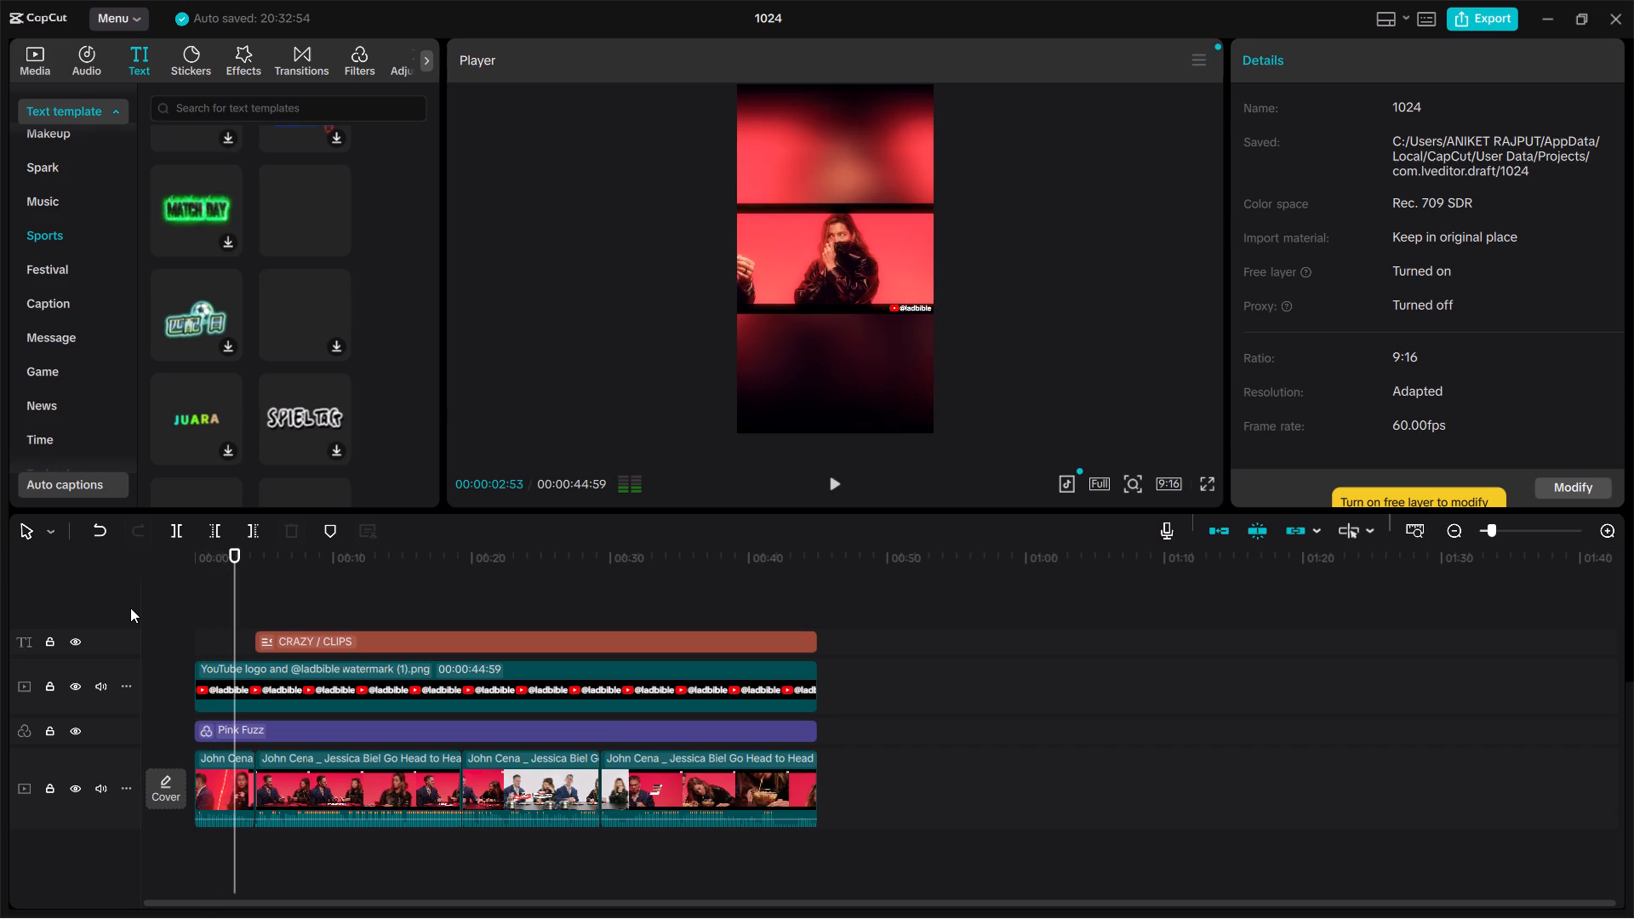
{"action": "left_click", "coordinate": [214, 608]}
{"action": "left_click_drag", "start_coordinate": [214, 608], "coordinate": [114, 623]}
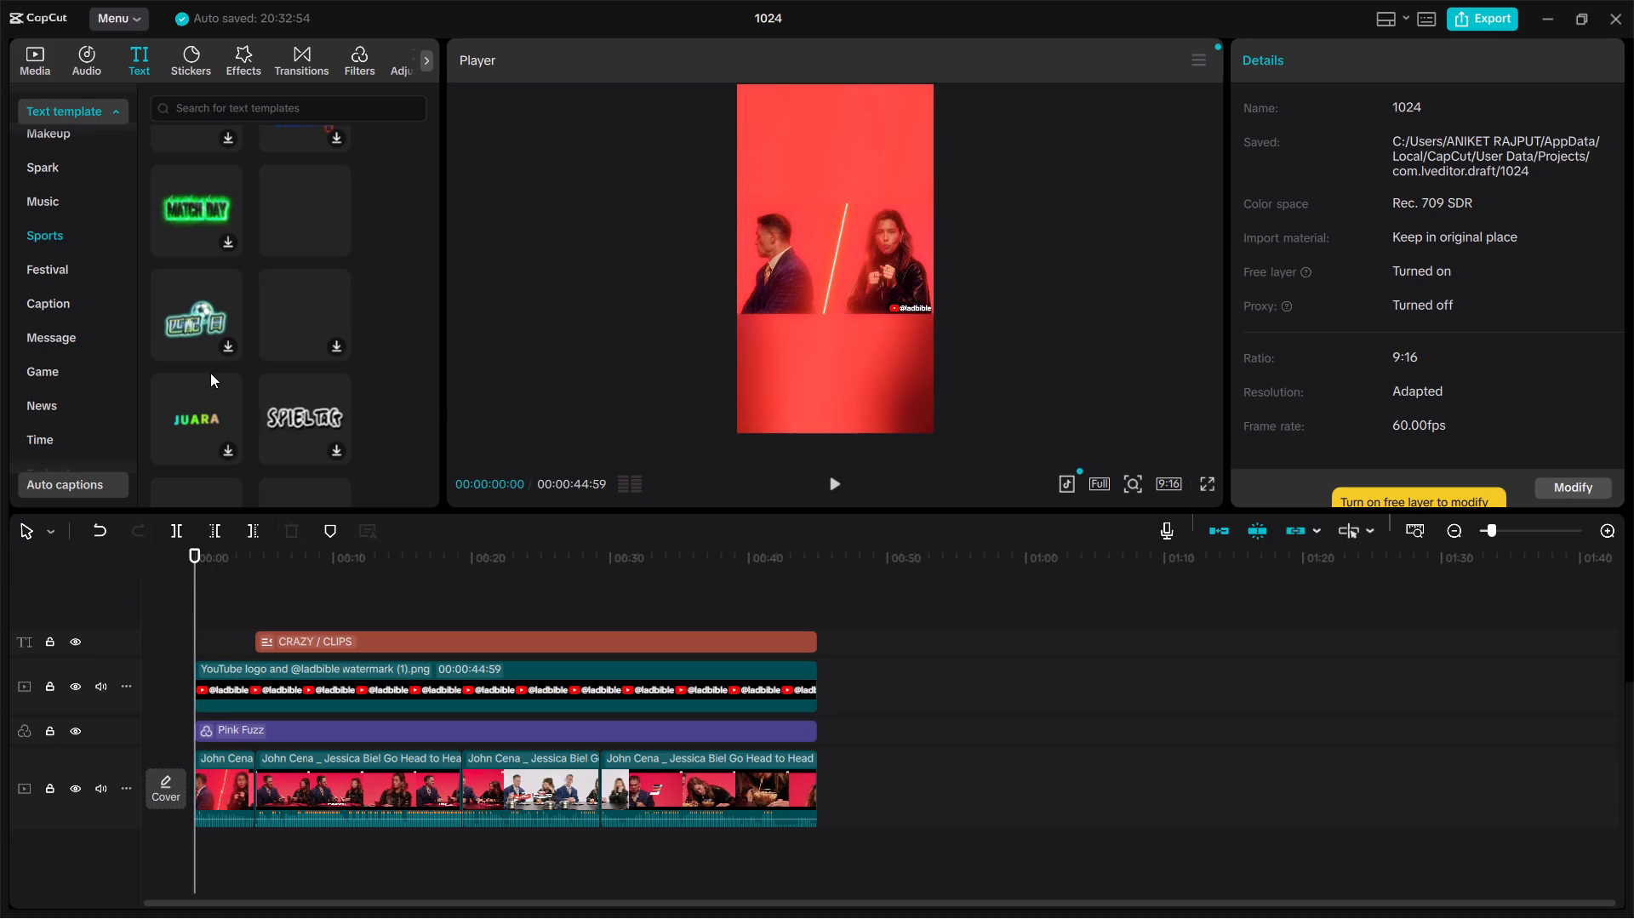
Duplicate the CRAZY CLIPS title onto a track above, starting at 00:00:00:00 and trimmed to end where the original title begins.
{"action": "left_click", "coordinate": [263, 648]}
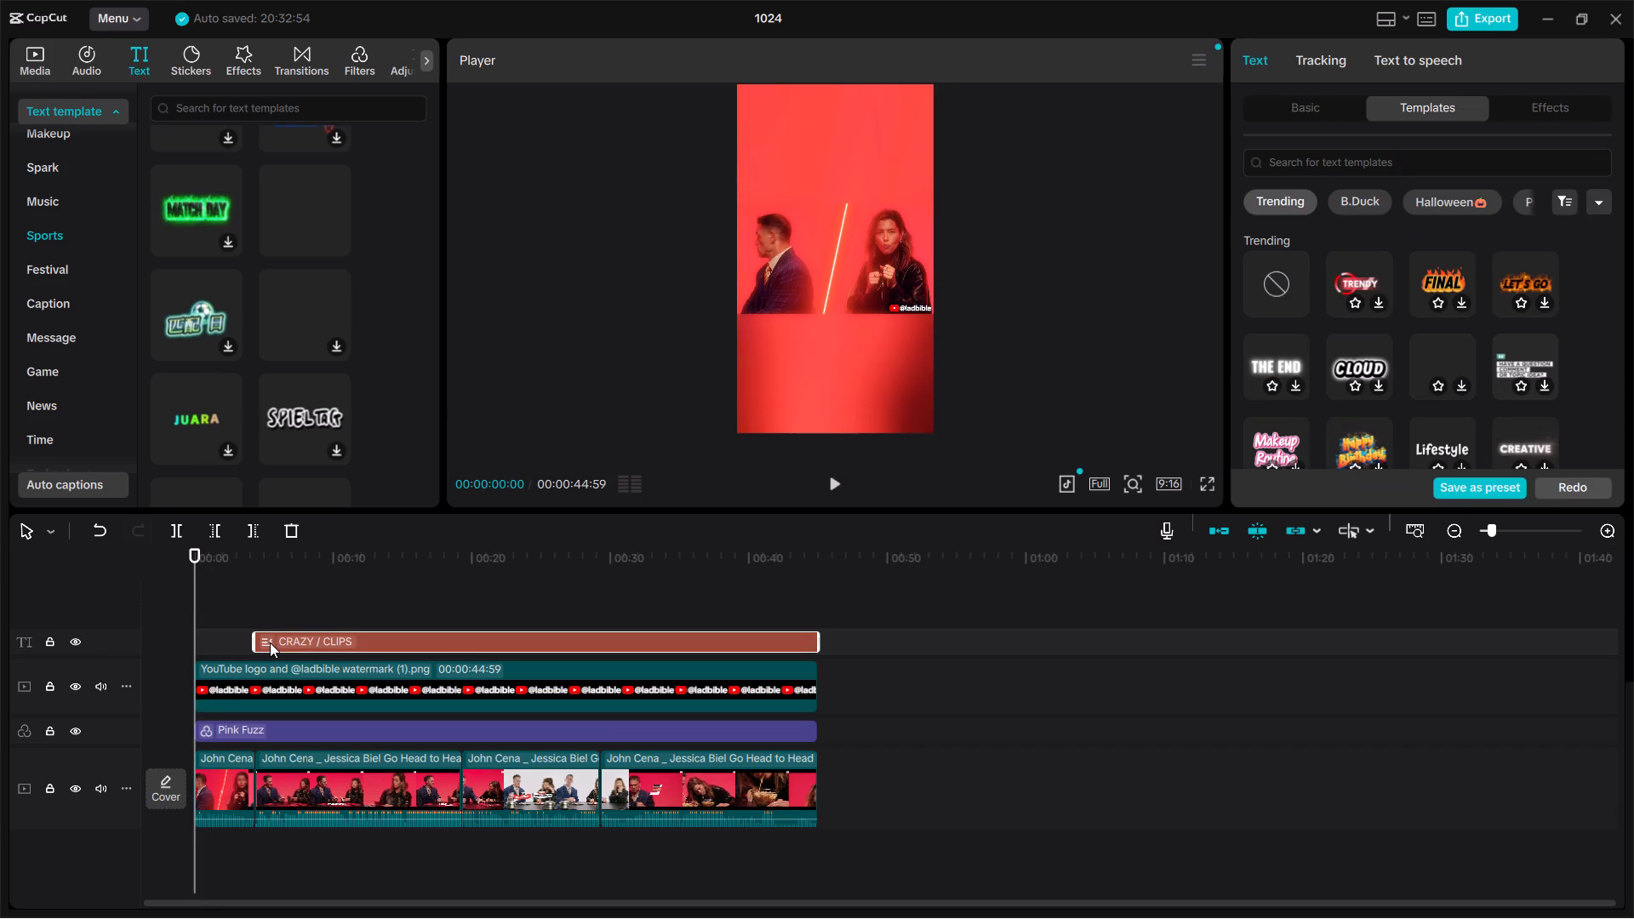
{"action": "key", "text": "ctrl+c"}
{"action": "left_click", "coordinate": [323, 608]}
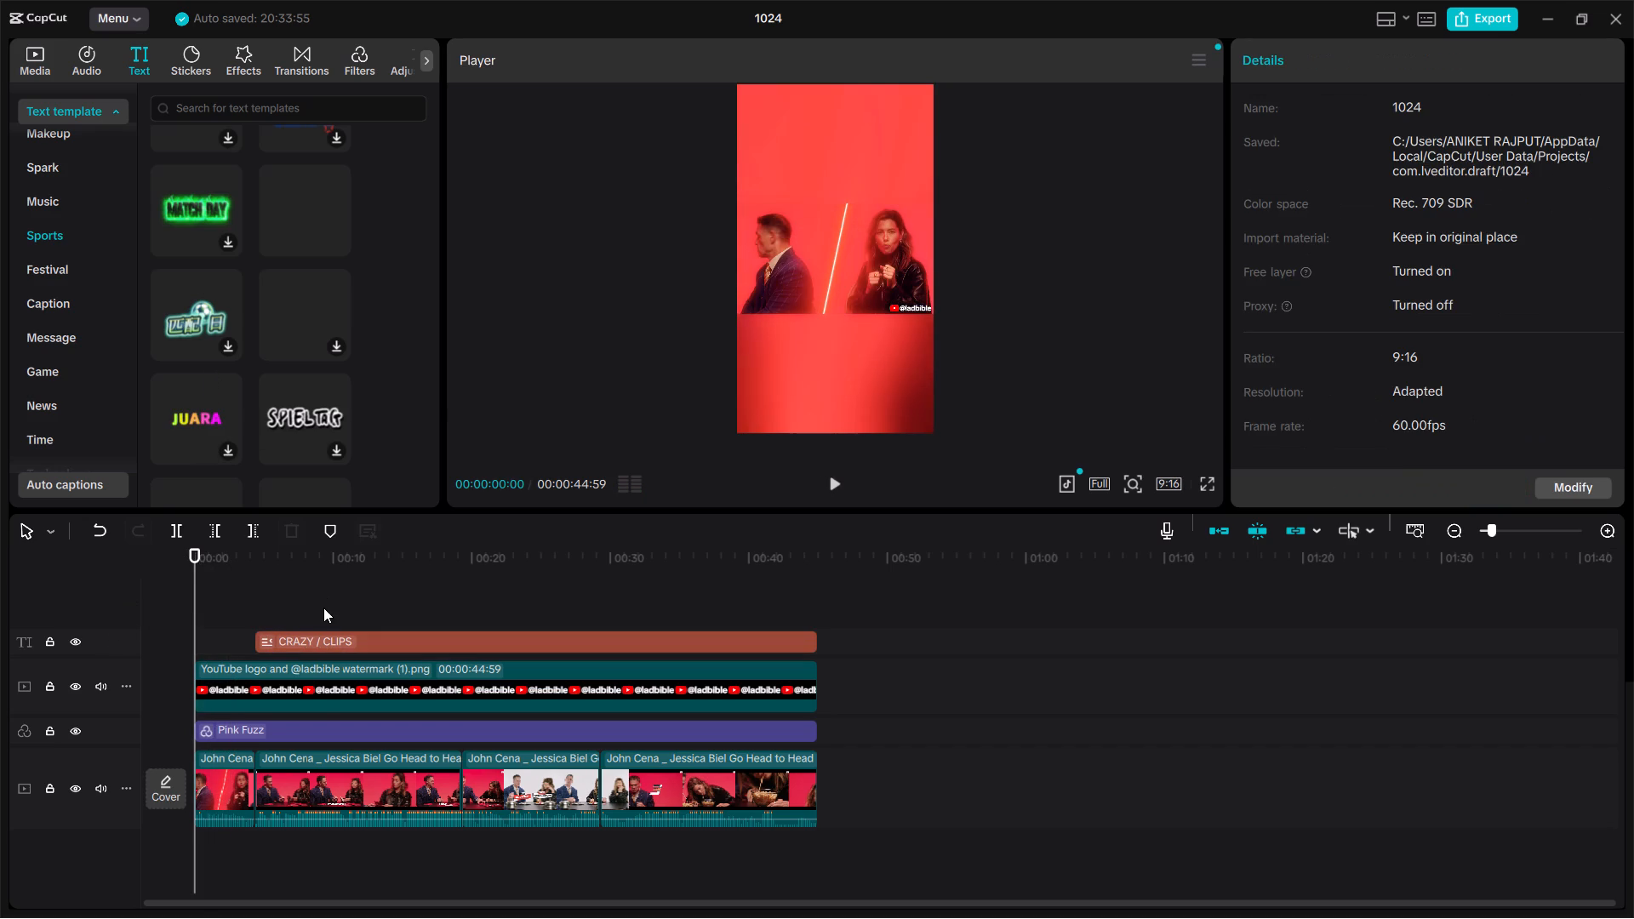
{"action": "key", "text": "ctrl+v"}
{"action": "left_click_drag", "start_coordinate": [400, 638], "coordinate": [278, 645]}
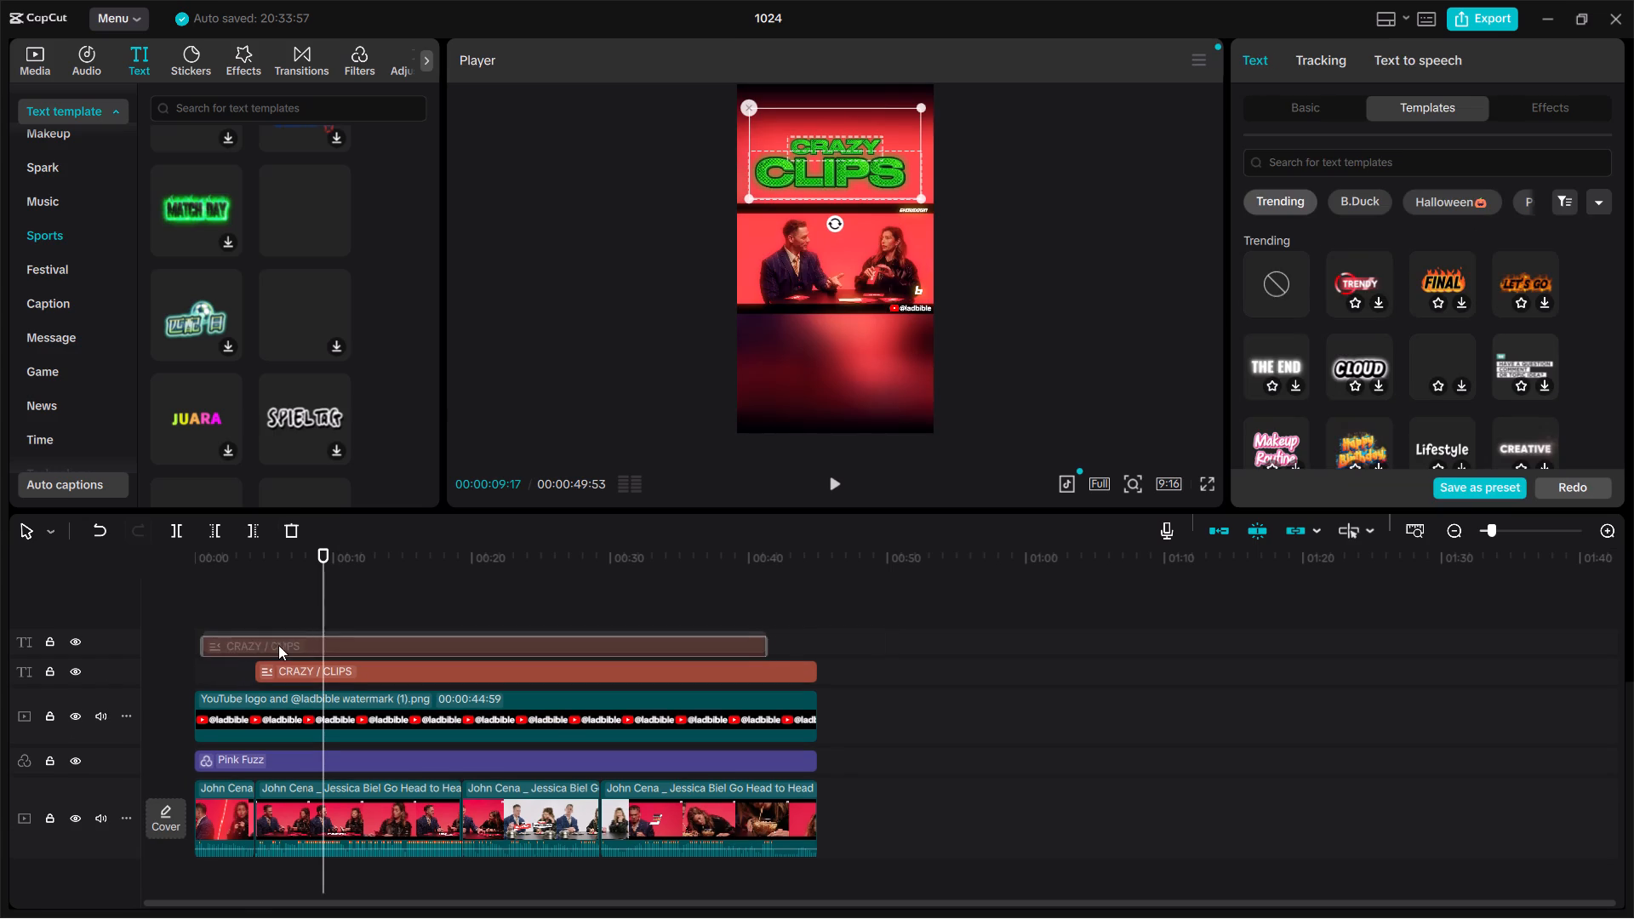
{"action": "left_click_drag", "start_coordinate": [278, 645], "coordinate": [267, 639]}
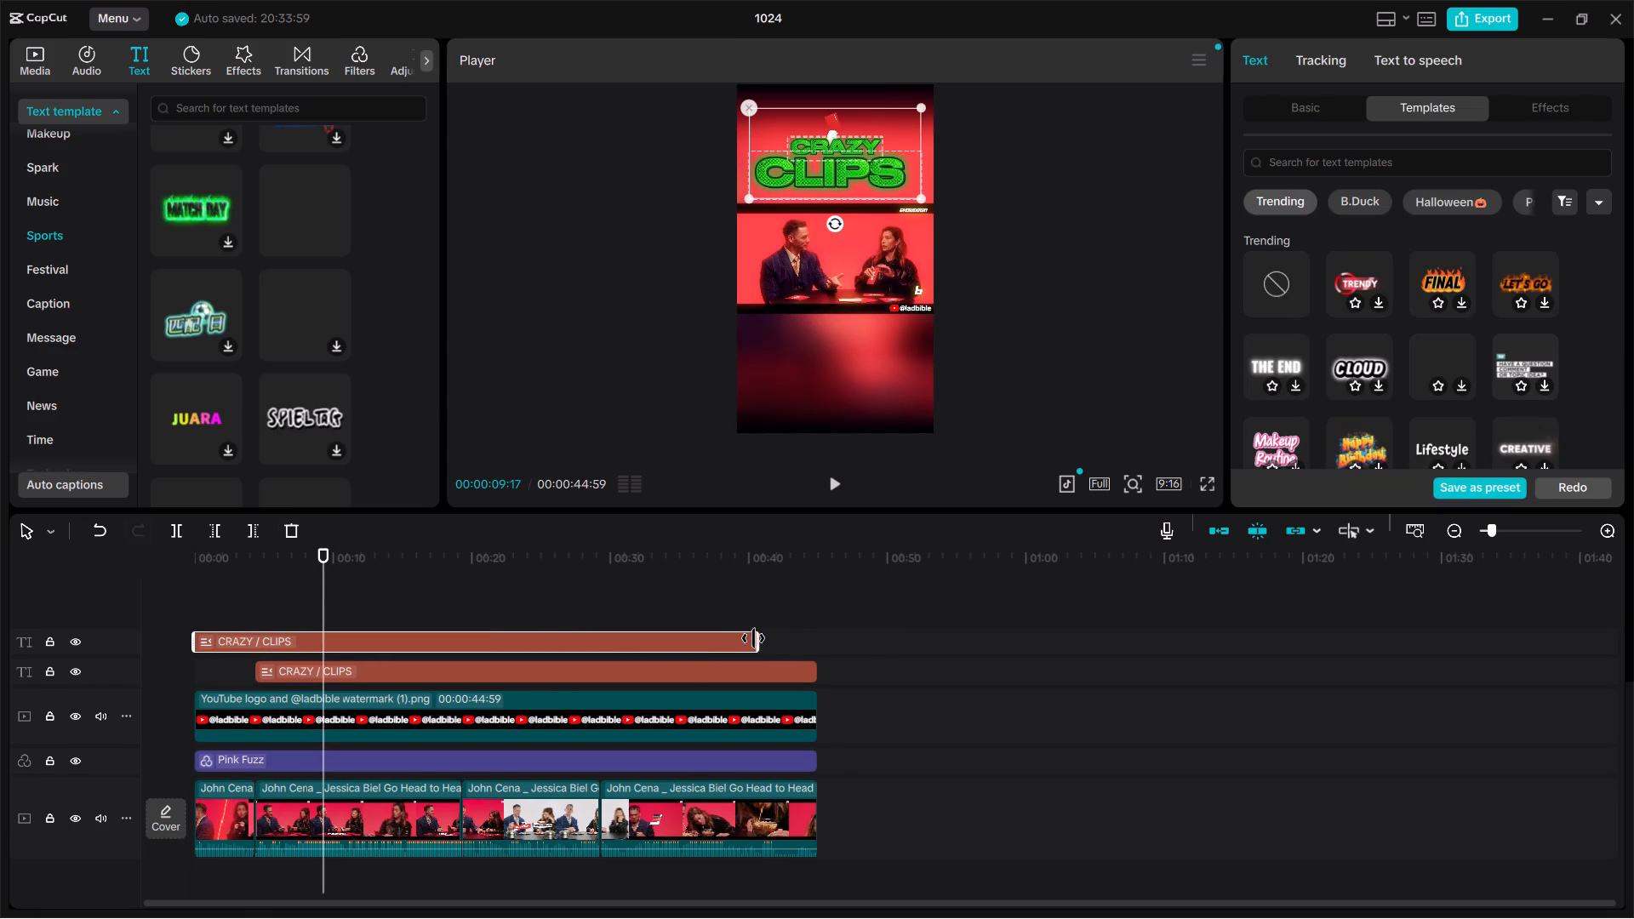
{"action": "left_click_drag", "start_coordinate": [753, 638], "coordinate": [254, 705]}
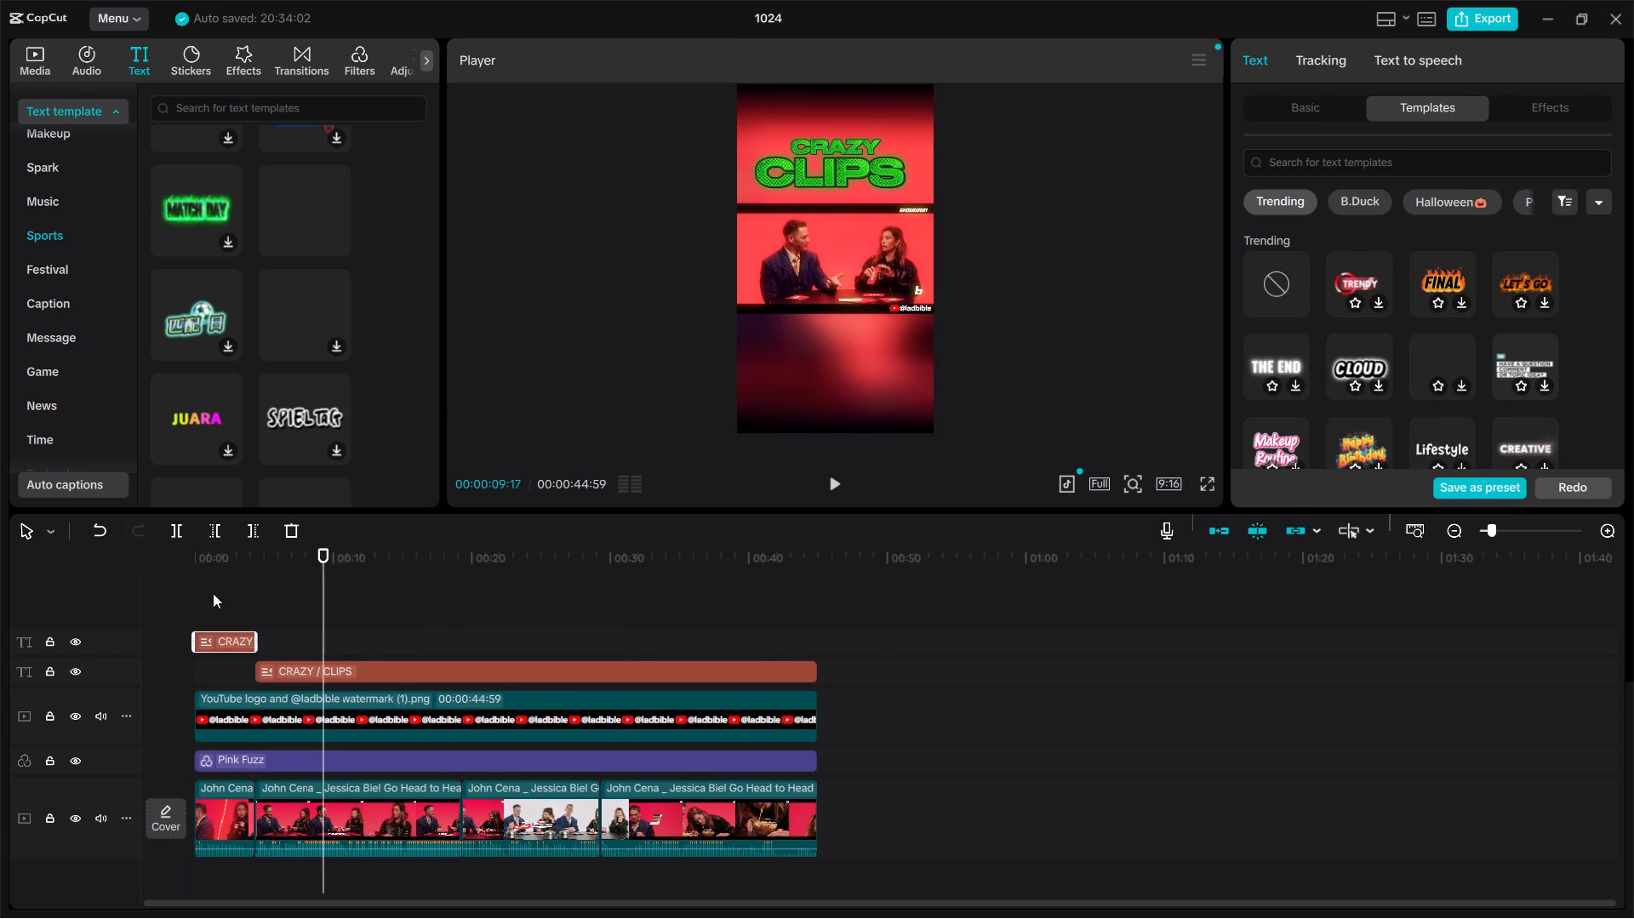
Scrub through the opening seconds to check the copied CRAZY CLIPS title.
{"action": "left_click", "coordinate": [213, 593]}
{"action": "left_click_drag", "start_coordinate": [213, 593], "coordinate": [172, 608]}
{"action": "left_click_drag", "start_coordinate": [172, 608], "coordinate": [180, 607]}
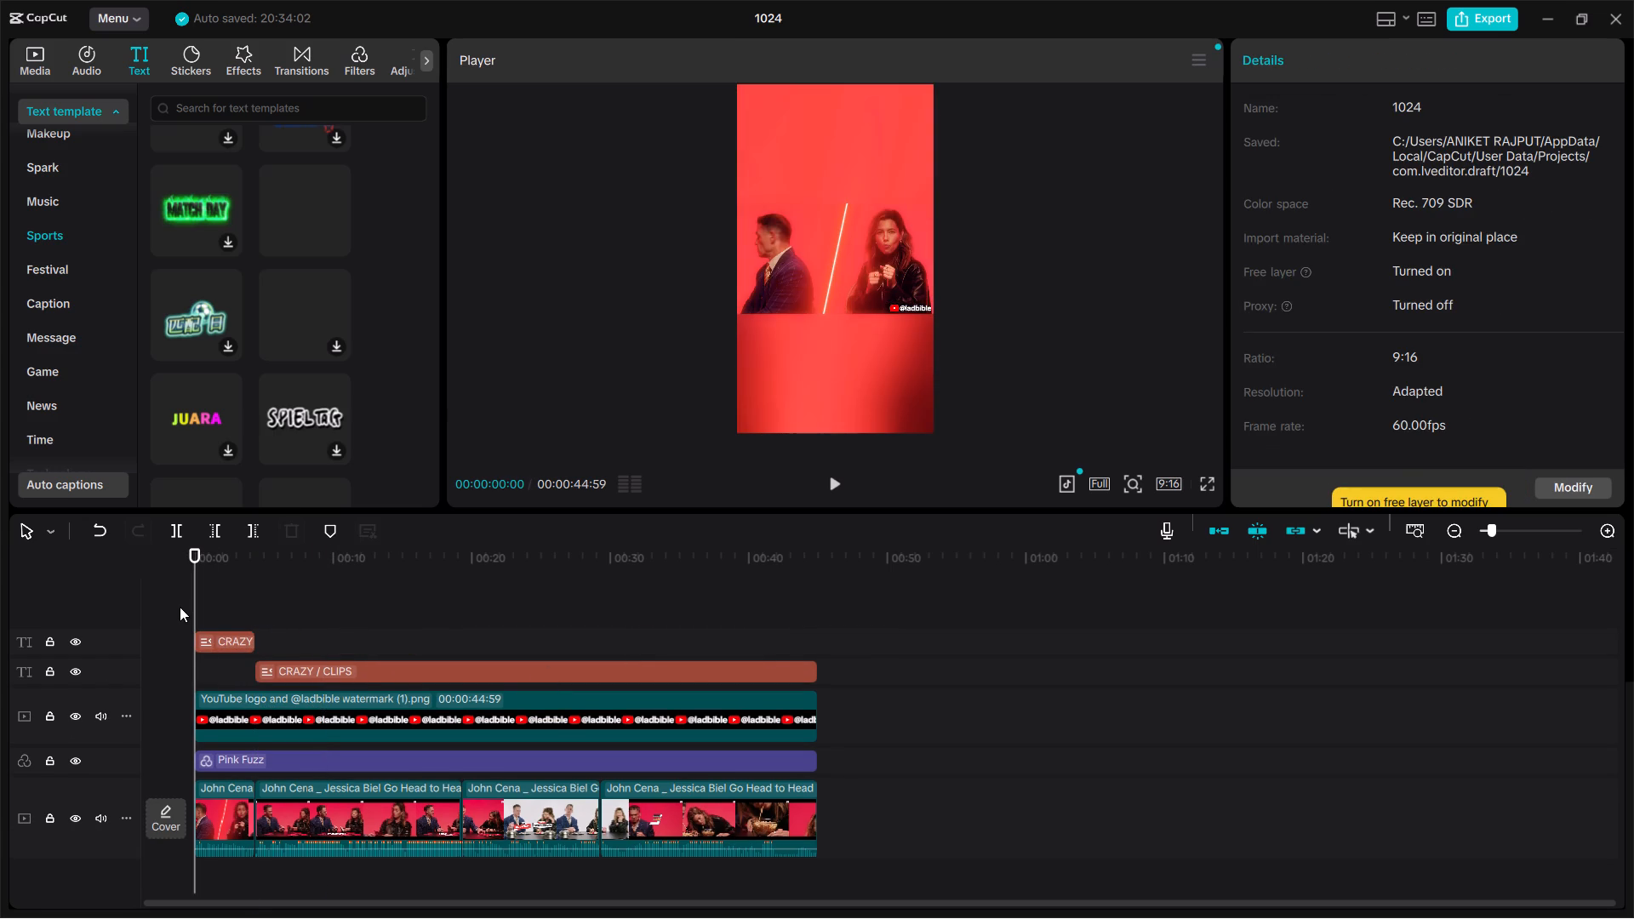
{"action": "left_click_drag", "start_coordinate": [180, 607], "coordinate": [258, 598]}
{"action": "left_click", "coordinate": [250, 600]}
{"action": "left_click_drag", "start_coordinate": [250, 600], "coordinate": [198, 618]}
{"action": "left_click_drag", "start_coordinate": [198, 618], "coordinate": [220, 621]}
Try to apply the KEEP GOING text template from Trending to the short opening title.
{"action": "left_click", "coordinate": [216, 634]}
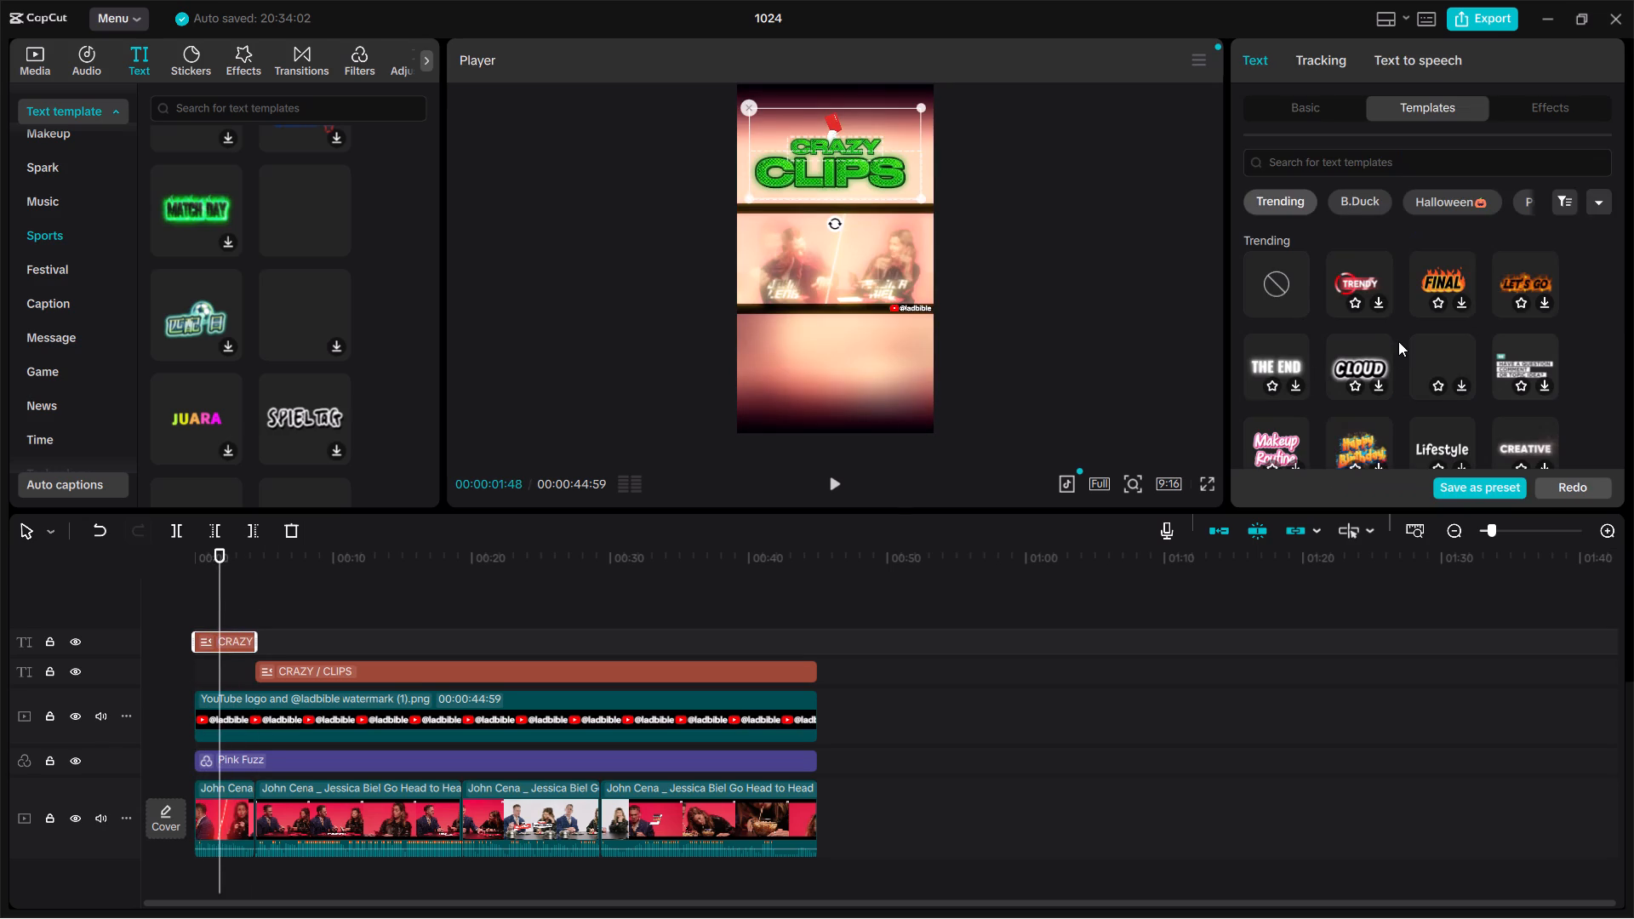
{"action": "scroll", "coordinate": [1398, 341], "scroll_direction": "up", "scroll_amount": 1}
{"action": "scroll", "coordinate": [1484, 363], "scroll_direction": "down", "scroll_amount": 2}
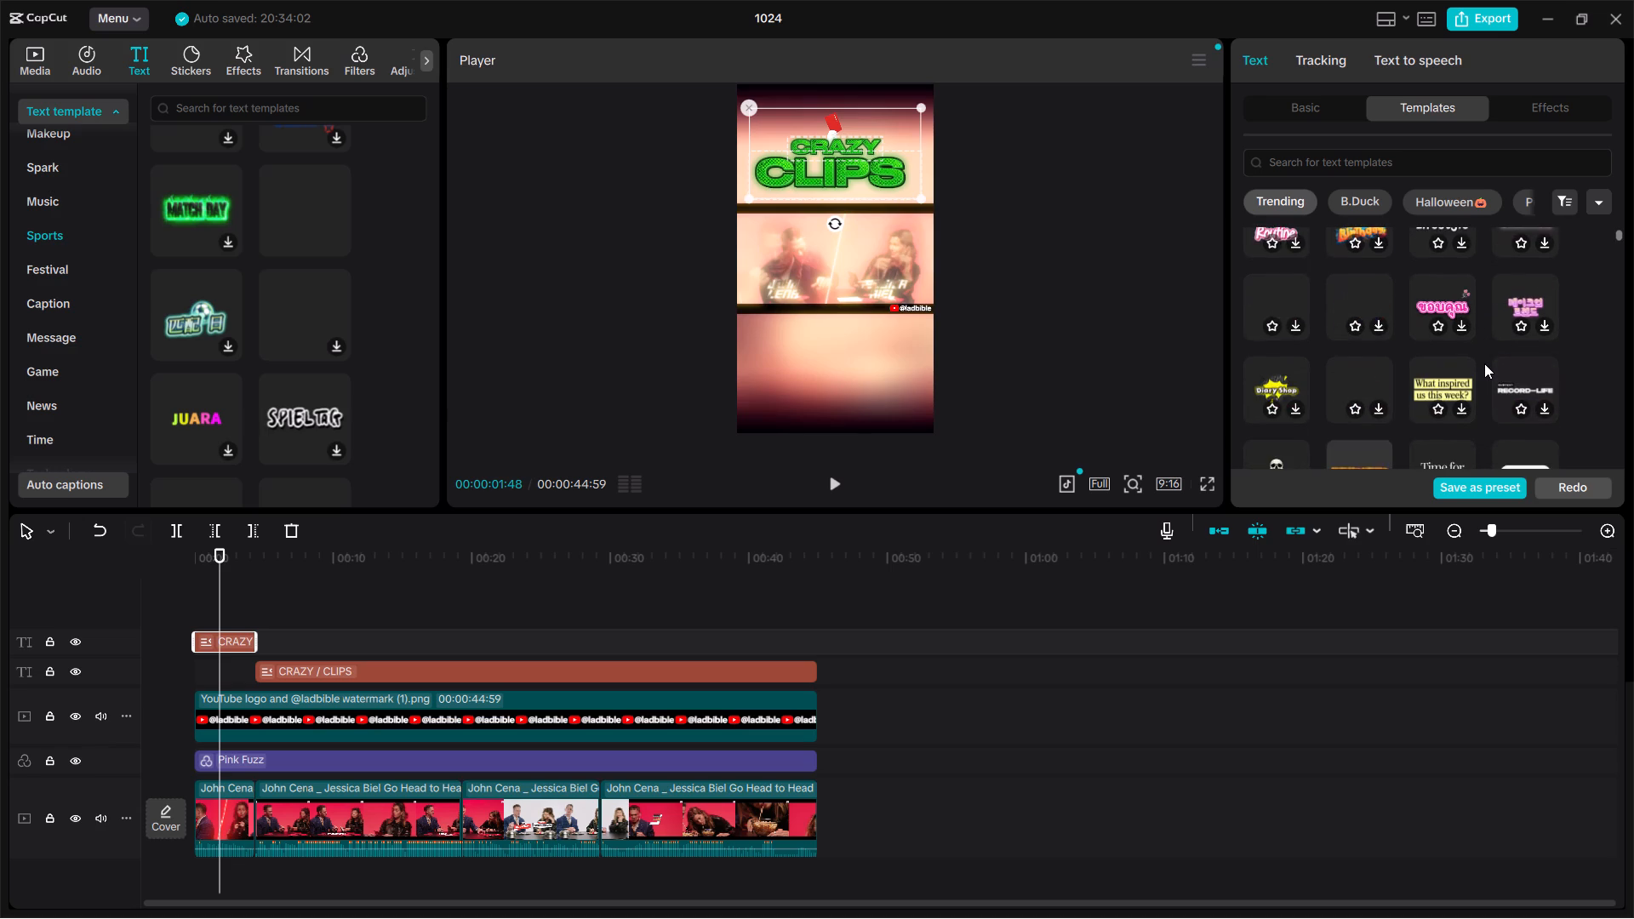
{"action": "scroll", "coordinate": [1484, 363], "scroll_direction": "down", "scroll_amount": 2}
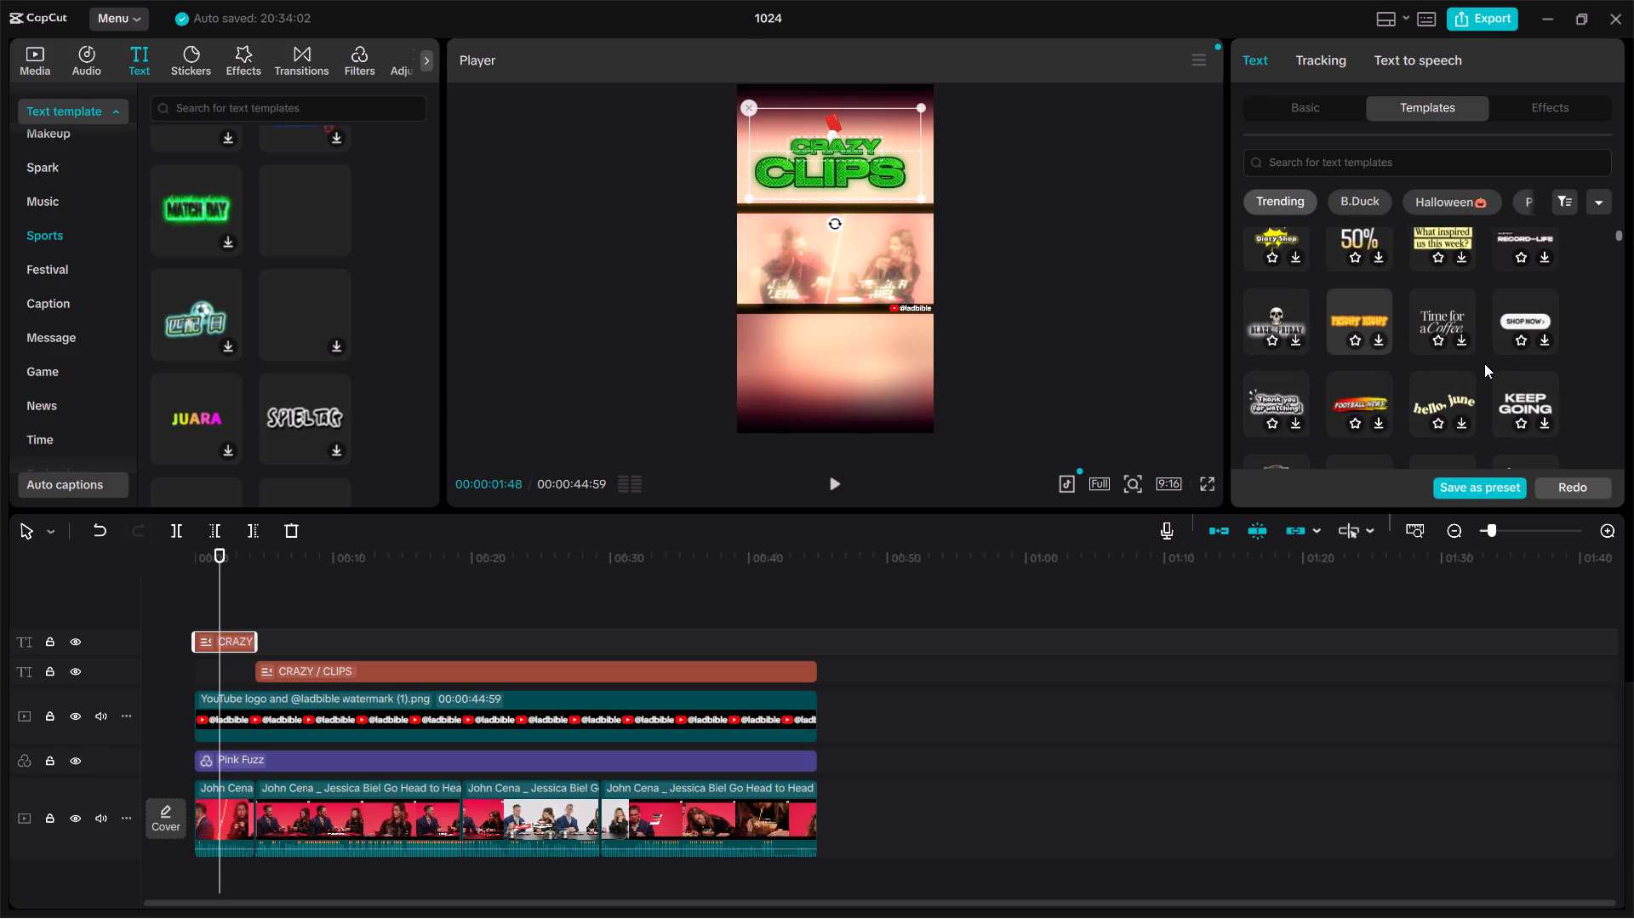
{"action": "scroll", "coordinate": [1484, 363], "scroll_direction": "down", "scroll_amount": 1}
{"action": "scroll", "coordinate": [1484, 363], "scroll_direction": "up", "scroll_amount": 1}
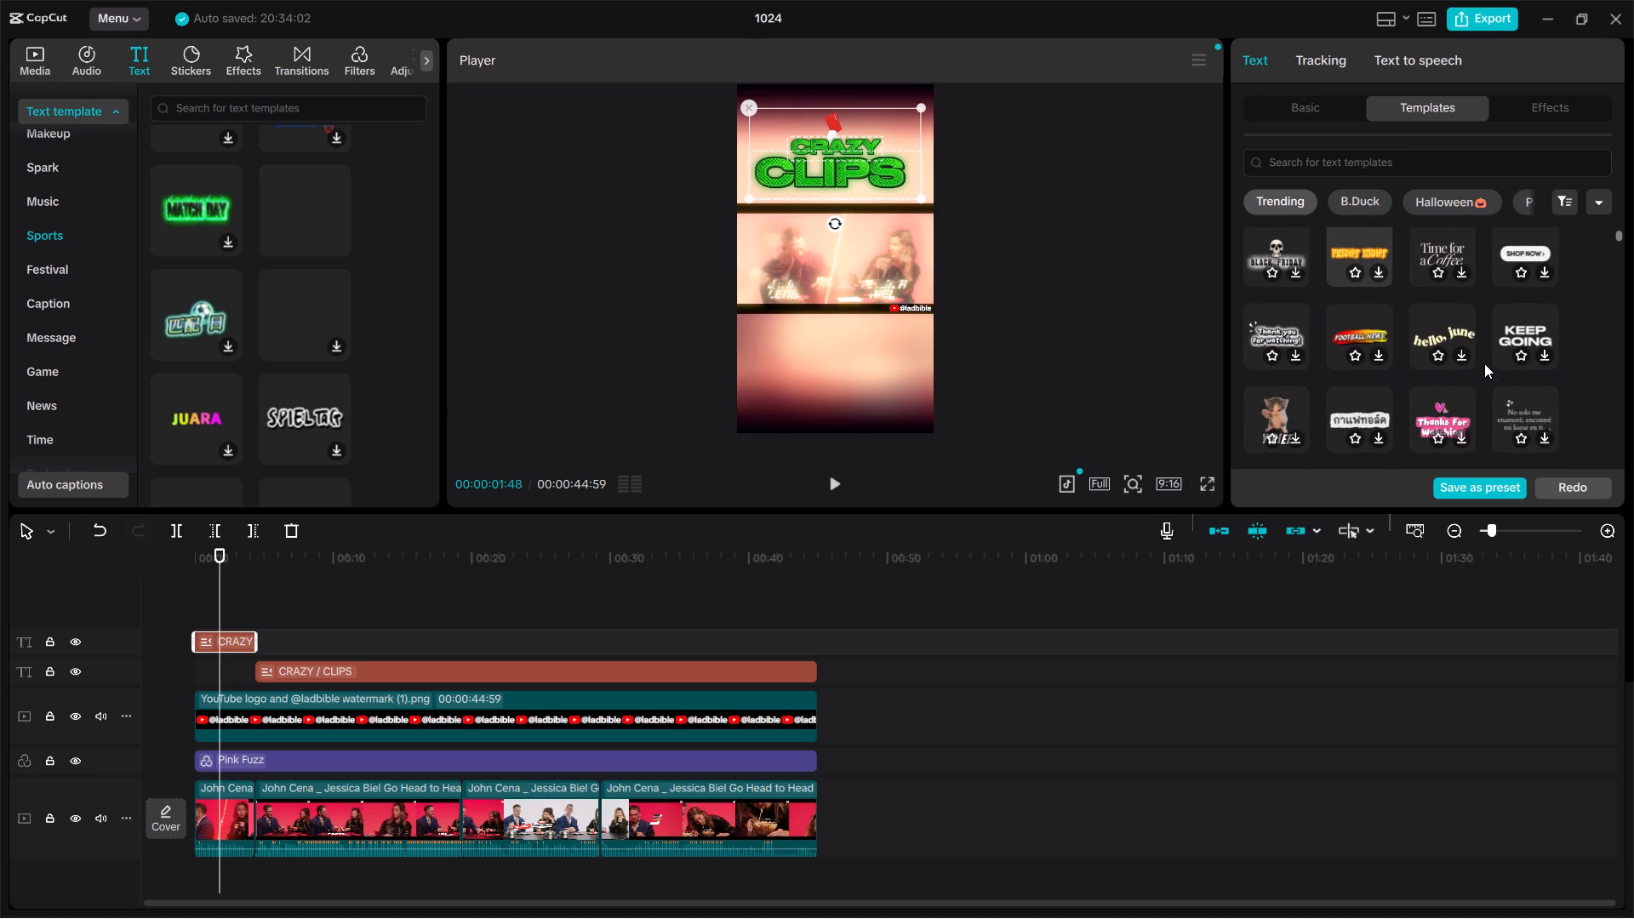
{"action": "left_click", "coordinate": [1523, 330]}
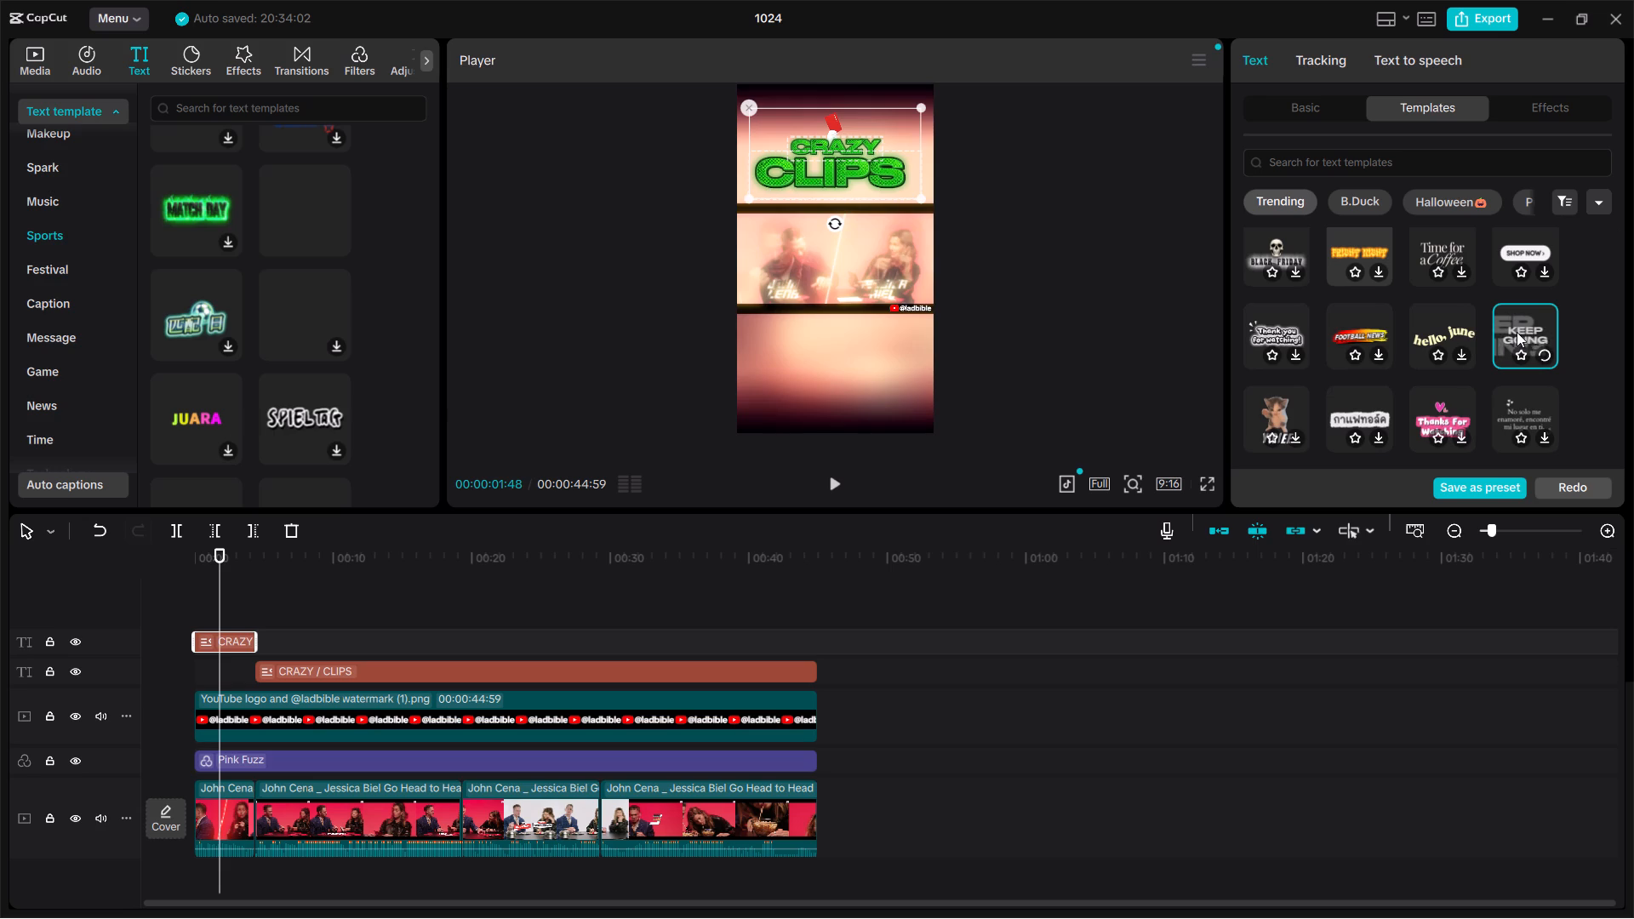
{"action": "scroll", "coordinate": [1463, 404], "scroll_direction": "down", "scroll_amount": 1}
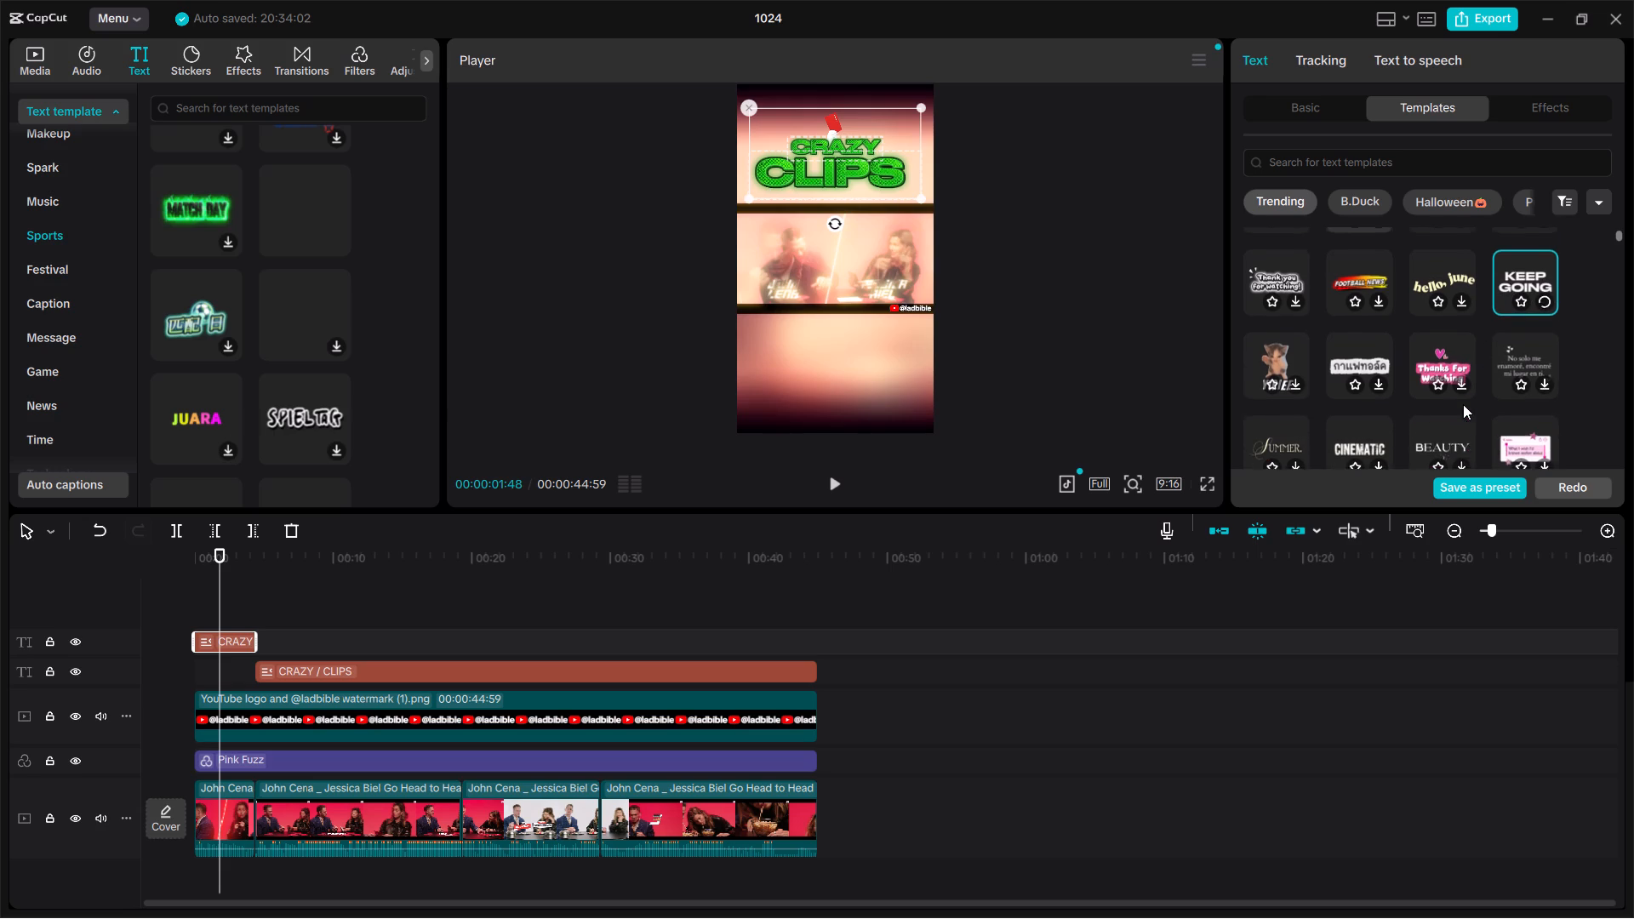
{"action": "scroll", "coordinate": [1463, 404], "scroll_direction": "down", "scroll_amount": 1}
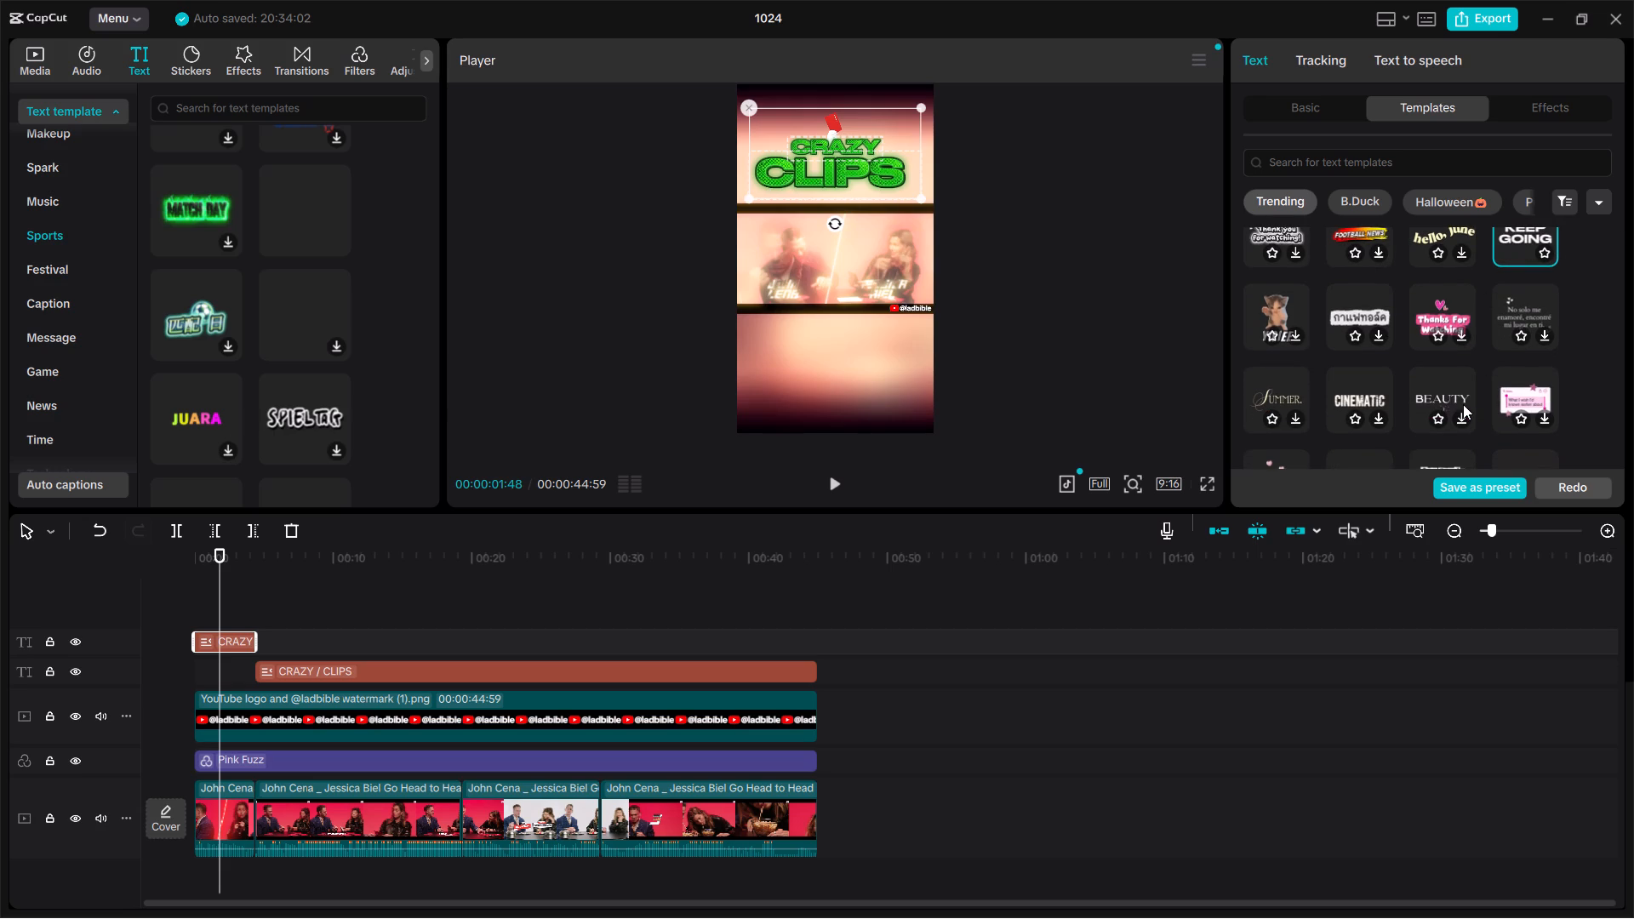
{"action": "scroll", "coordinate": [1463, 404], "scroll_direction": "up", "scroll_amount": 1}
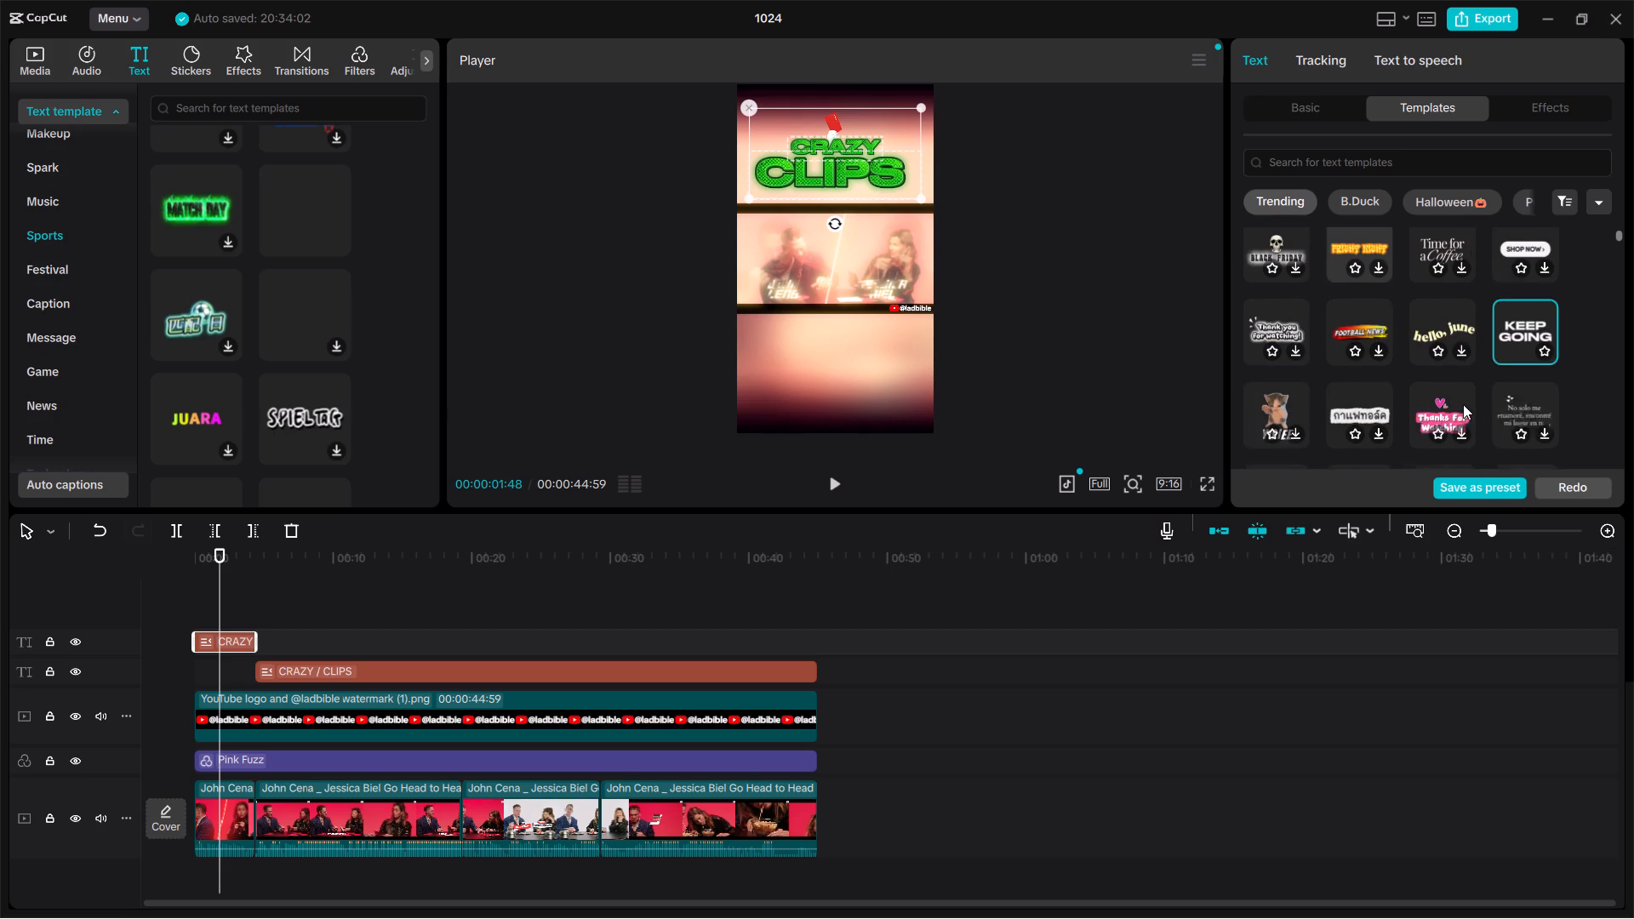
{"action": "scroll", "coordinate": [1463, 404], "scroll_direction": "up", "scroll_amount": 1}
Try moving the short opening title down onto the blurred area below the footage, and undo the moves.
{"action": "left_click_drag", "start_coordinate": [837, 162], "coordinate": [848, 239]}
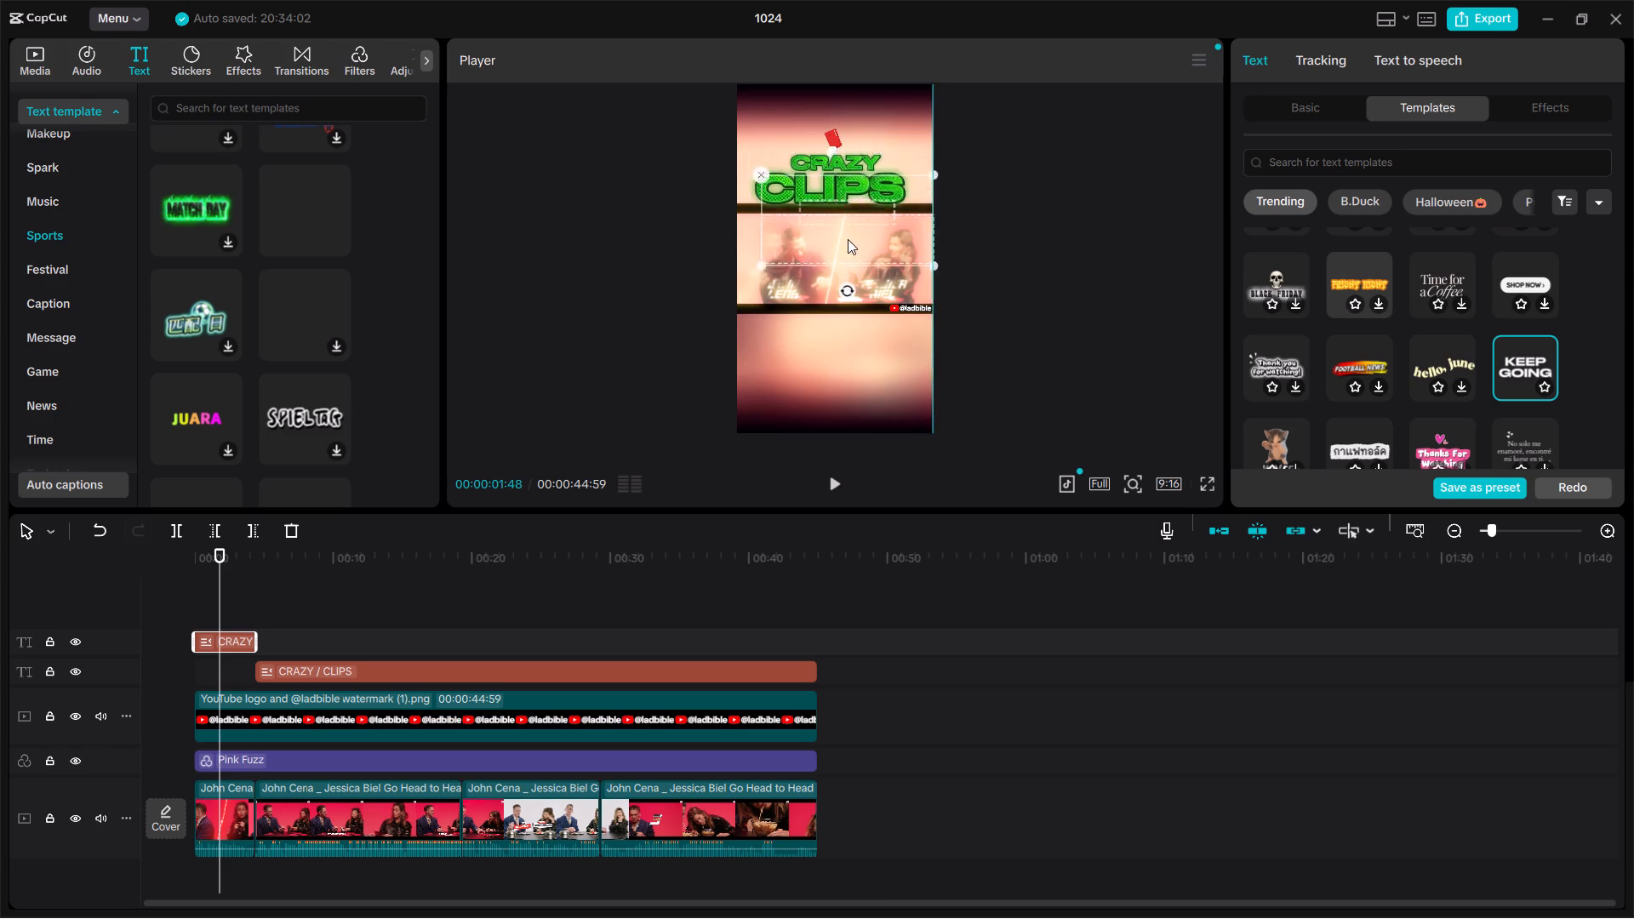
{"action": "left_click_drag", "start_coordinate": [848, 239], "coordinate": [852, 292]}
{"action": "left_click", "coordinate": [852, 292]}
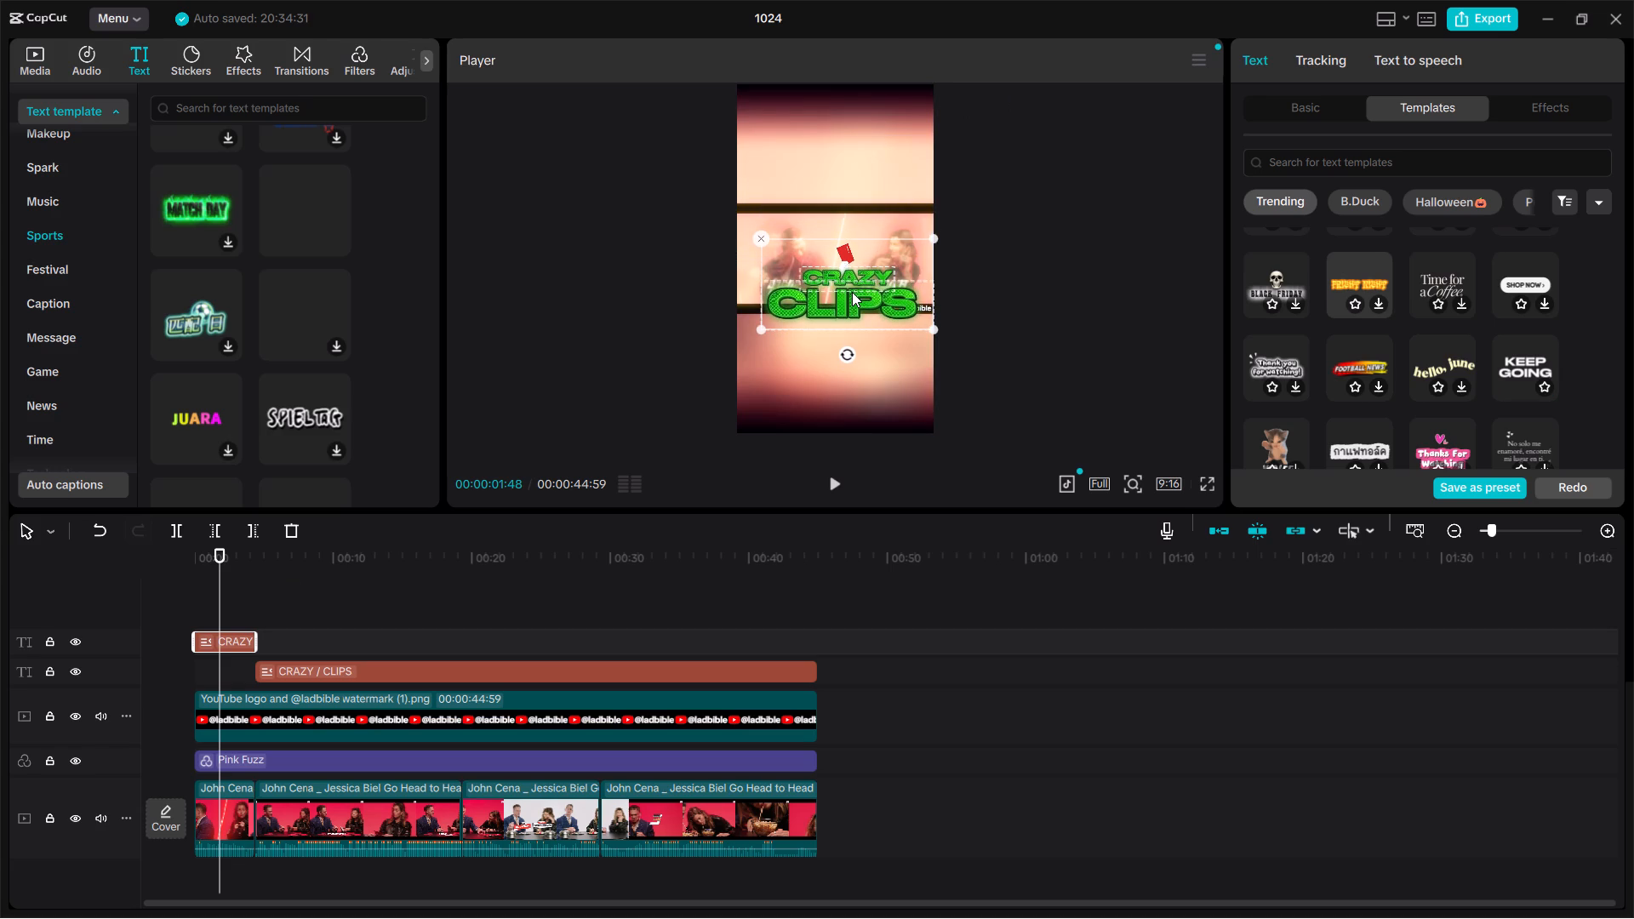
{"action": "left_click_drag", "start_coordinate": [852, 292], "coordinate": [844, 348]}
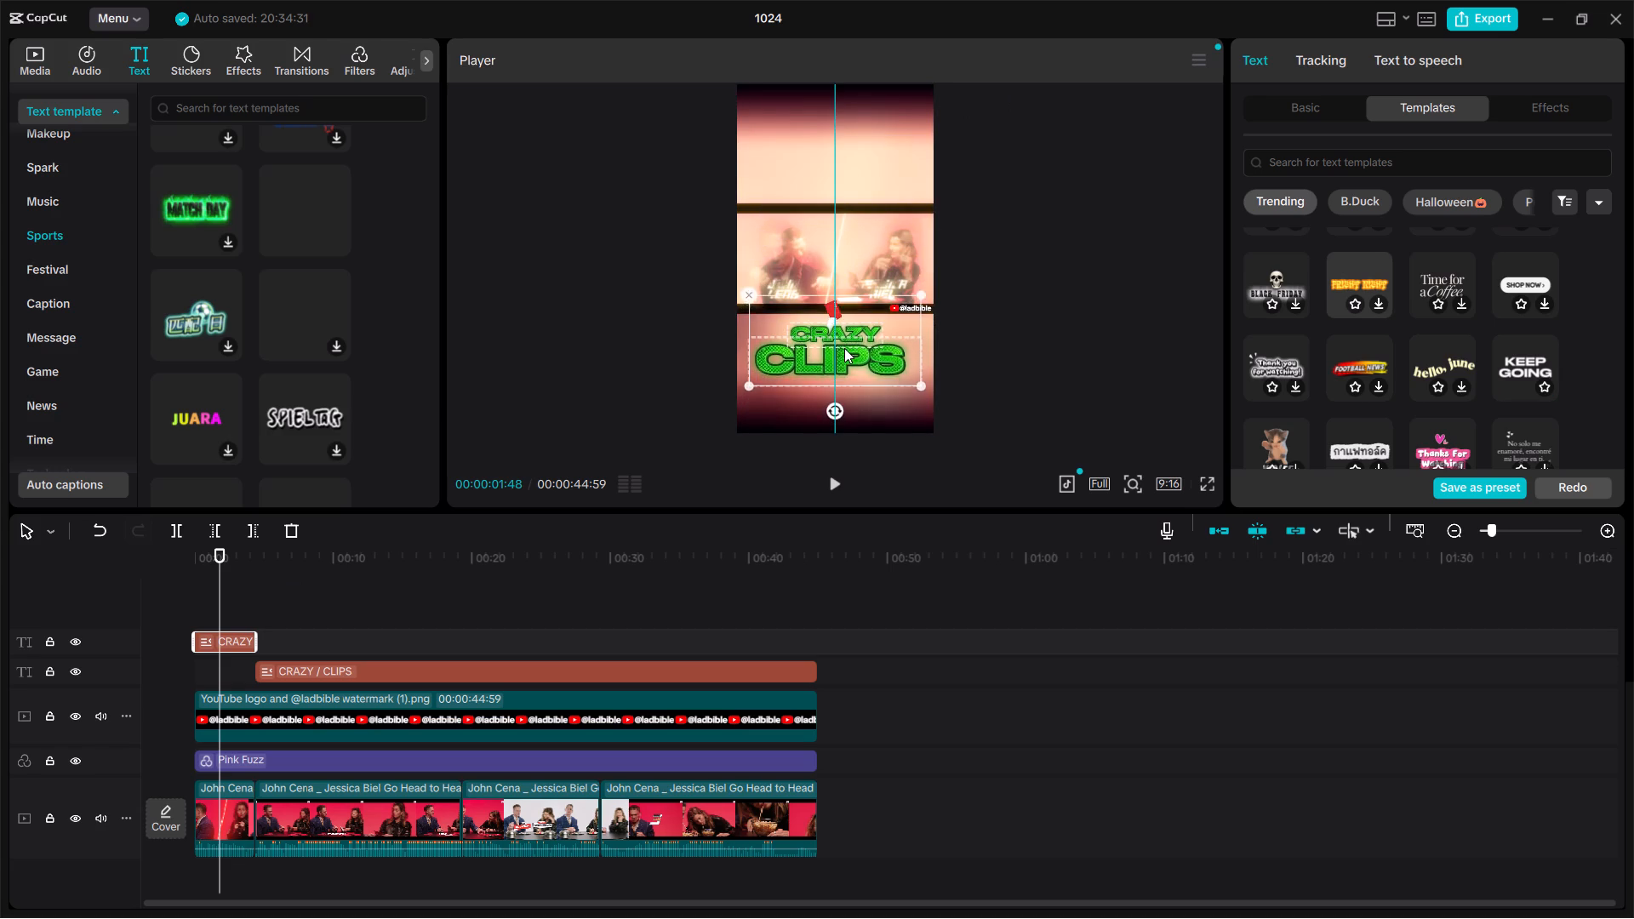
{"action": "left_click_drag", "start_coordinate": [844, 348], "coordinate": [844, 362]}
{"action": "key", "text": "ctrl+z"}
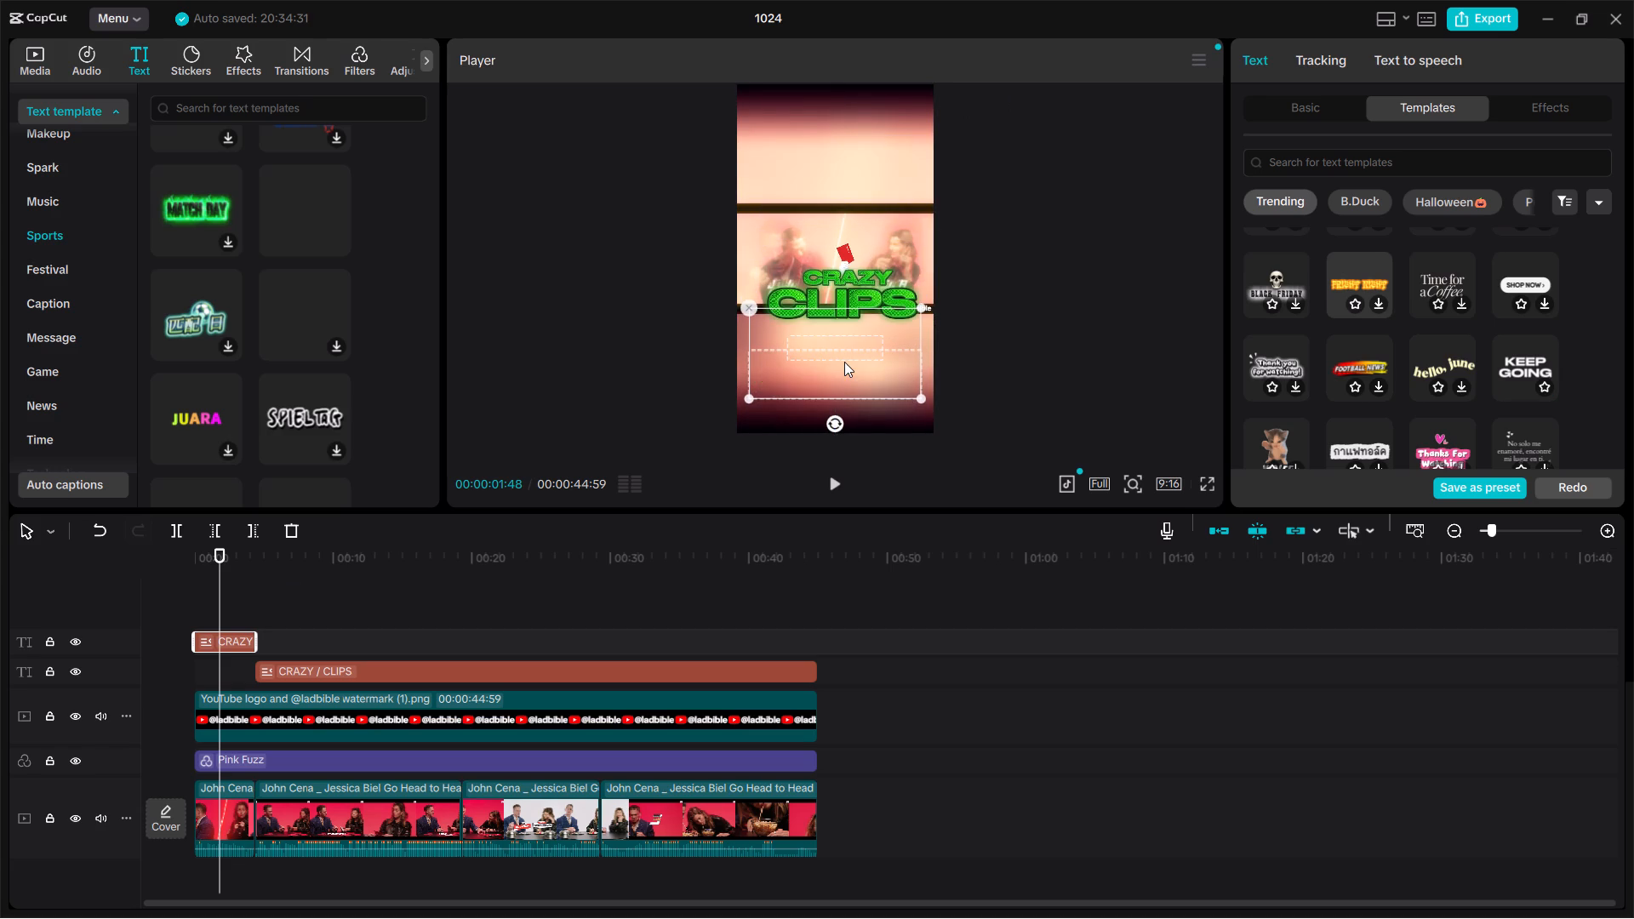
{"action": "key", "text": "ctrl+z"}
Play the video from the beginning to review the opening title and its handover to the main title.
{"action": "left_click", "coordinate": [214, 591]}
{"action": "left_click_drag", "start_coordinate": [214, 591], "coordinate": [139, 607]}
{"action": "key", "text": "space"}
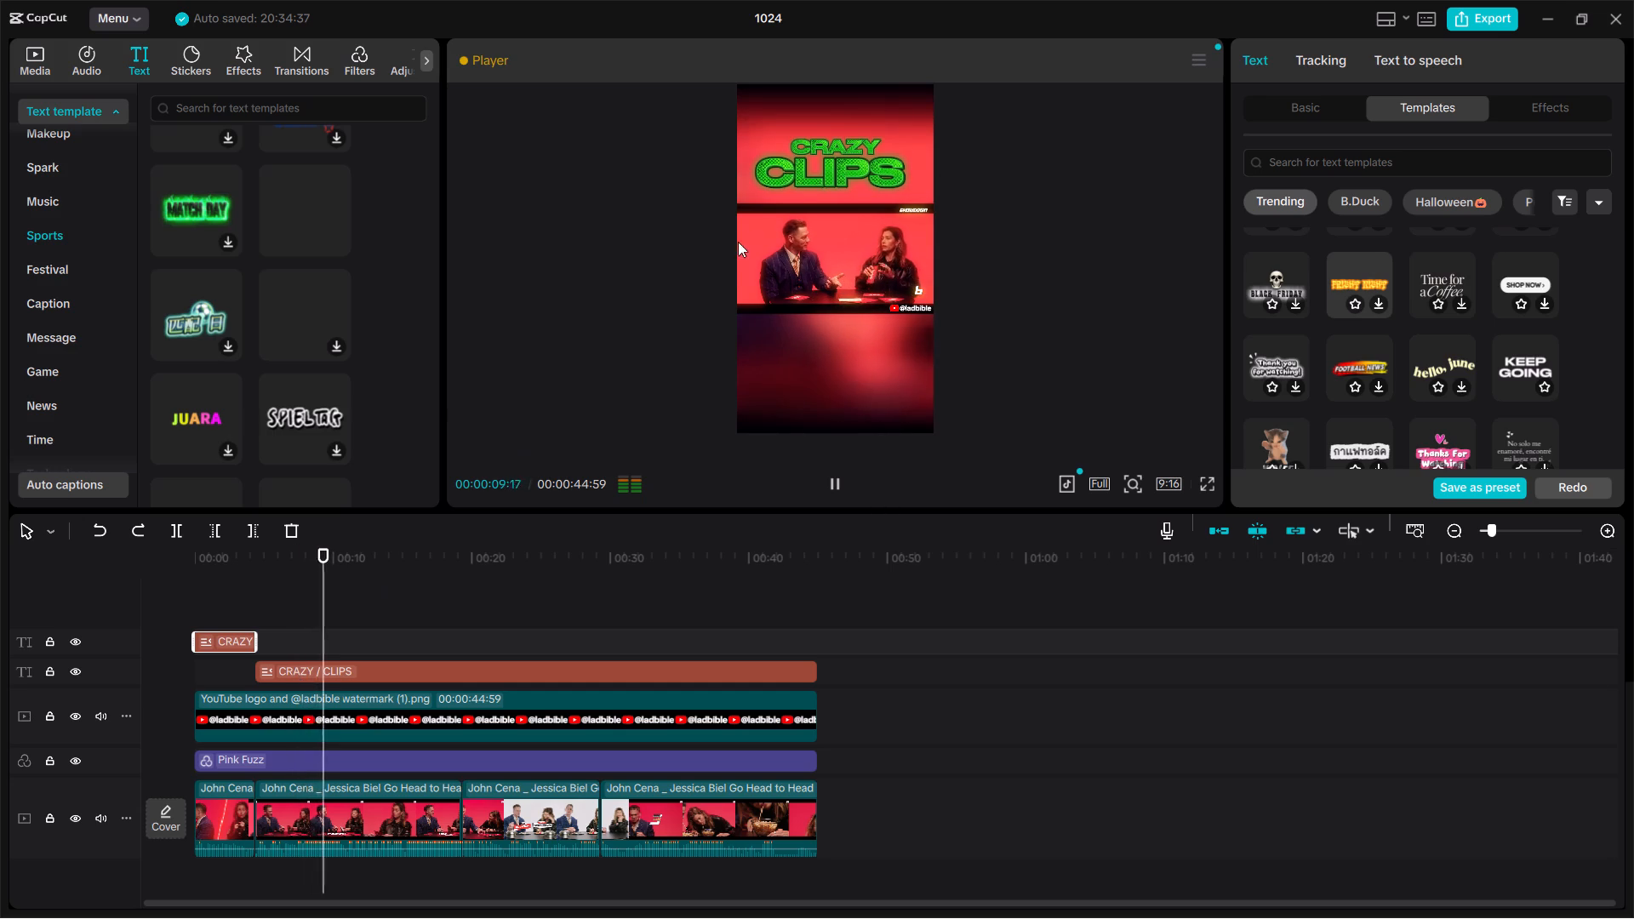
Scrub through the whole video and replay the opening to review the short opening title and the main title.
{"action": "left_click", "coordinate": [799, 185]}
{"action": "left_click", "coordinate": [807, 176]}
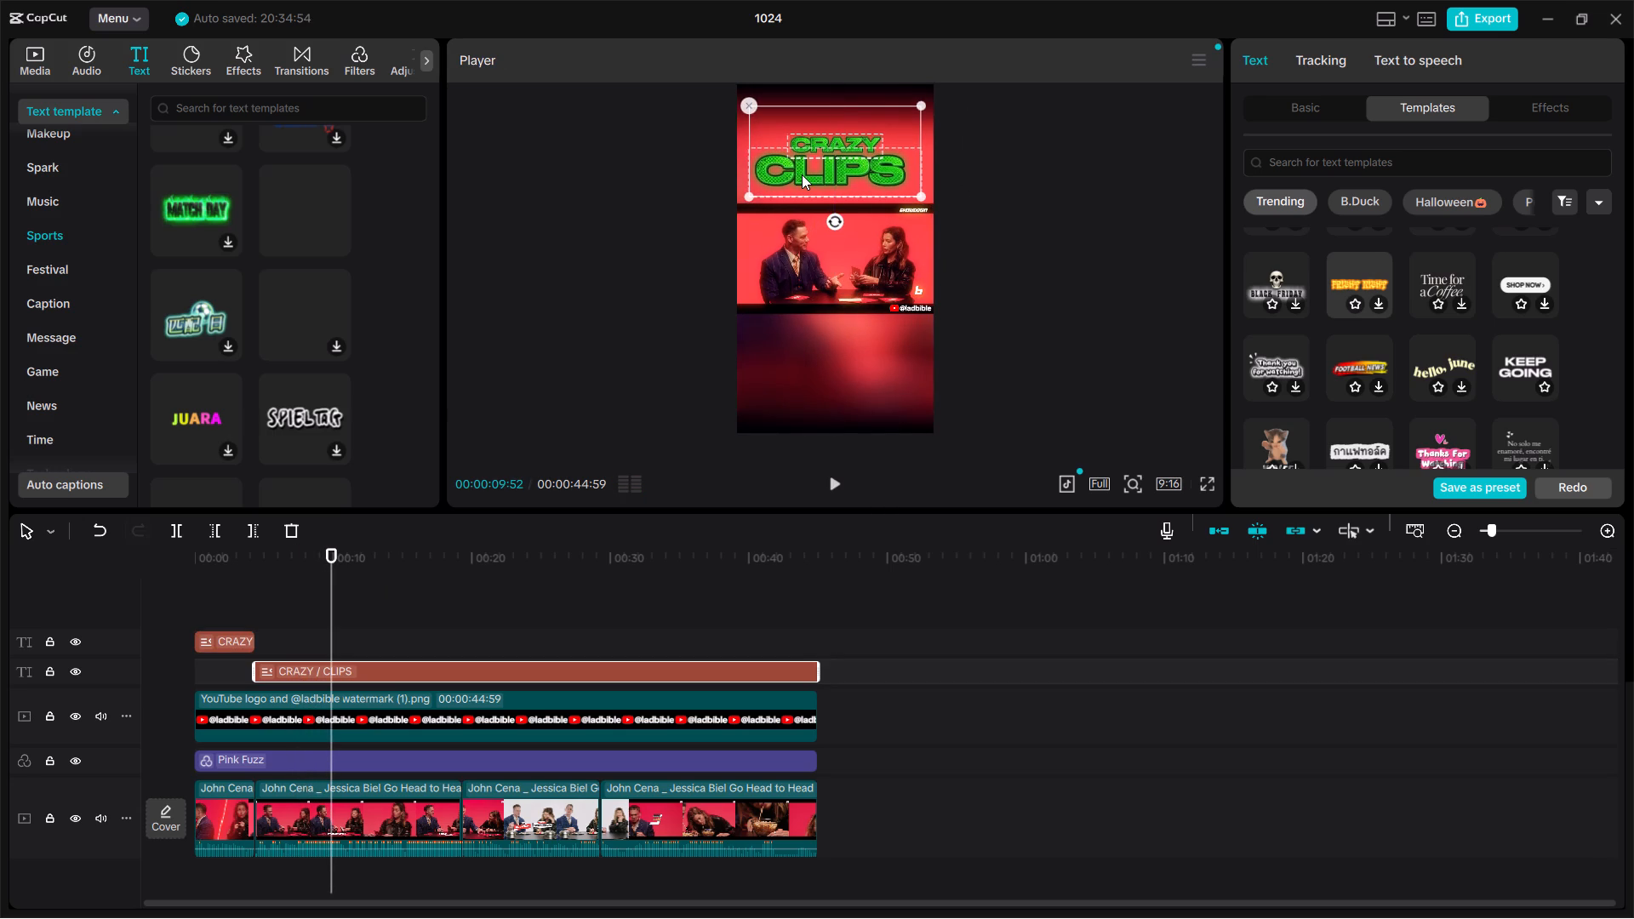
{"action": "left_click", "coordinate": [263, 608]}
{"action": "left_click_drag", "start_coordinate": [263, 608], "coordinate": [286, 609]}
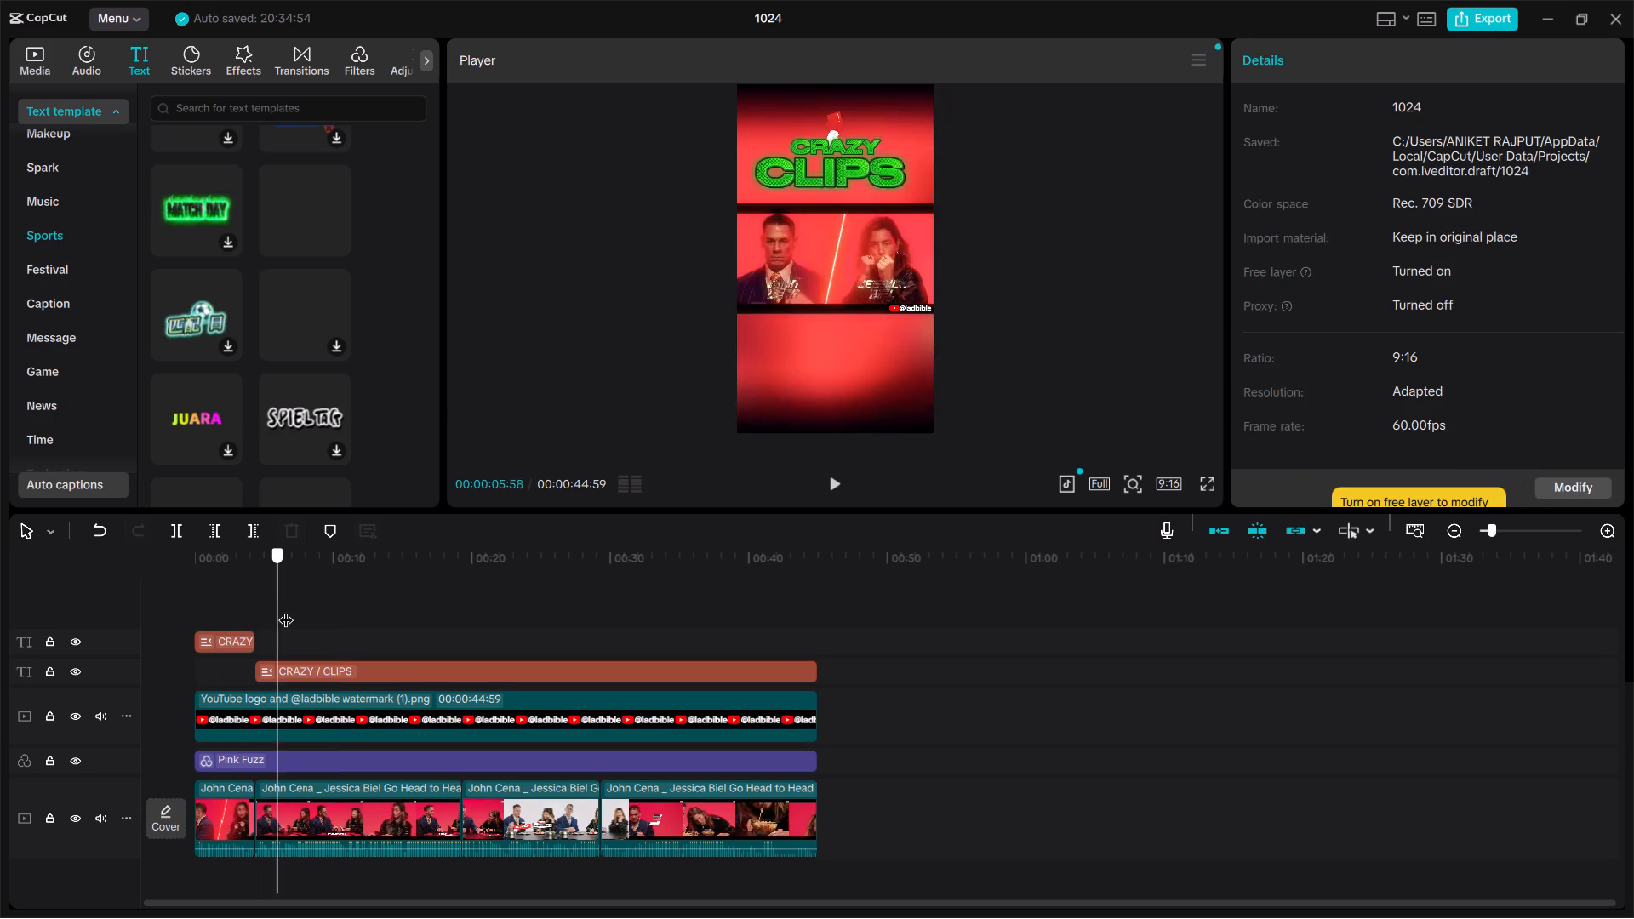
{"action": "left_click_drag", "start_coordinate": [286, 609], "coordinate": [291, 612]}
{"action": "left_click", "coordinate": [292, 652]}
{"action": "left_click_drag", "start_coordinate": [292, 652], "coordinate": [210, 679]}
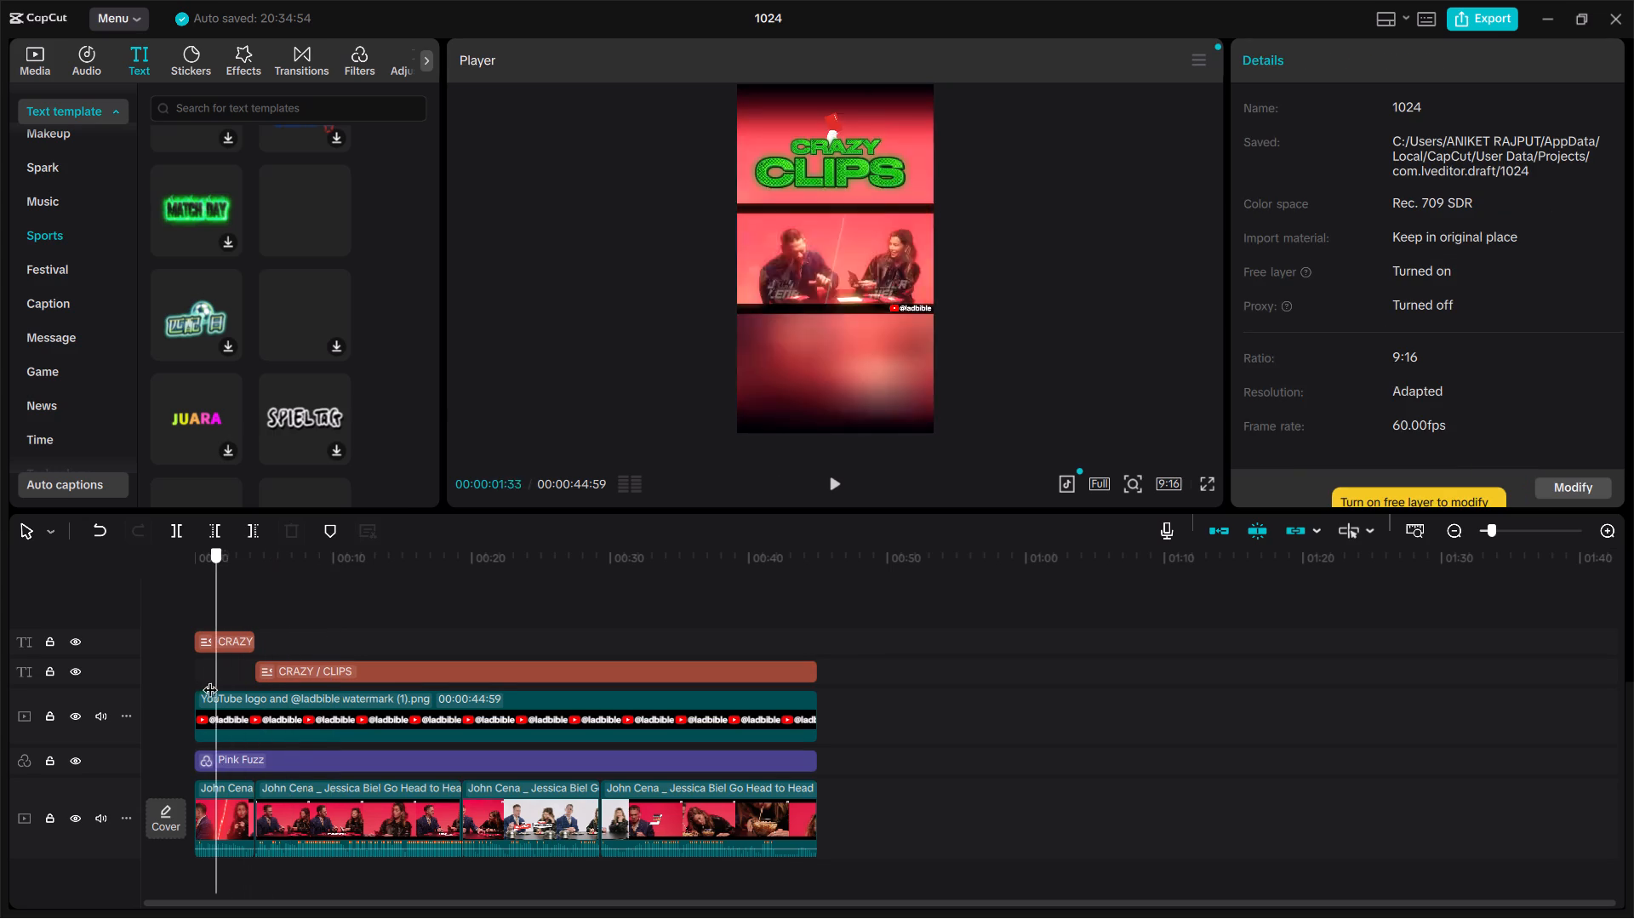
{"action": "left_click_drag", "start_coordinate": [210, 679], "coordinate": [388, 657]}
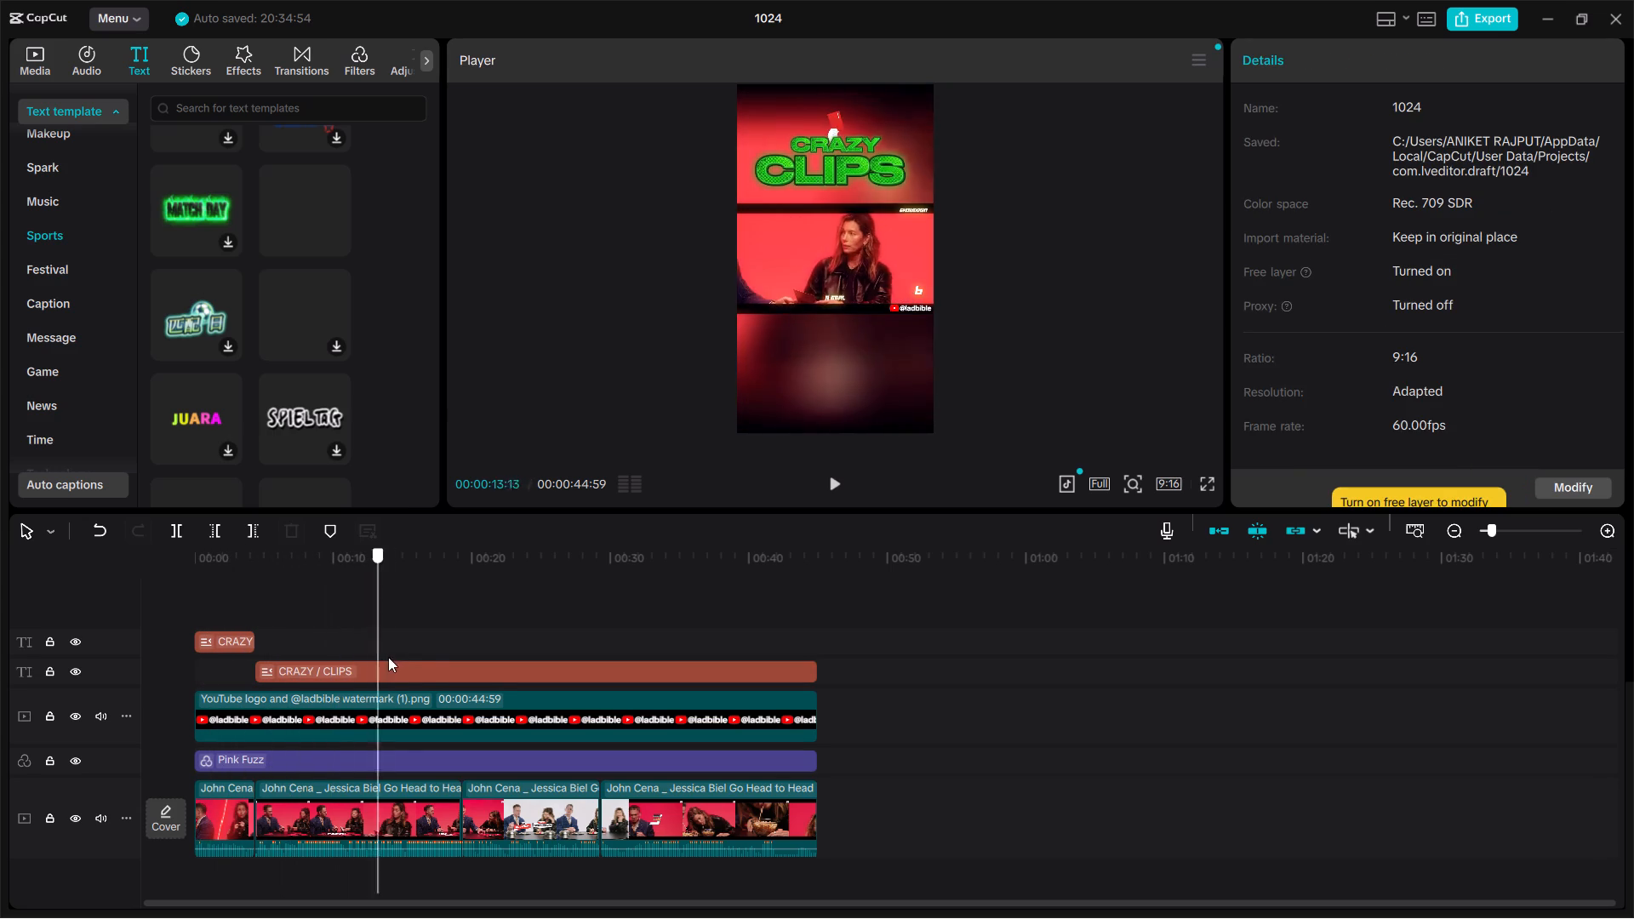
{"action": "left_click_drag", "start_coordinate": [388, 657], "coordinate": [682, 654]}
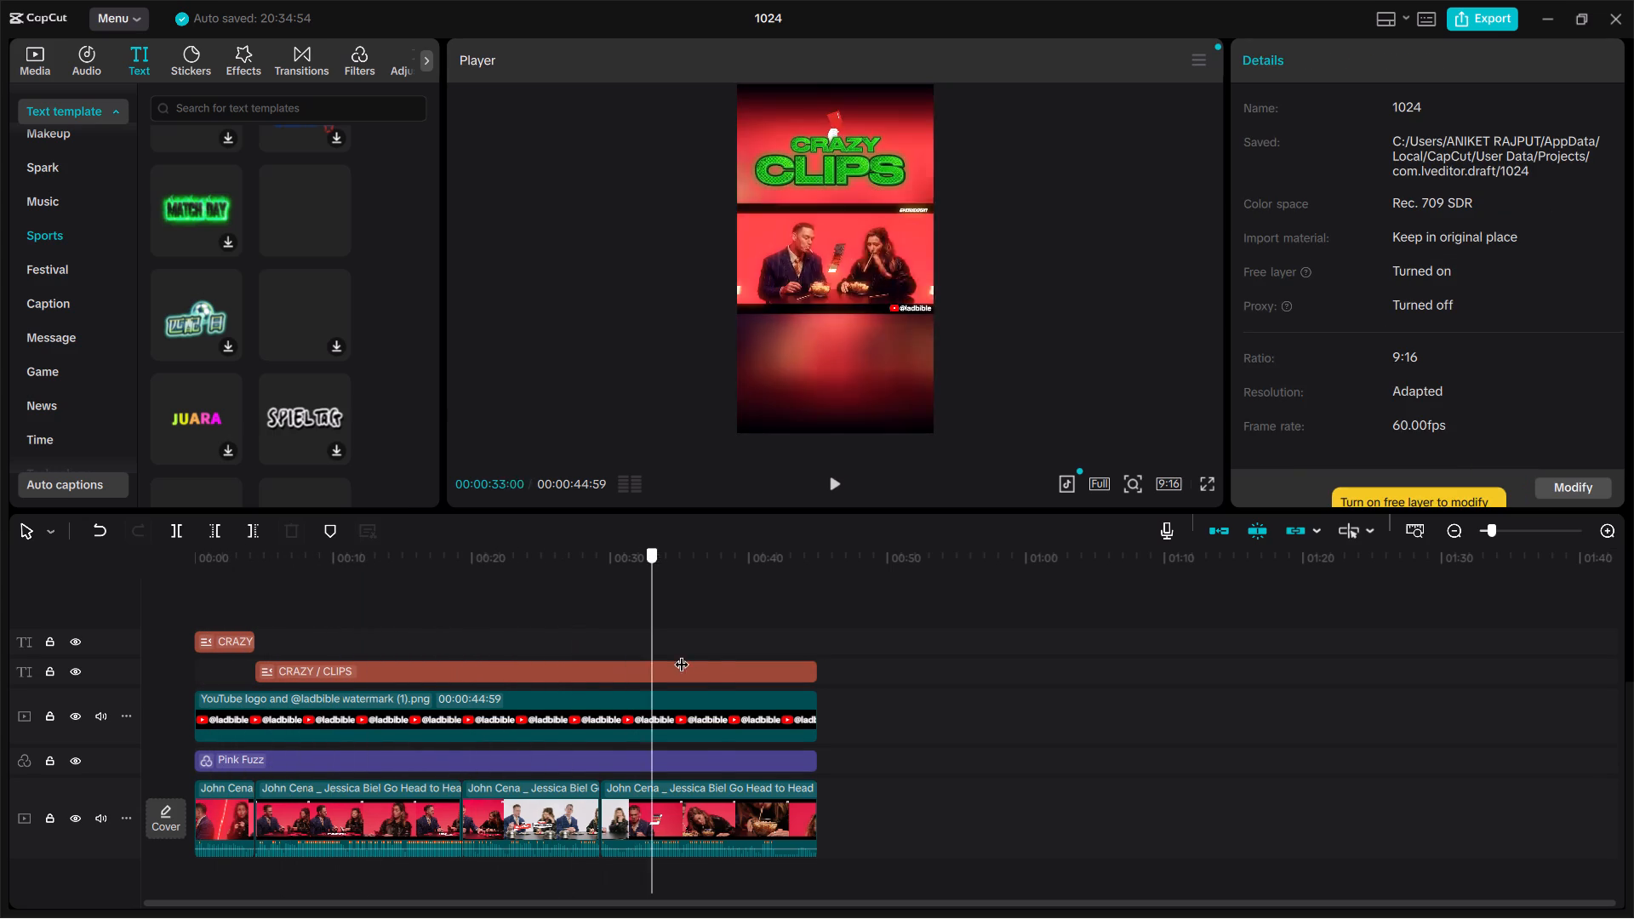
{"action": "left_click_drag", "start_coordinate": [682, 654], "coordinate": [823, 666]}
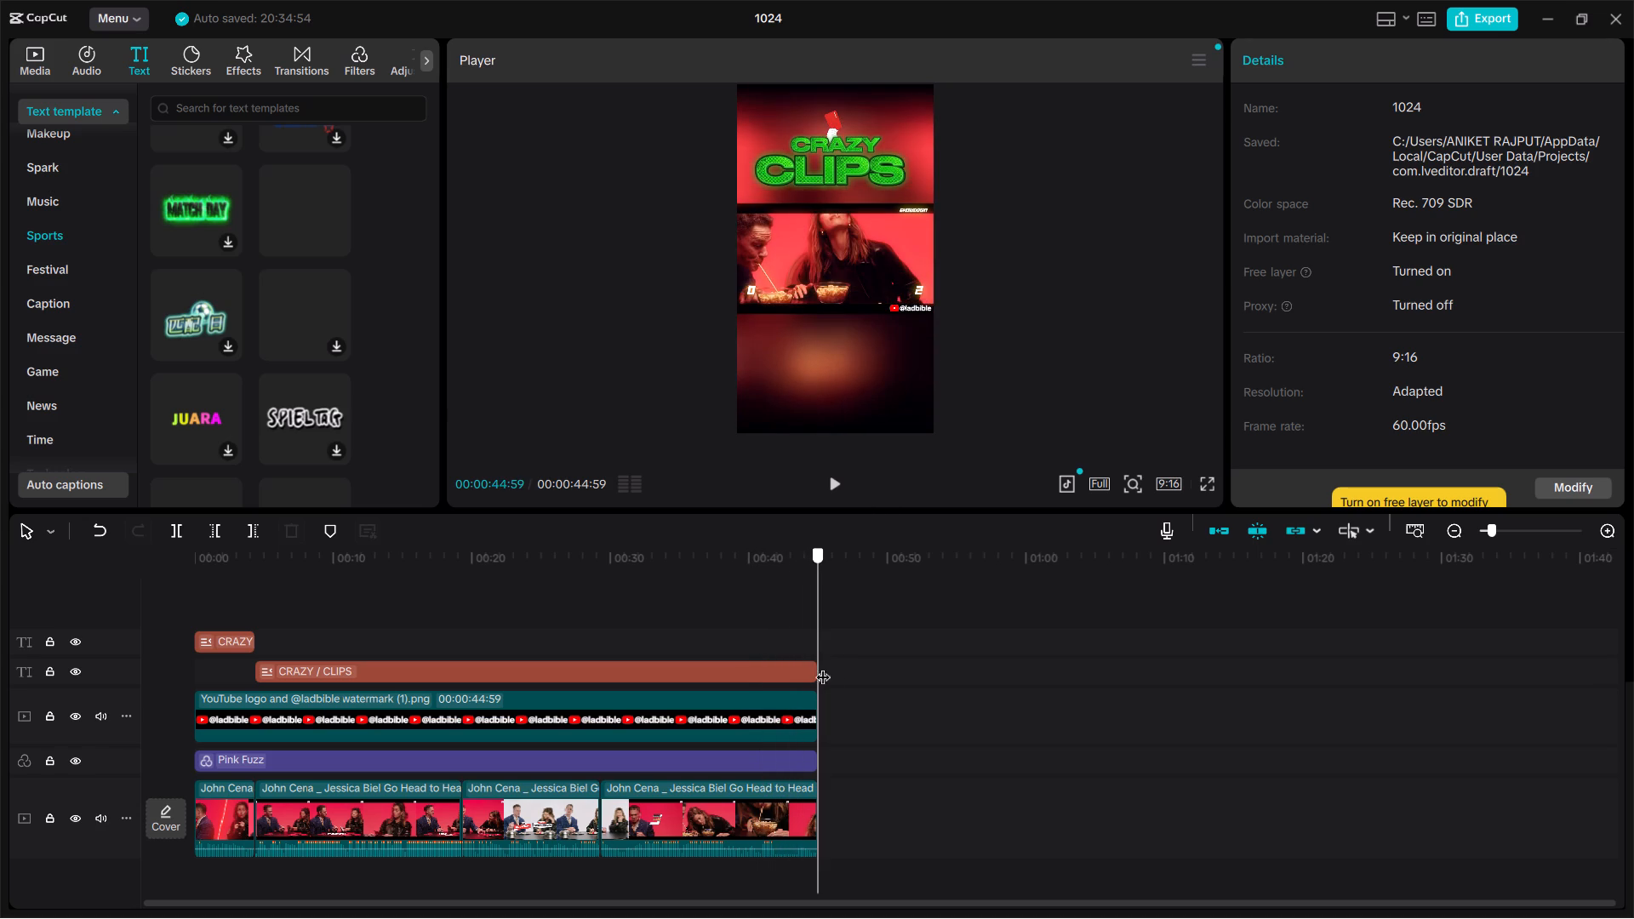
{"action": "left_click_drag", "start_coordinate": [823, 666], "coordinate": [181, 662]}
{"action": "left_click", "coordinate": [219, 636]}
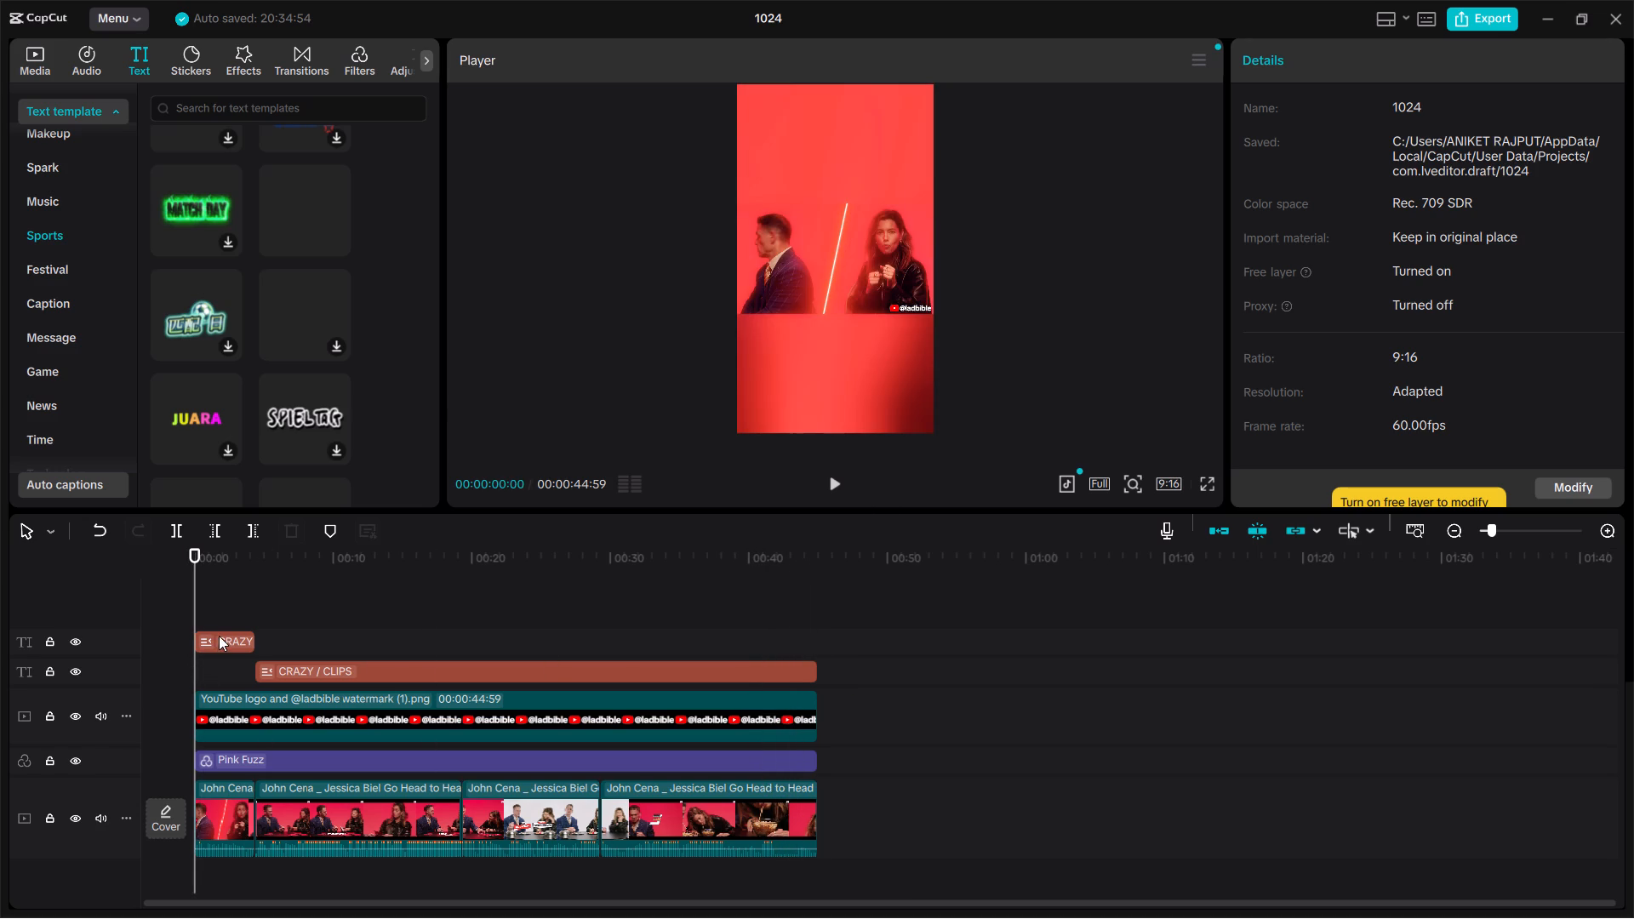
{"action": "left_click", "coordinate": [252, 596]}
{"action": "left_click_drag", "start_coordinate": [252, 596], "coordinate": [164, 603]}
{"action": "key", "text": "space"}
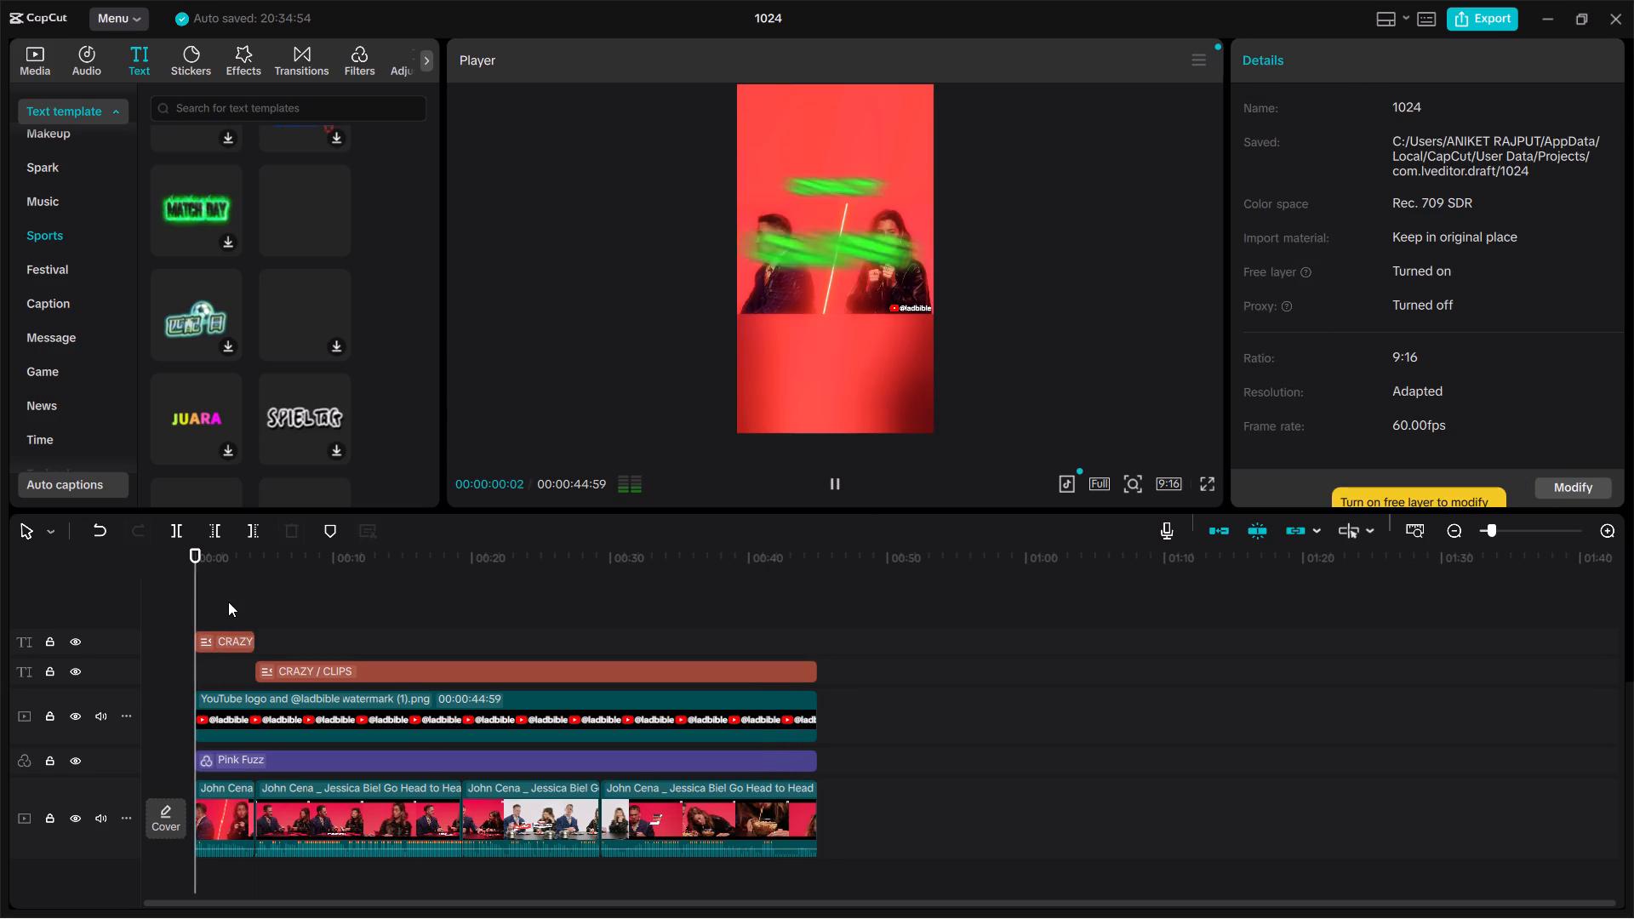
Delete the short opening CRAZY CLIPS title from the start of the timeline.
{"action": "left_click", "coordinate": [207, 642]}
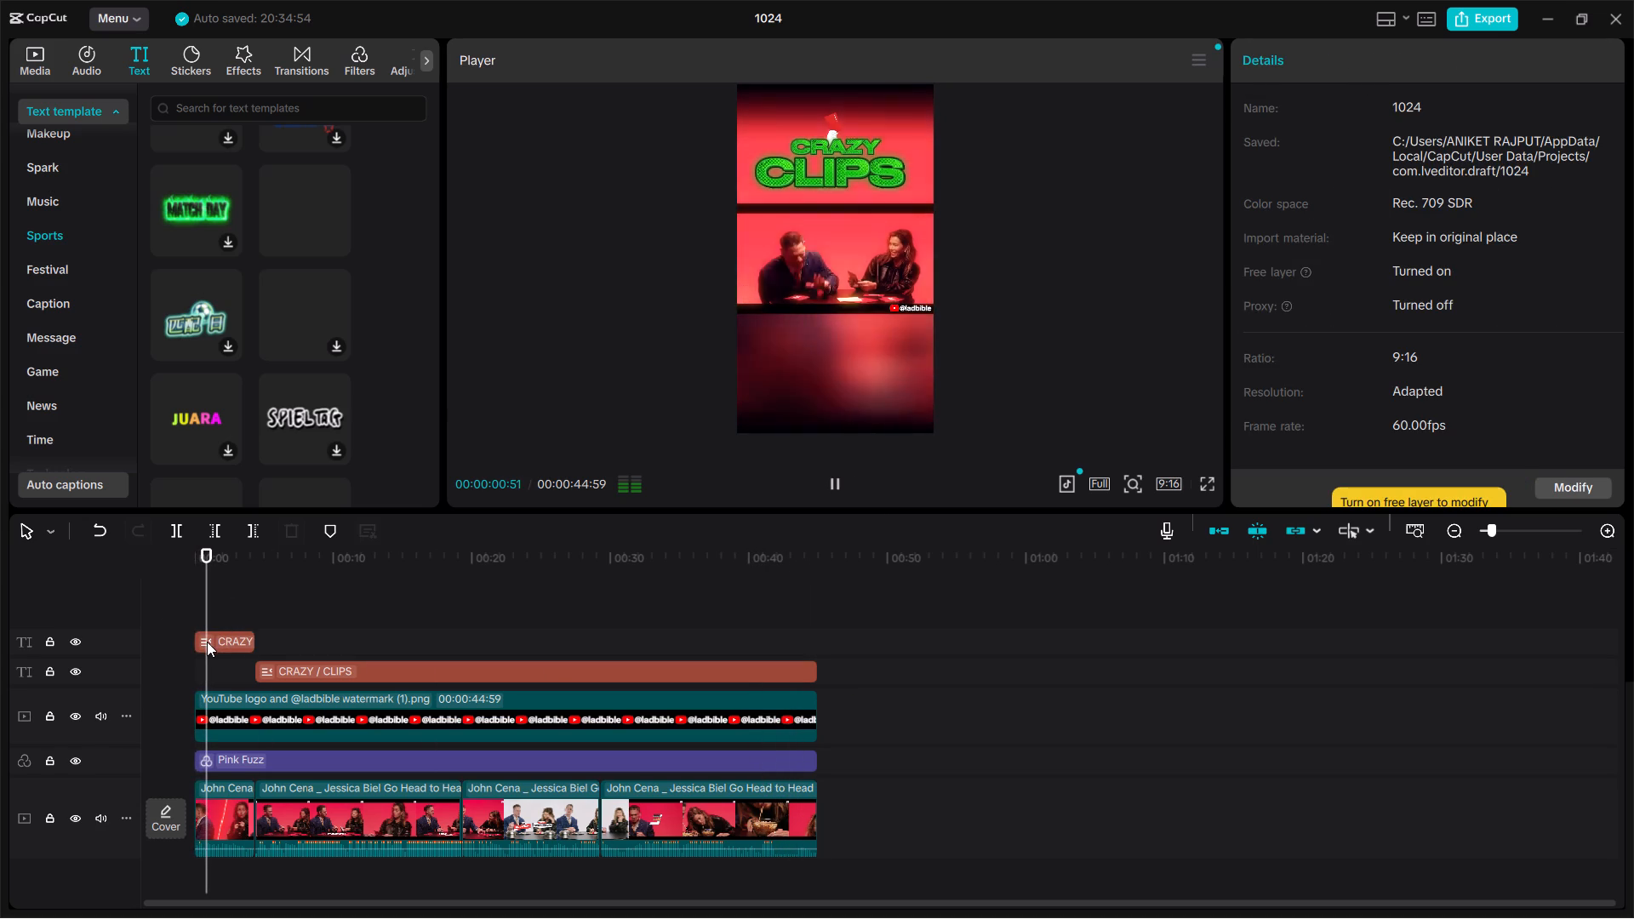
{"action": "key", "text": "Delete"}
Play the video on and look through the Trending text templates for the main CRAZY CLIPS title.
{"action": "left_click", "coordinate": [259, 631]}
{"action": "key", "text": "space"}
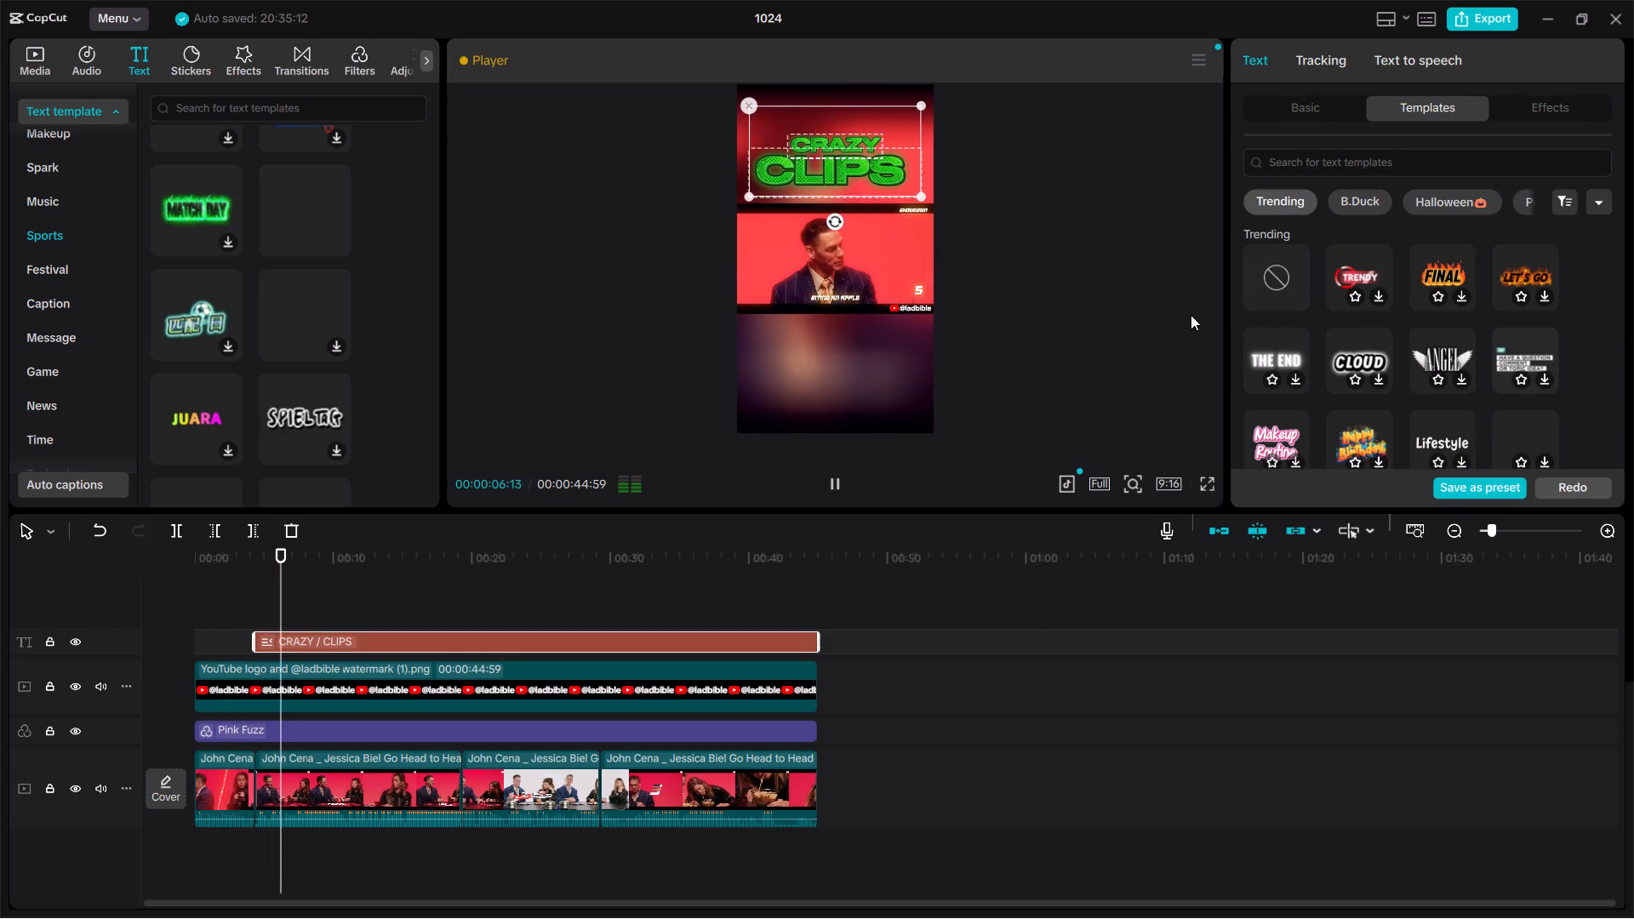
{"action": "scroll", "coordinate": [1345, 328], "scroll_direction": "down", "scroll_amount": 2}
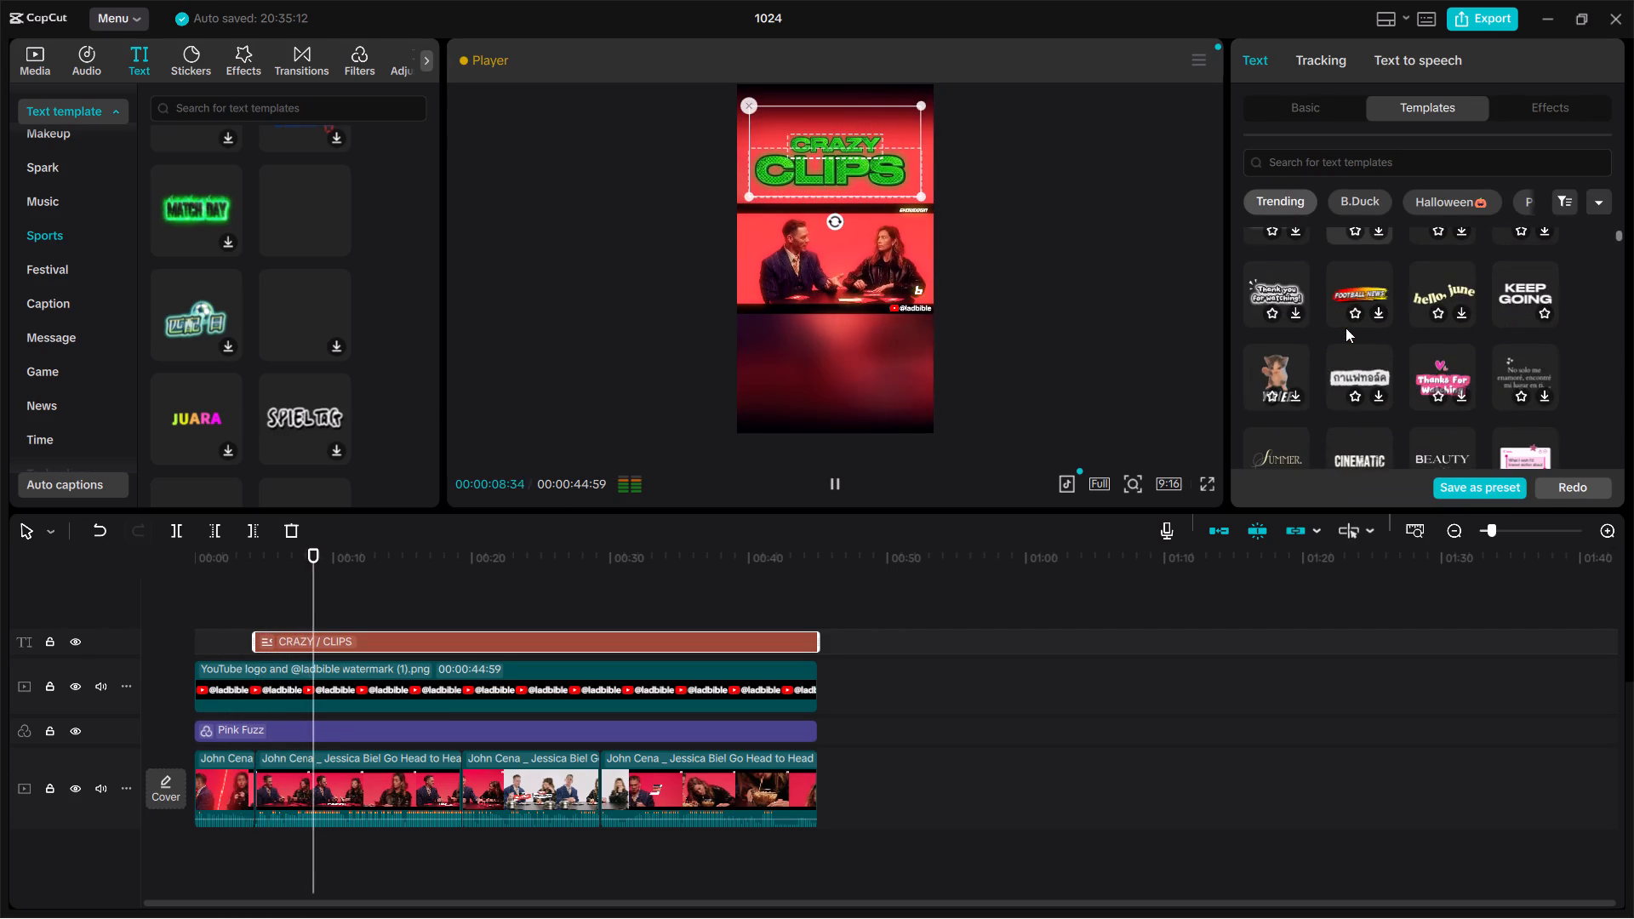
{"action": "scroll", "coordinate": [1345, 328], "scroll_direction": "down", "scroll_amount": 1}
{"action": "scroll", "coordinate": [1345, 328], "scroll_direction": "up", "scroll_amount": 1}
{"action": "left_click", "coordinate": [1275, 267]}
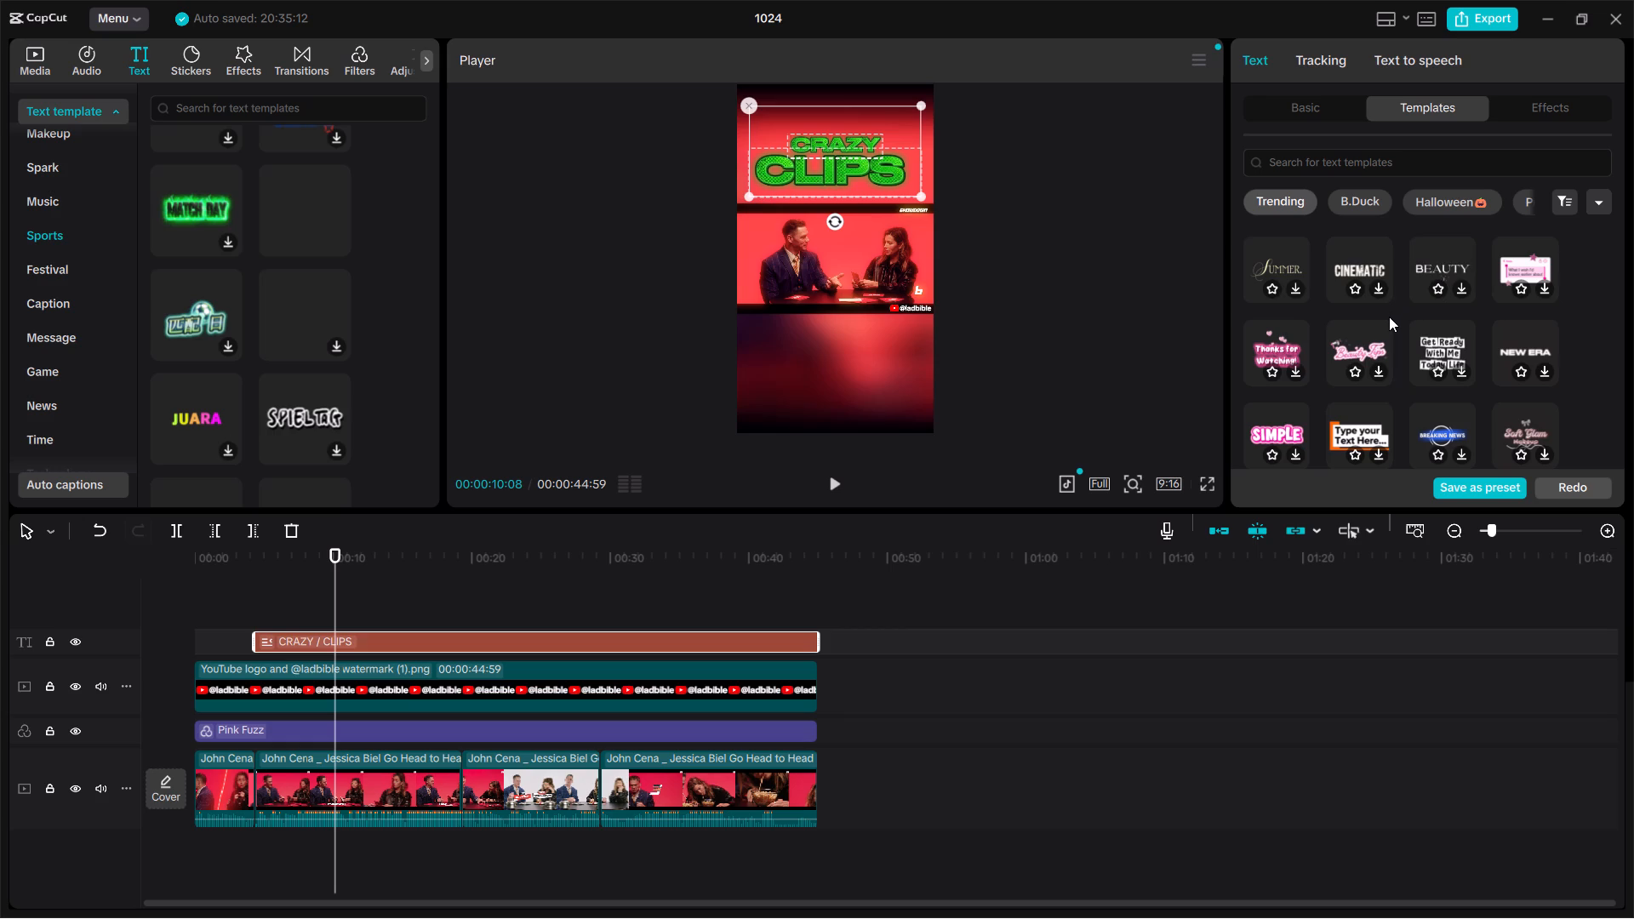
{"action": "scroll", "coordinate": [1389, 317], "scroll_direction": "up", "scroll_amount": 3}
{"action": "scroll", "coordinate": [1389, 317], "scroll_direction": "down", "scroll_amount": 2}
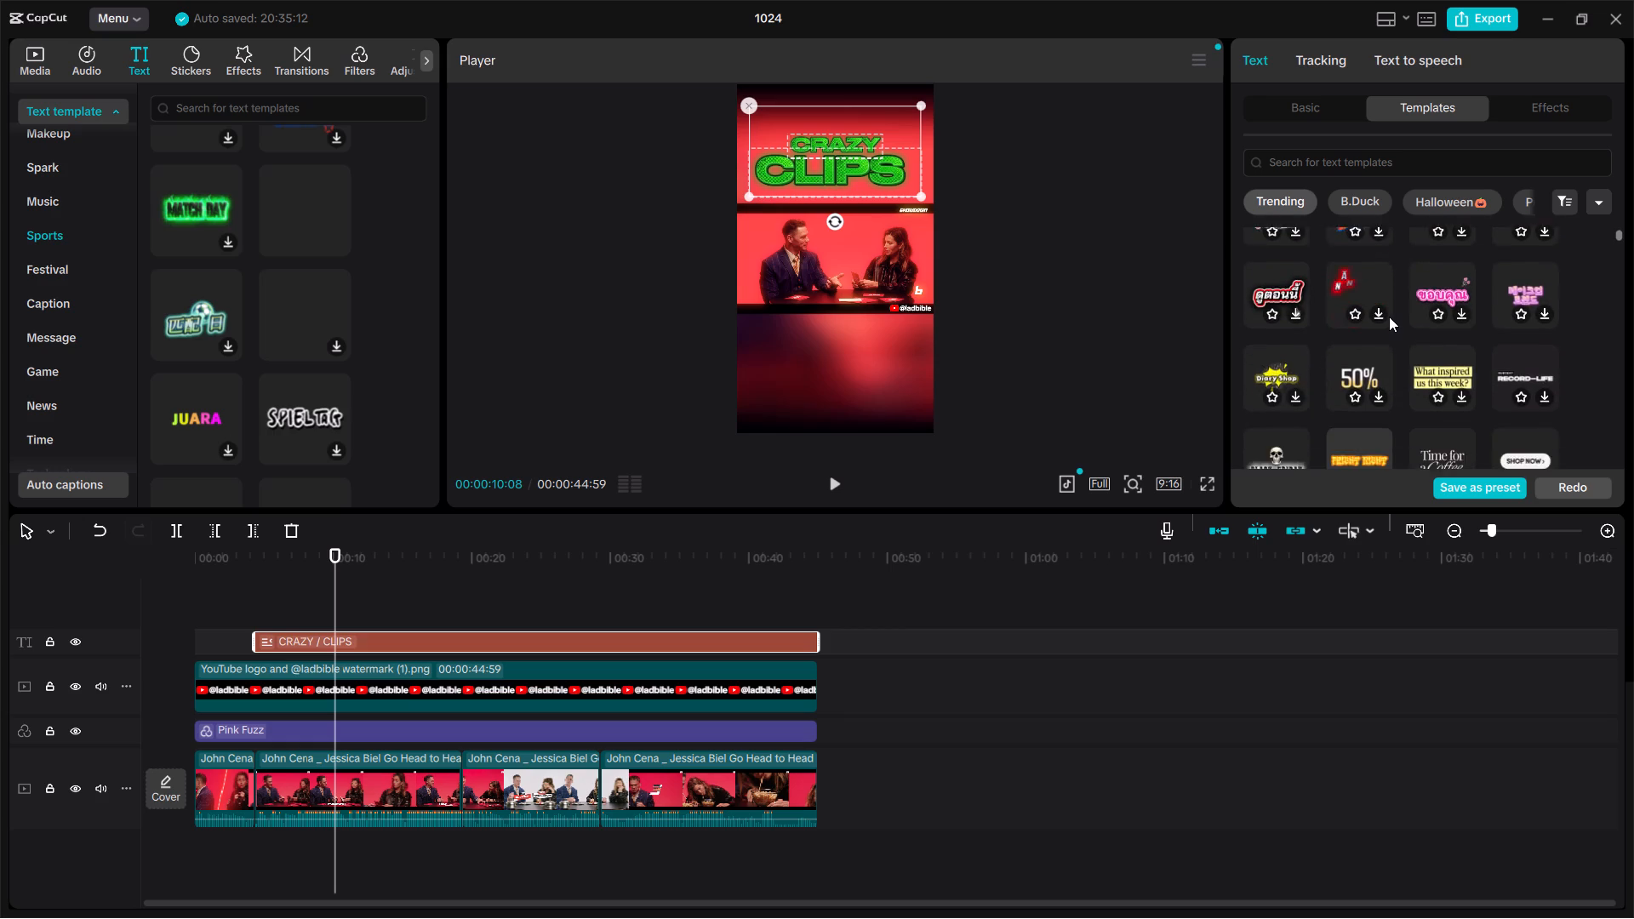
{"action": "scroll", "coordinate": [1389, 317], "scroll_direction": "down", "scroll_amount": 2}
{"action": "left_click_drag", "start_coordinate": [1294, 409], "coordinate": [892, 497]}
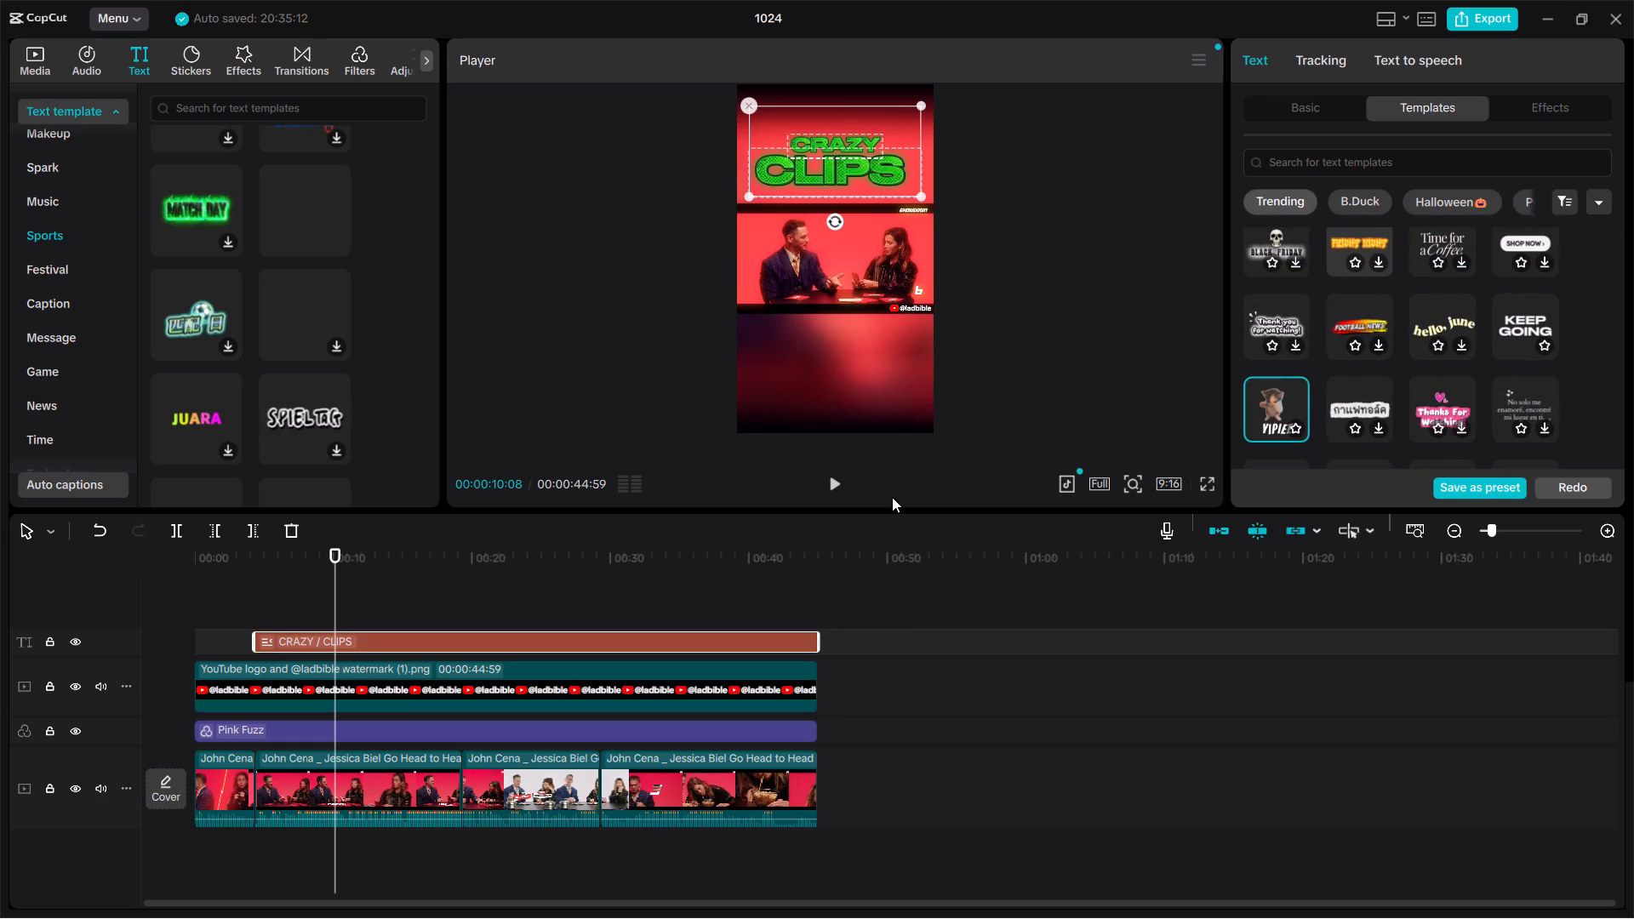
Scrub through the video and back to its start to check the main title alone.
{"action": "left_click_drag", "start_coordinate": [892, 497], "coordinate": [197, 643]}
{"action": "left_click", "coordinate": [304, 603]}
{"action": "left_click_drag", "start_coordinate": [304, 603], "coordinate": [247, 625]}
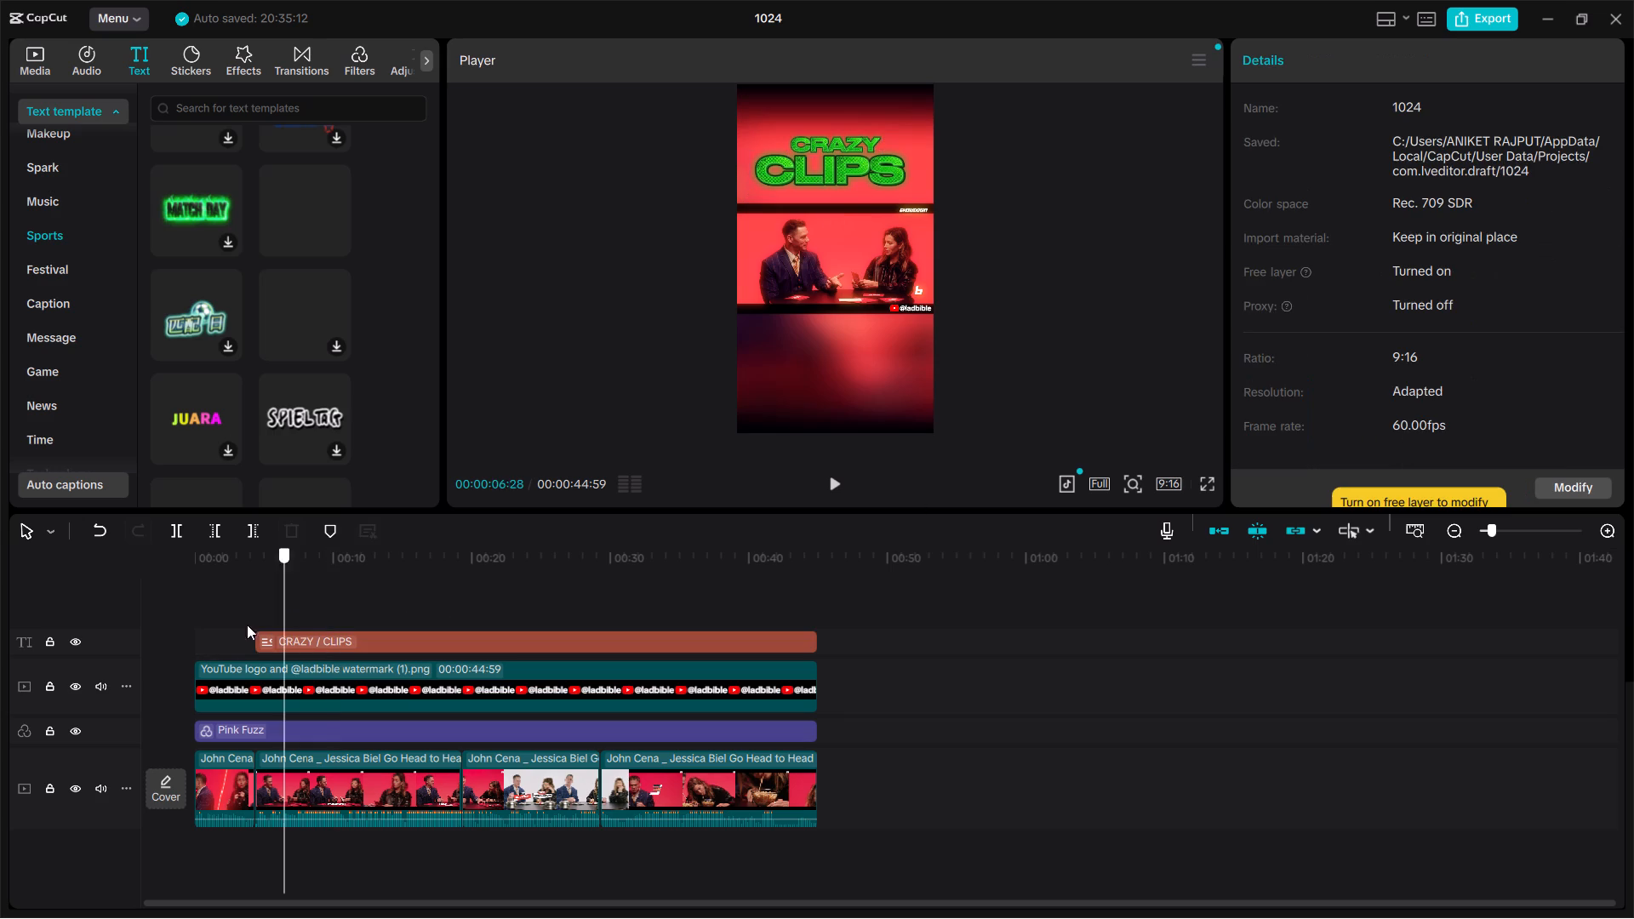
{"action": "left_click_drag", "start_coordinate": [247, 625], "coordinate": [570, 596]}
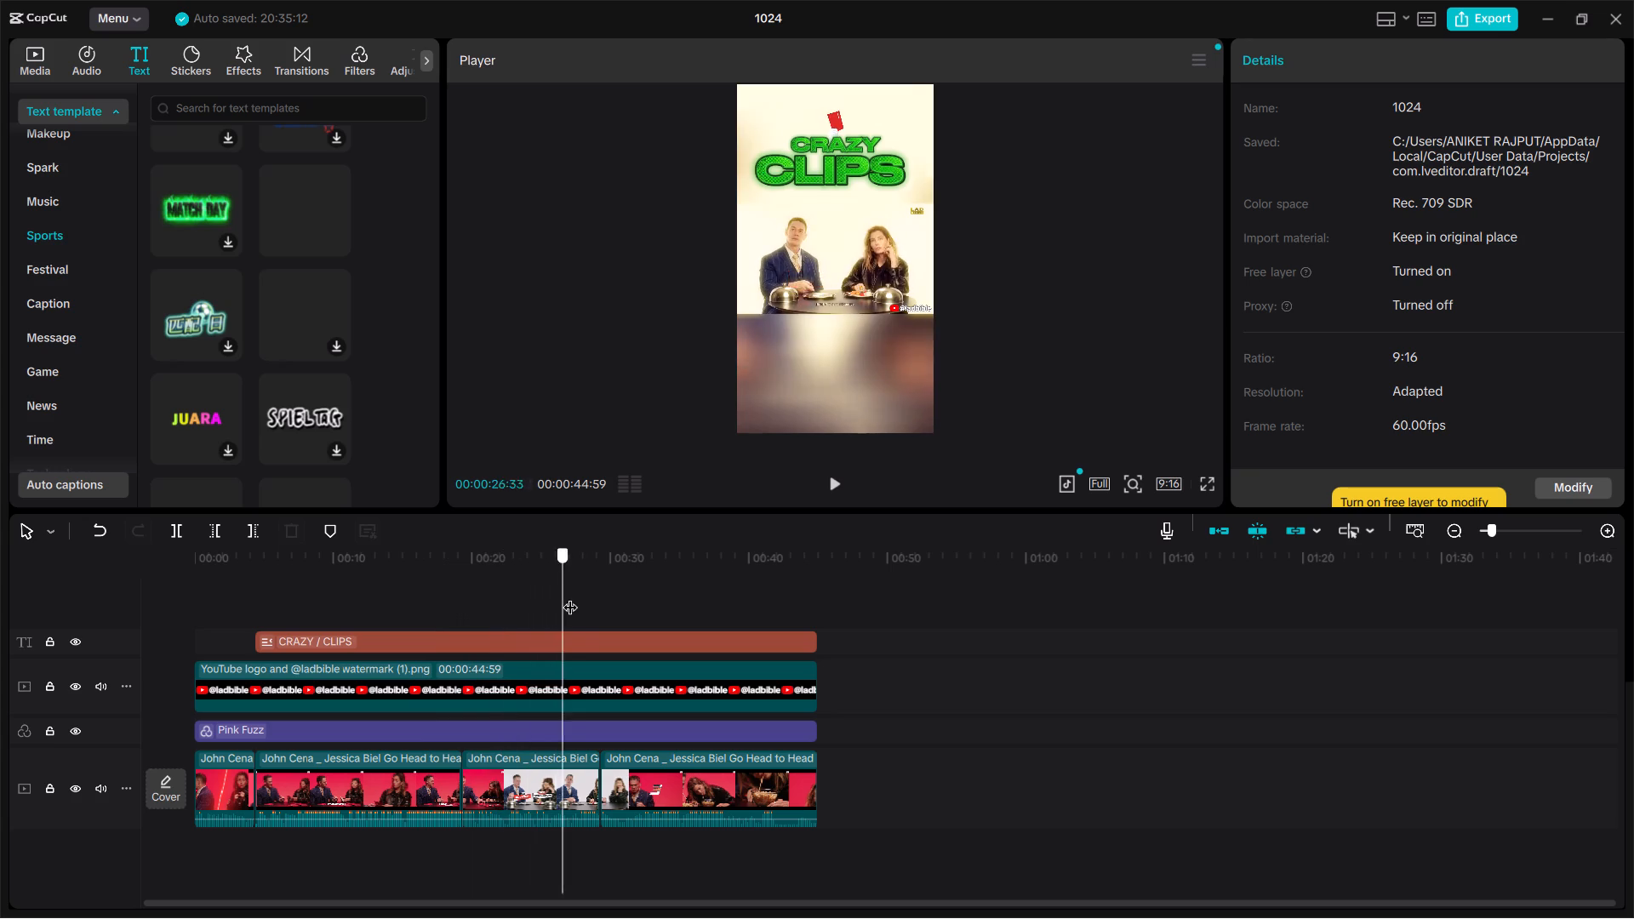
{"action": "left_click_drag", "start_coordinate": [570, 596], "coordinate": [131, 625]}
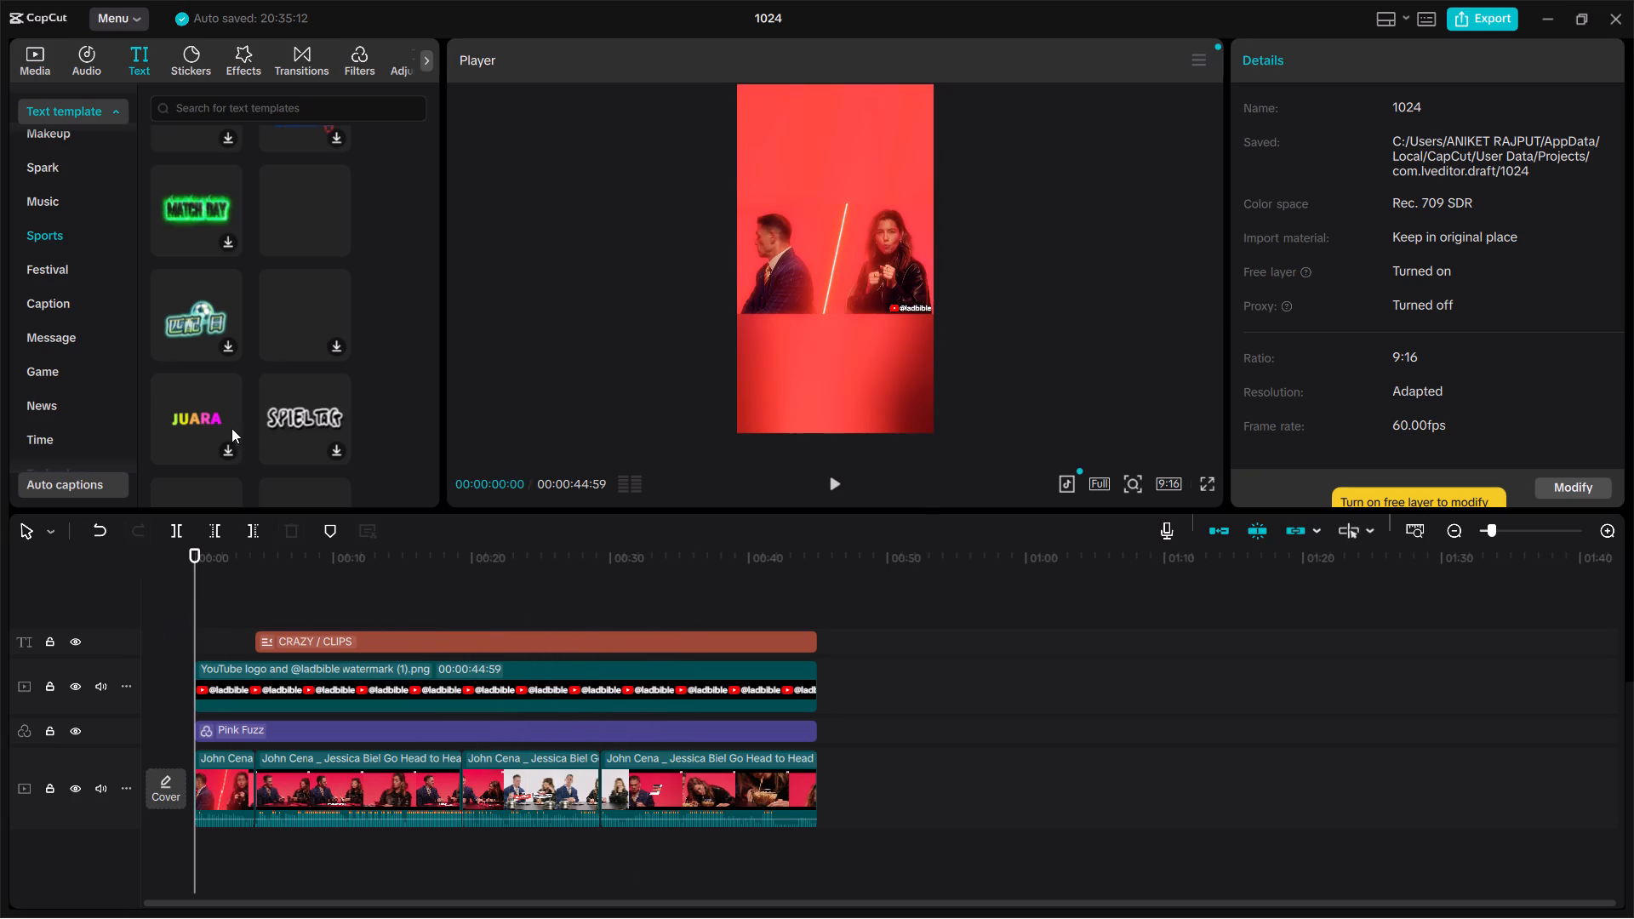
Look through the Sports, Music, Spark and Makeup text templates for a caption that suits the video.
{"action": "scroll", "coordinate": [273, 348], "scroll_direction": "down", "scroll_amount": 1}
{"action": "scroll", "coordinate": [186, 326], "scroll_direction": "up", "scroll_amount": 1}
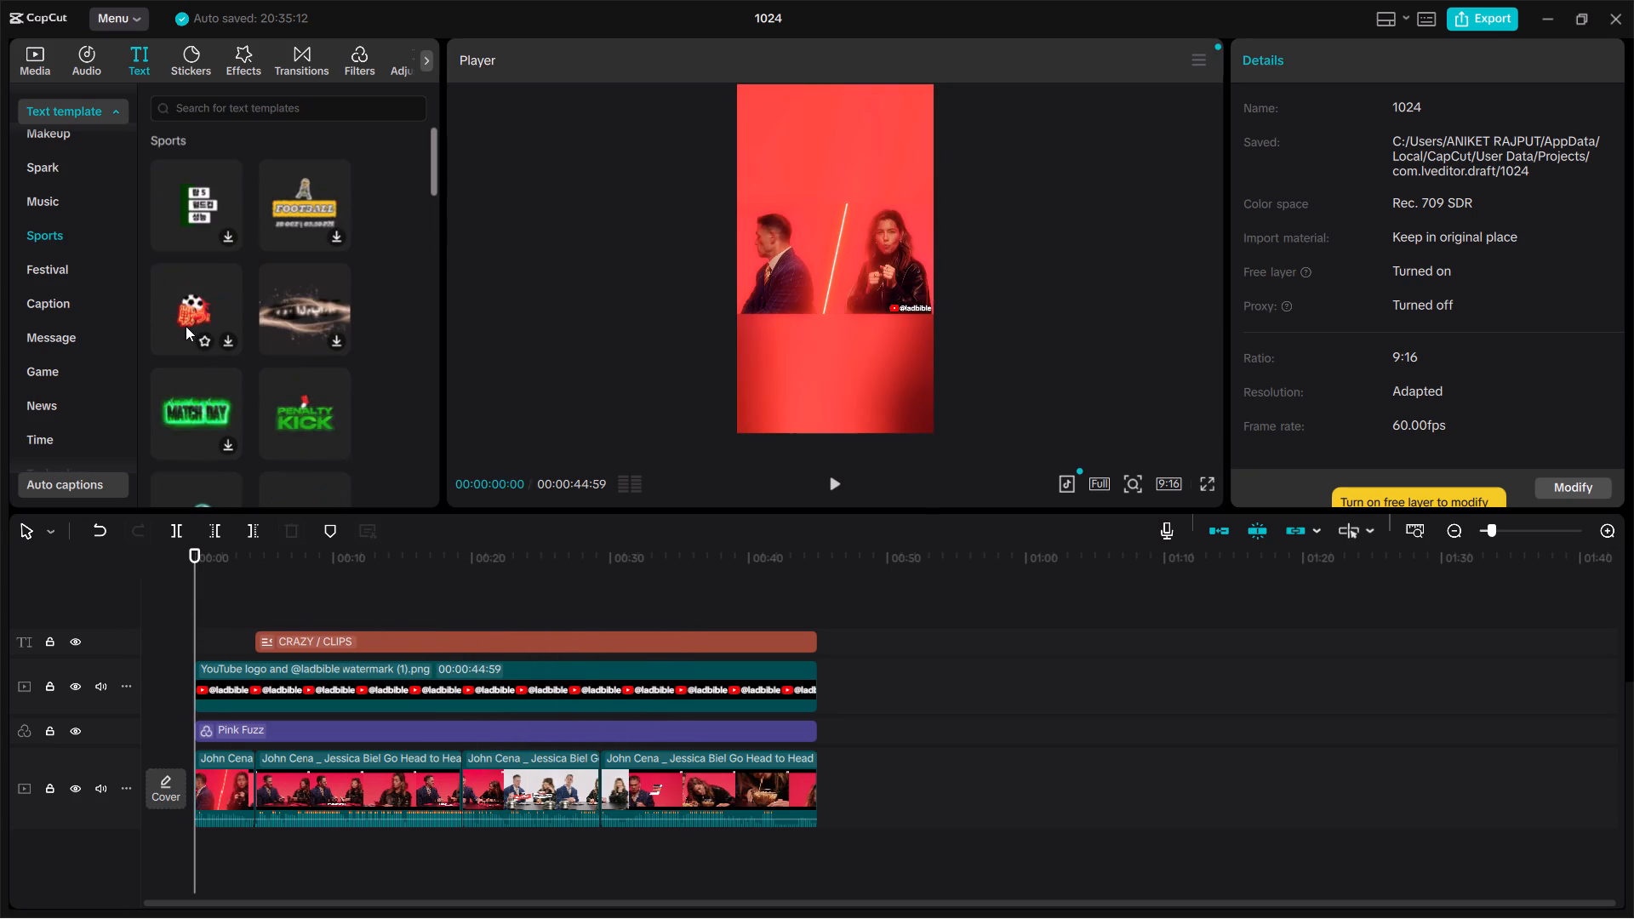
{"action": "scroll", "coordinate": [186, 326], "scroll_direction": "up", "scroll_amount": 1}
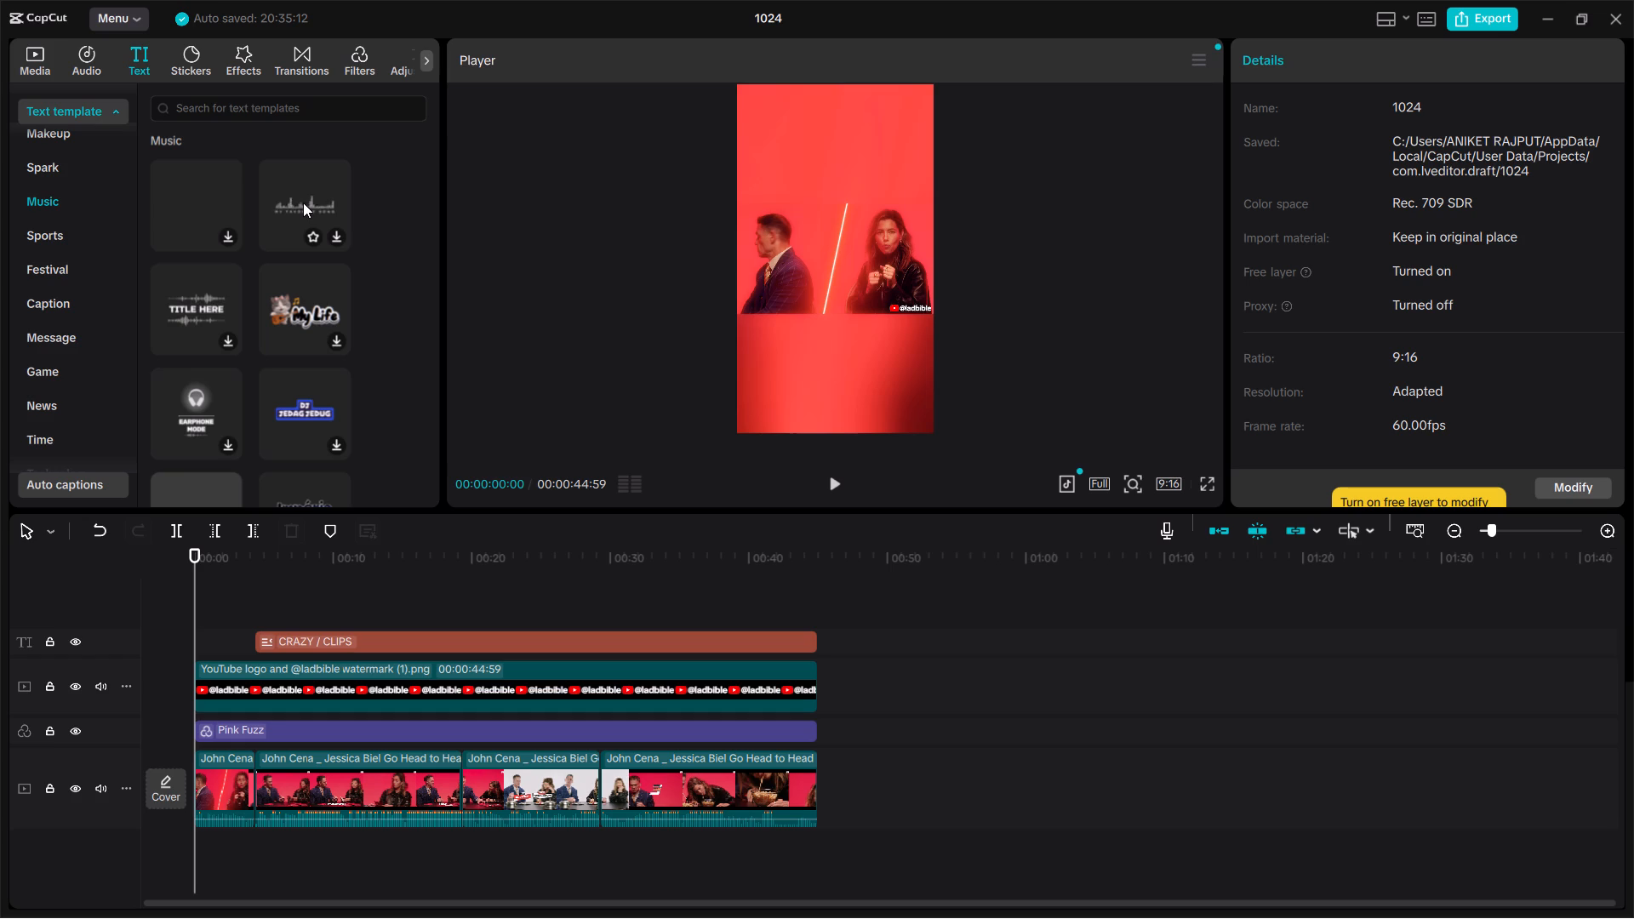
{"action": "scroll", "coordinate": [271, 276], "scroll_direction": "up", "scroll_amount": 1}
{"action": "left_click", "coordinate": [281, 259]}
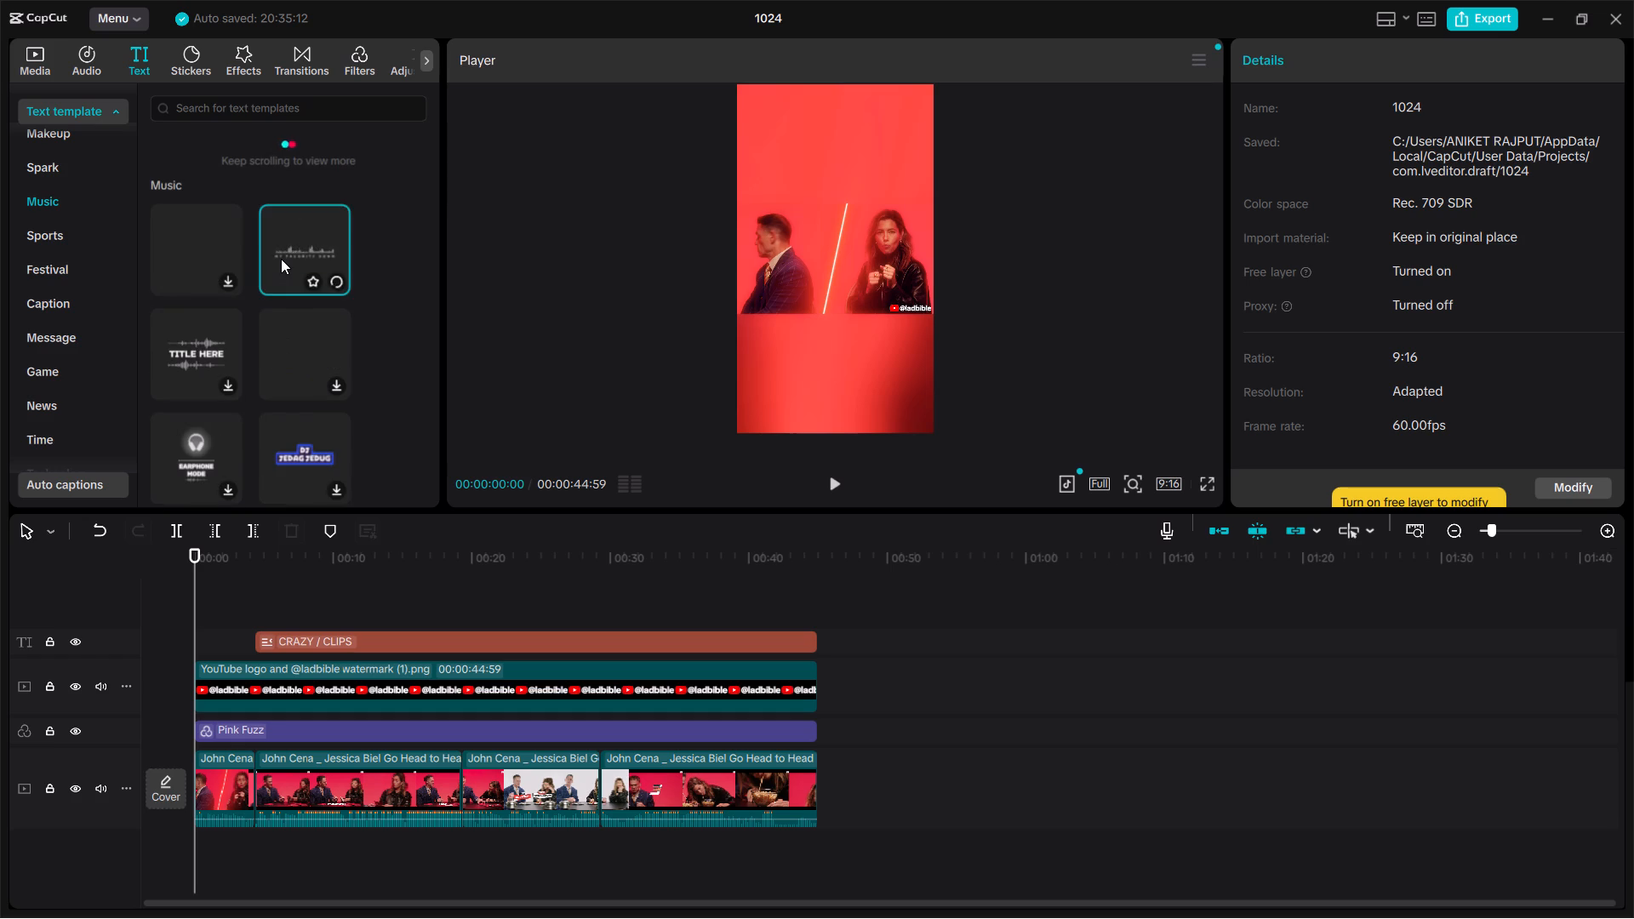
{"action": "left_click_drag", "start_coordinate": [281, 259], "coordinate": [209, 606]}
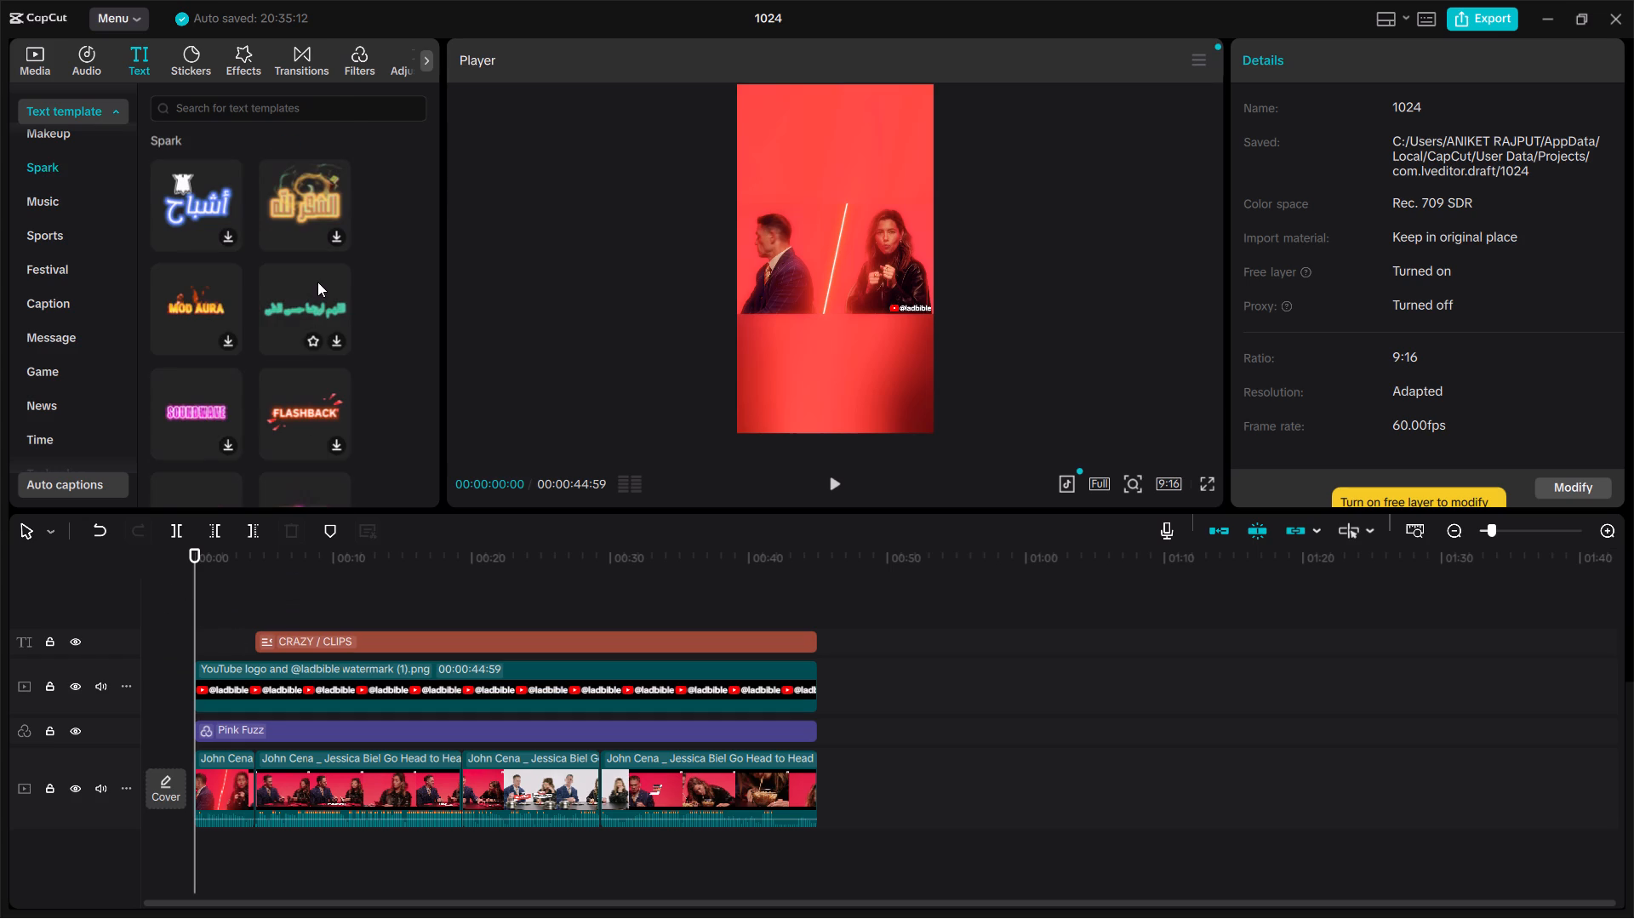
{"action": "scroll", "coordinate": [317, 281], "scroll_direction": "down", "scroll_amount": 2}
{"action": "scroll", "coordinate": [317, 281], "scroll_direction": "up", "scroll_amount": 3}
{"action": "scroll", "coordinate": [317, 281], "scroll_direction": "down", "scroll_amount": 1}
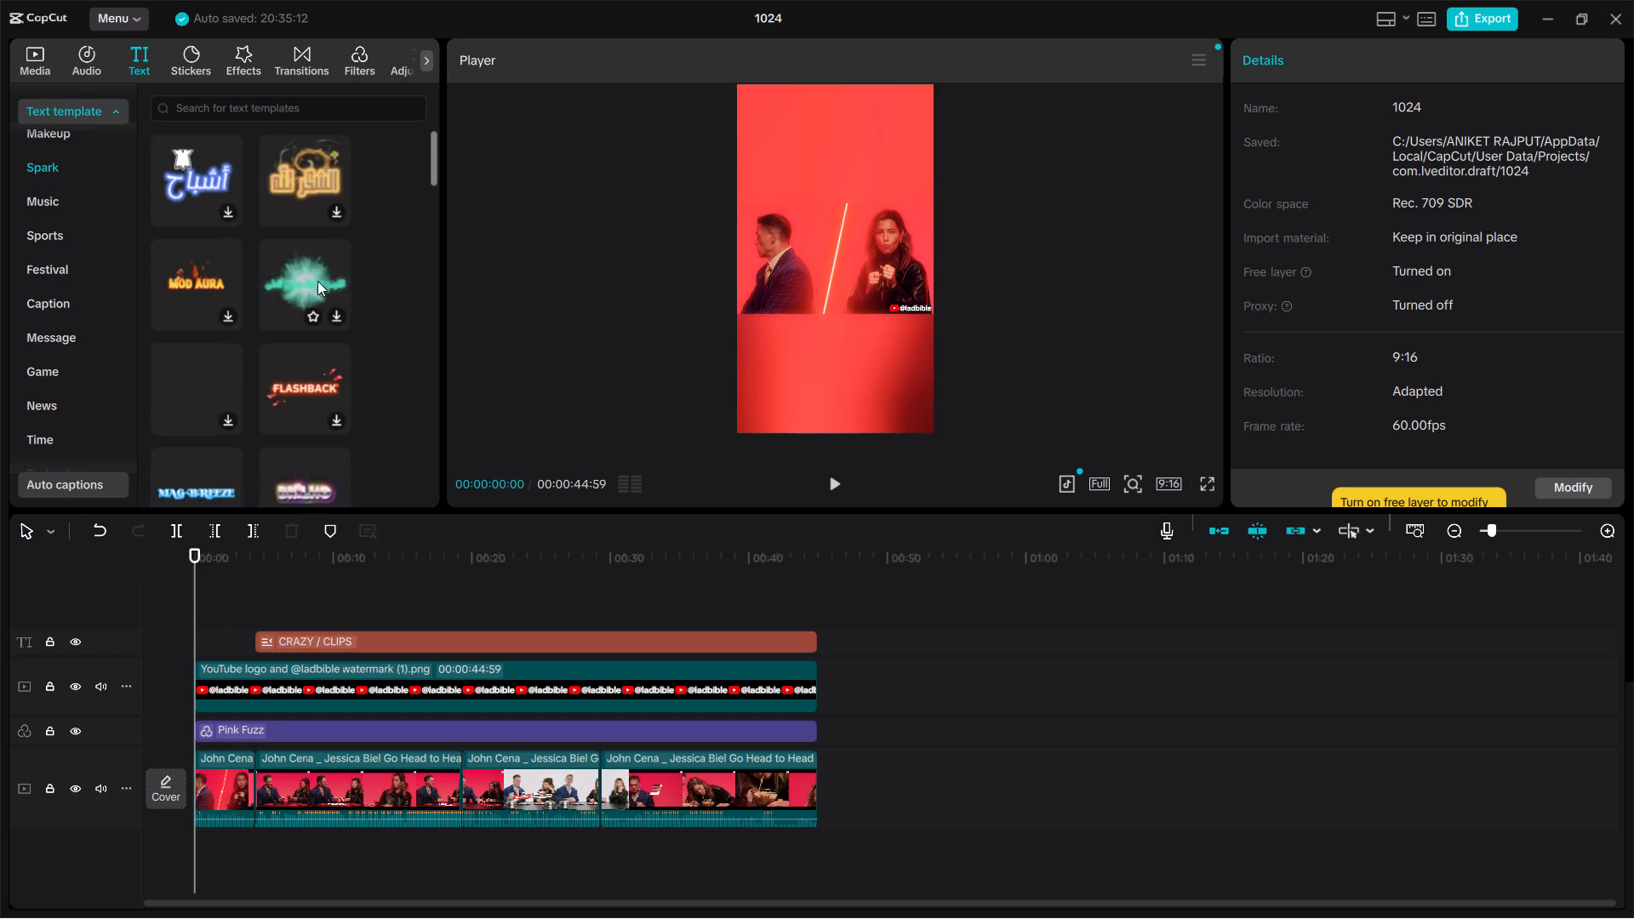
{"action": "scroll", "coordinate": [317, 281], "scroll_direction": "down", "scroll_amount": 1}
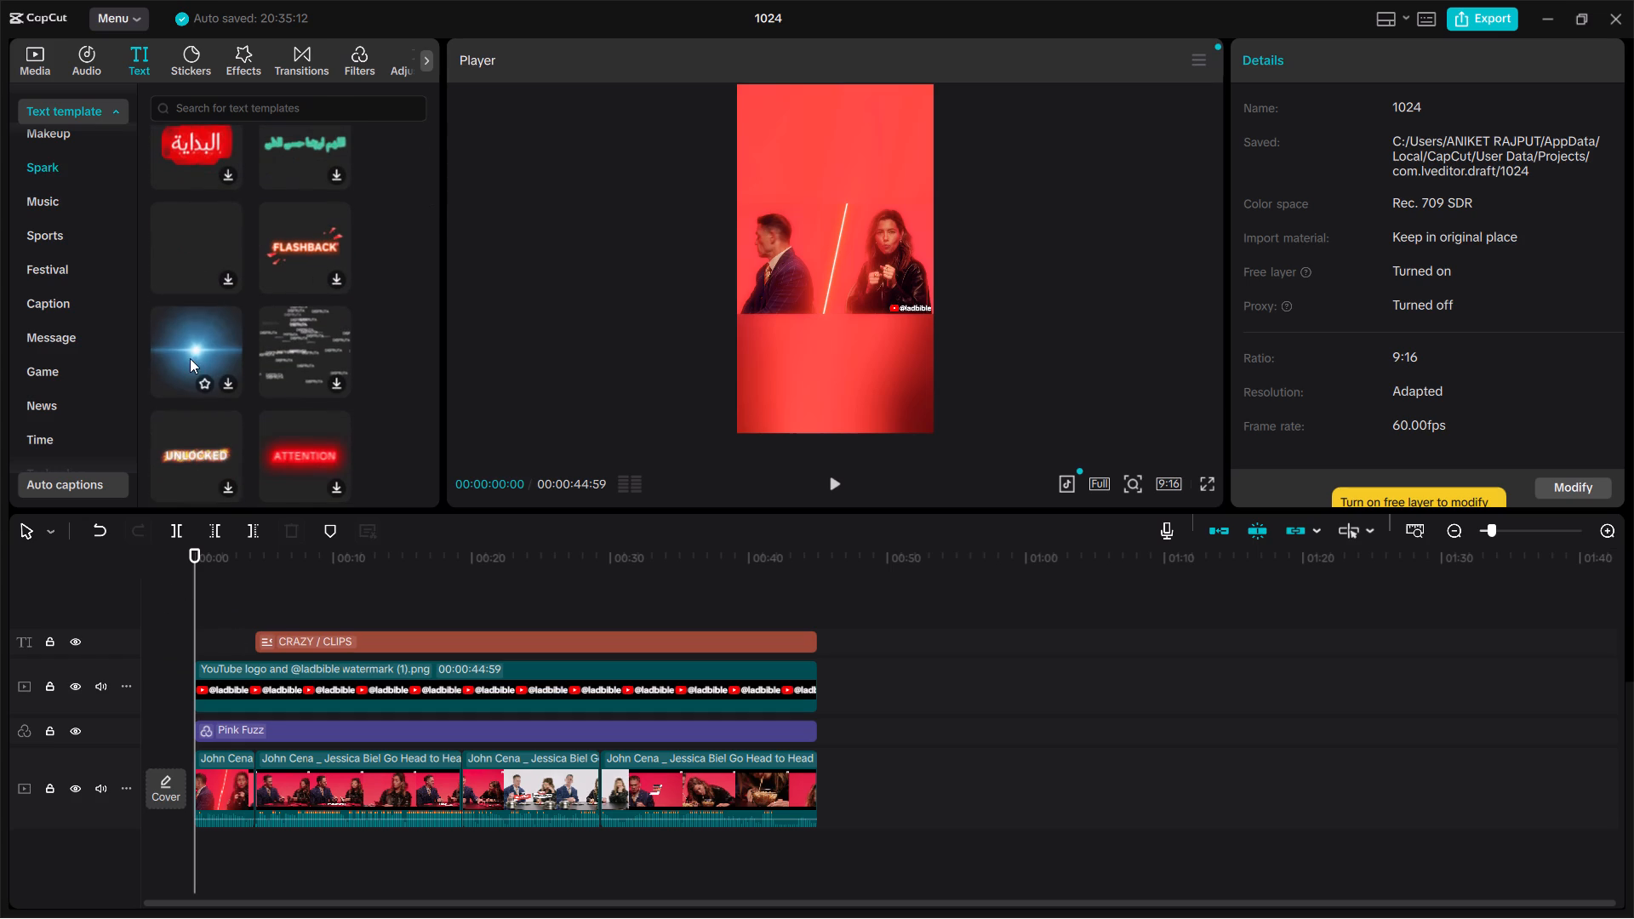
{"action": "scroll", "coordinate": [190, 358], "scroll_direction": "down", "scroll_amount": 1}
{"action": "scroll", "coordinate": [293, 339], "scroll_direction": "up", "scroll_amount": 2}
{"action": "left_click_drag", "start_coordinate": [293, 339], "coordinate": [282, 339]}
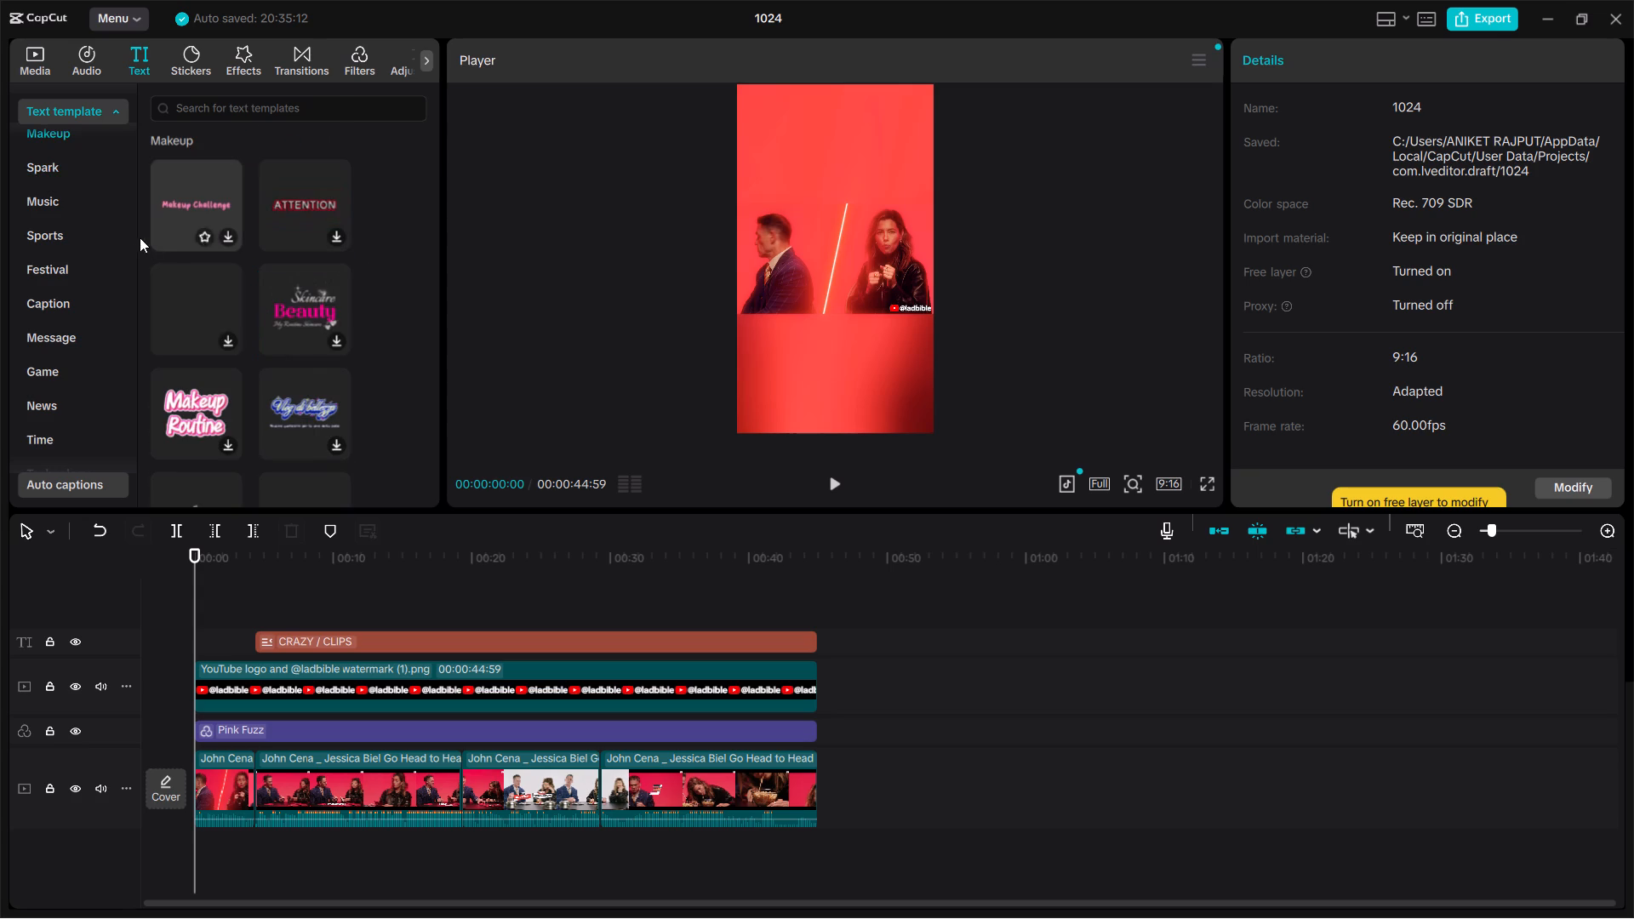
Add the MY FAVORITE SONG sound-wave text template from Music at the video's start, on a new track above the main title.
{"action": "left_click", "coordinate": [52, 208]}
{"action": "double_click", "coordinate": [313, 220]}
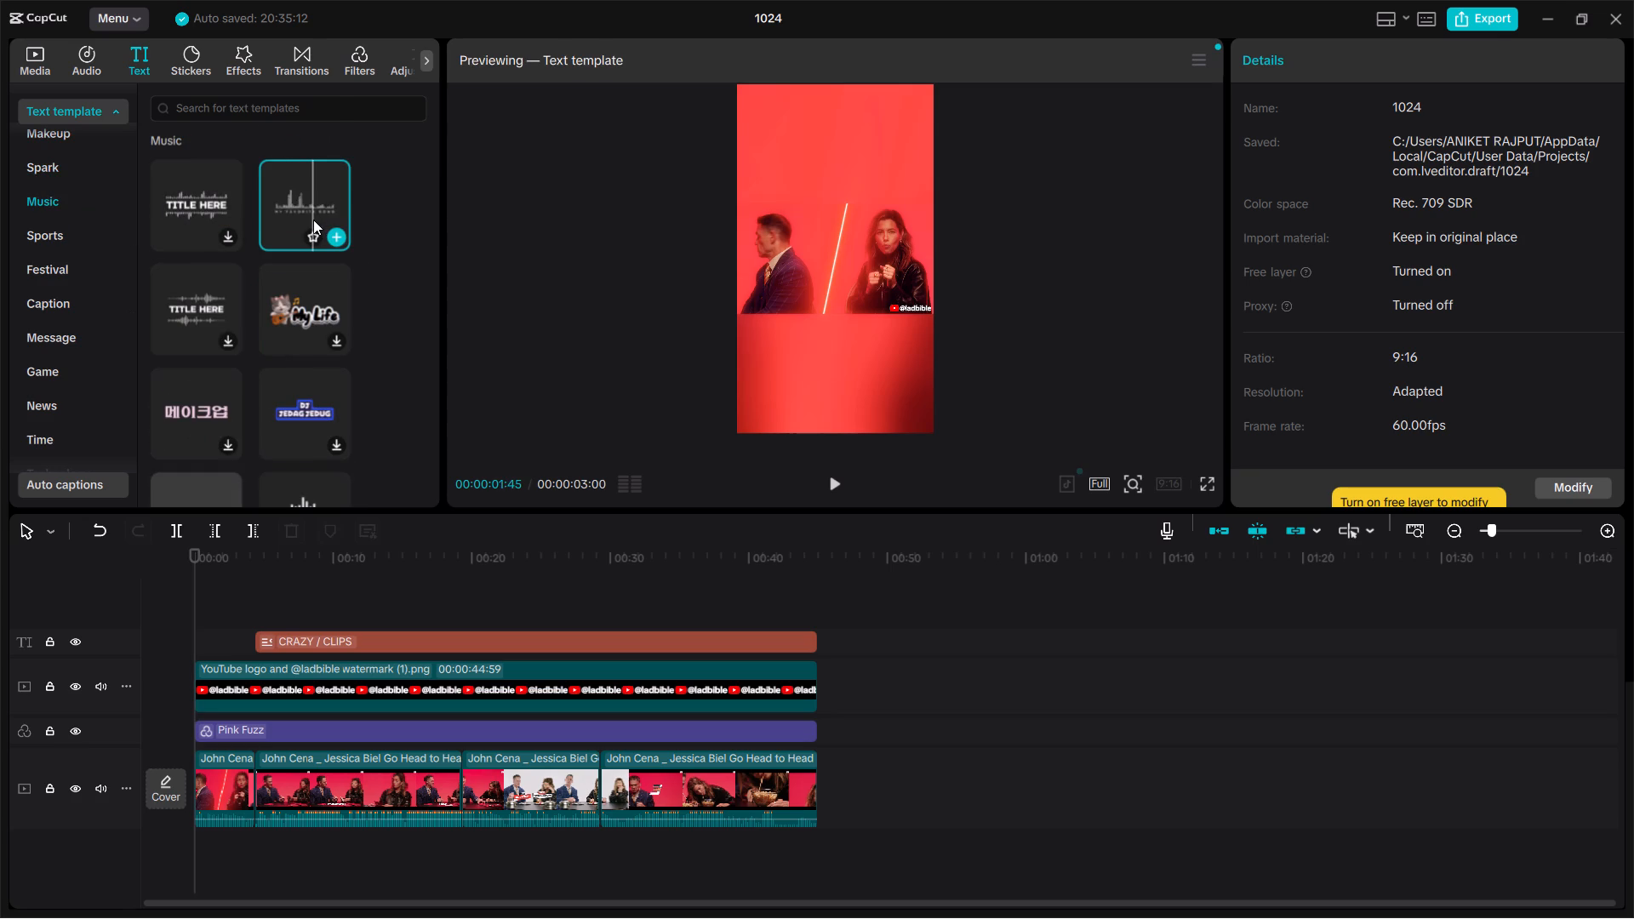
{"action": "left_click_drag", "start_coordinate": [296, 206], "coordinate": [204, 600]}
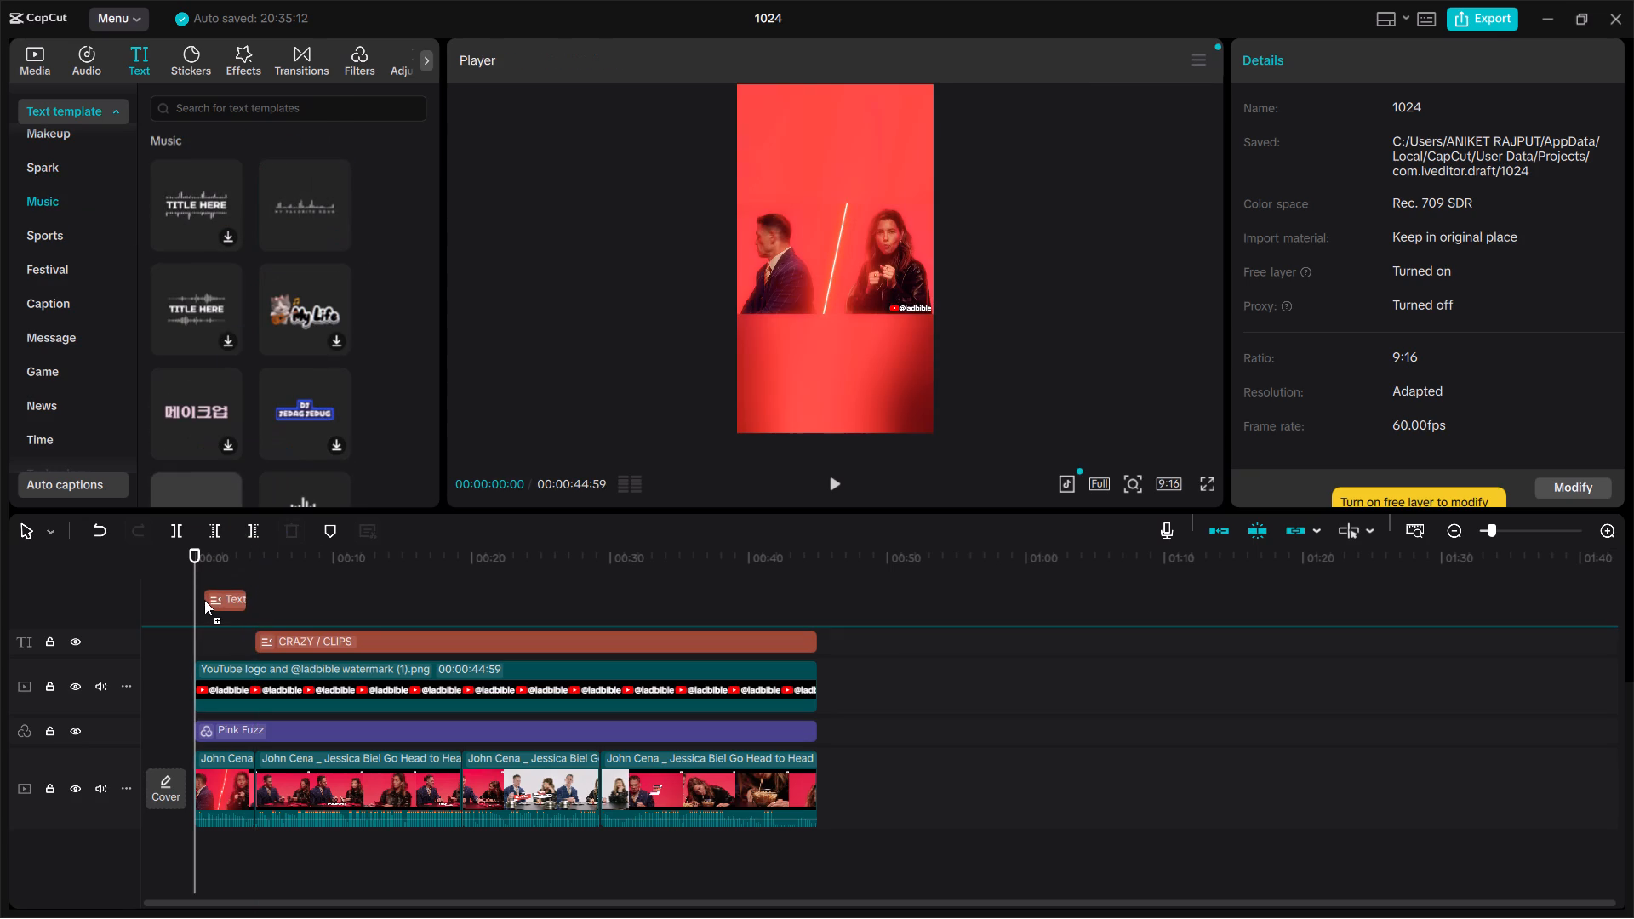
{"action": "left_click_drag", "start_coordinate": [204, 600], "coordinate": [188, 607]}
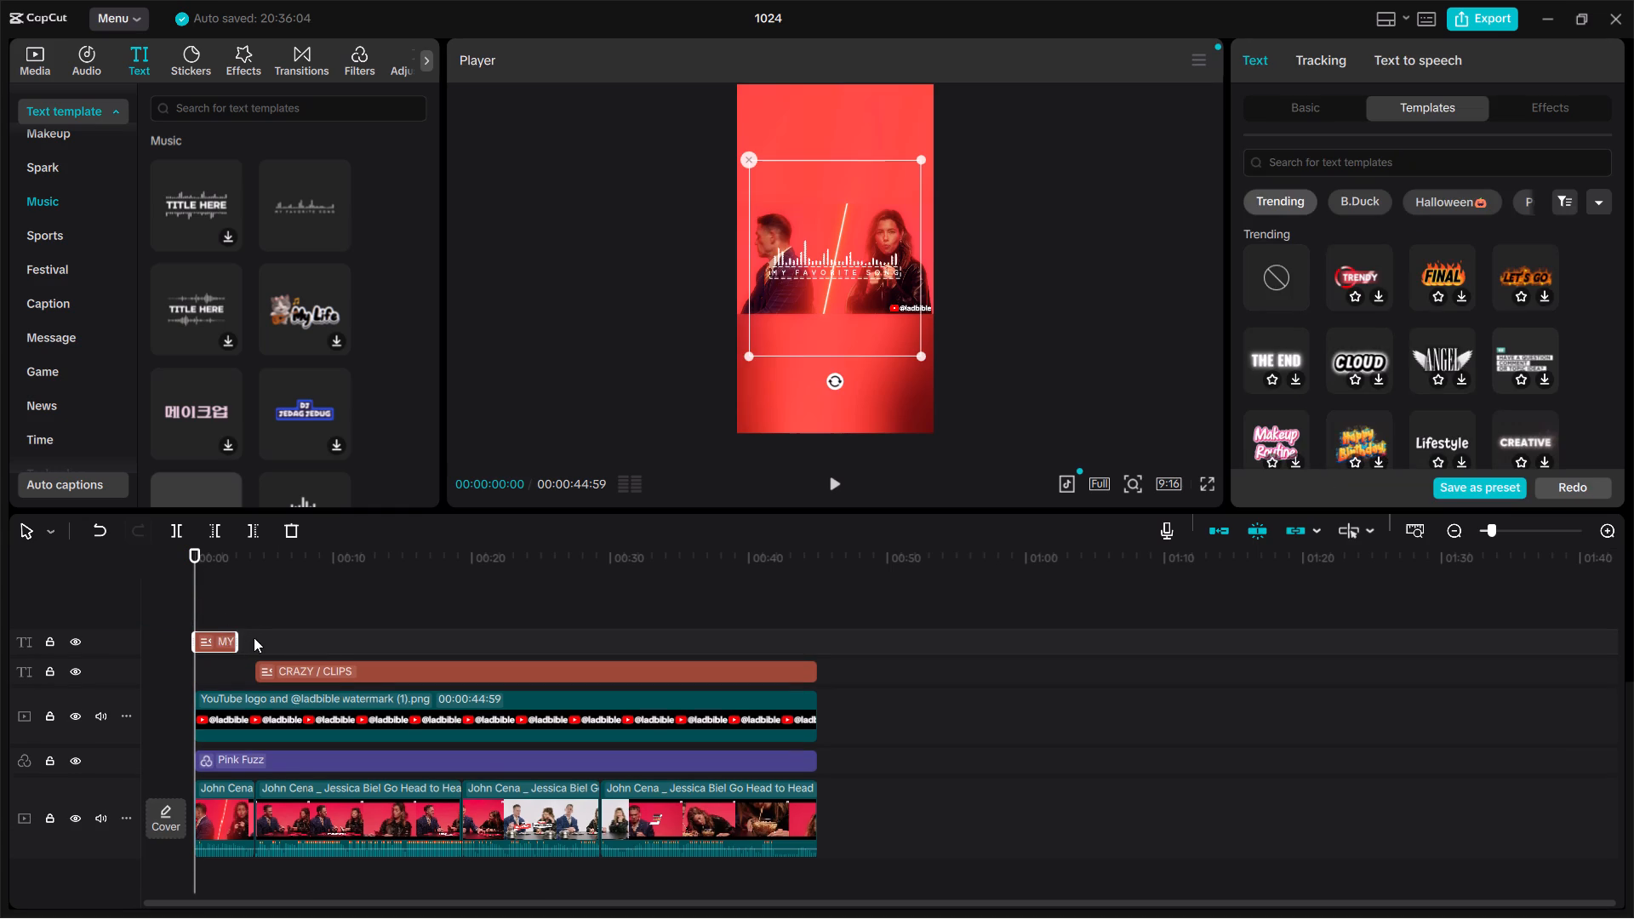
Extend the MY FAVORITE SONG text clip to the end of the video.
{"action": "left_click_drag", "start_coordinate": [237, 637], "coordinate": [455, 636]}
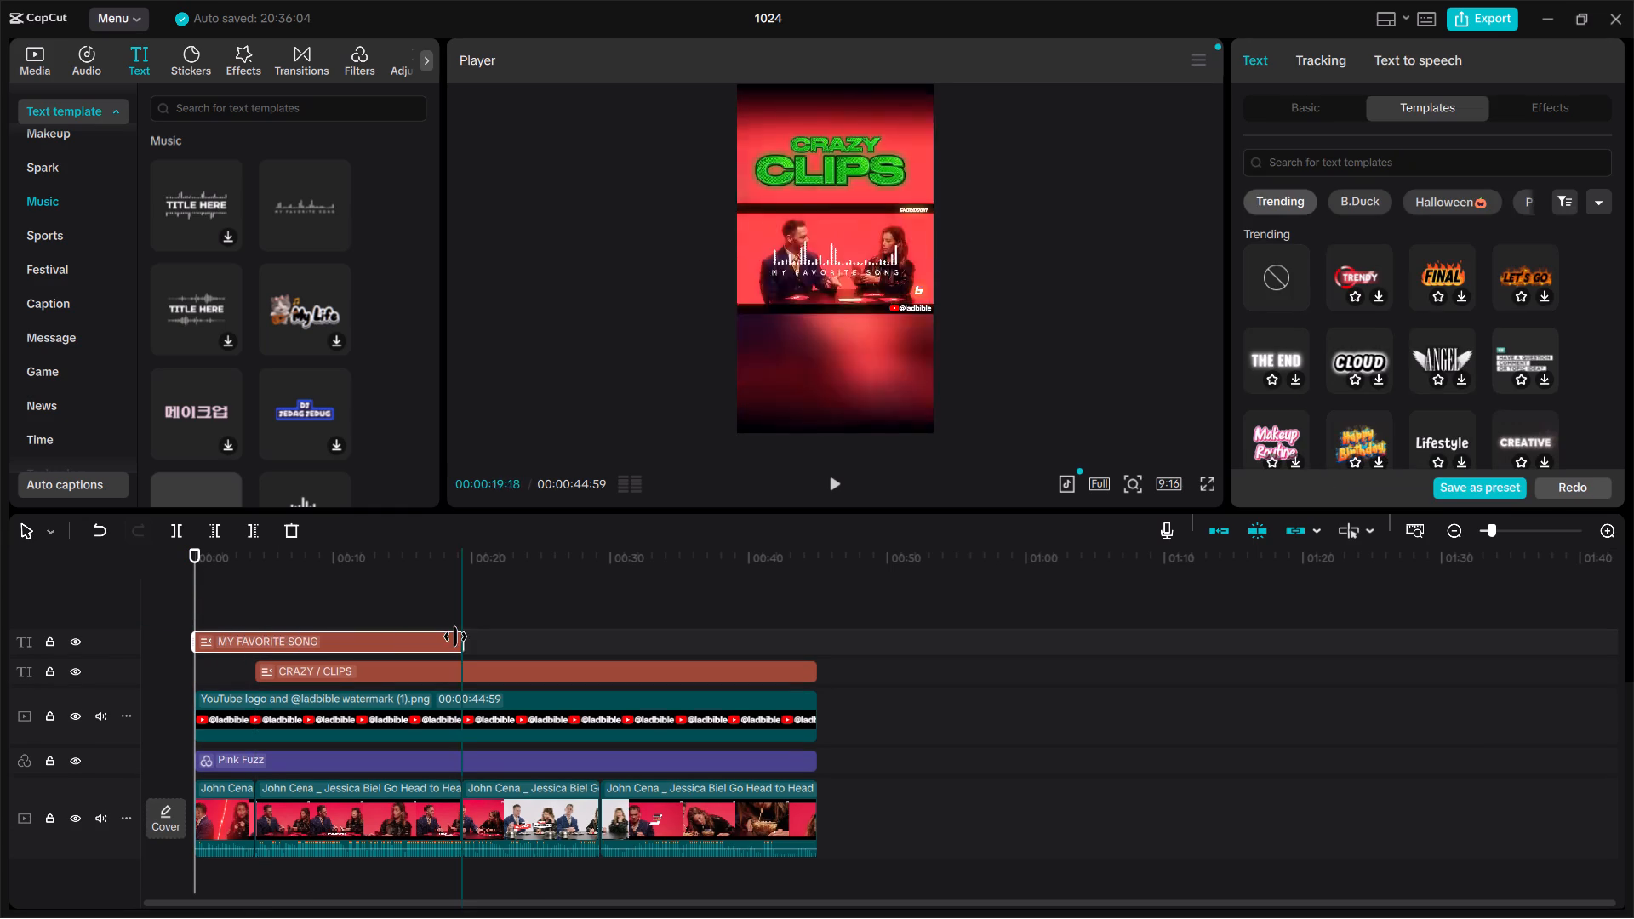
{"action": "left_click_drag", "start_coordinate": [455, 636], "coordinate": [808, 664]}
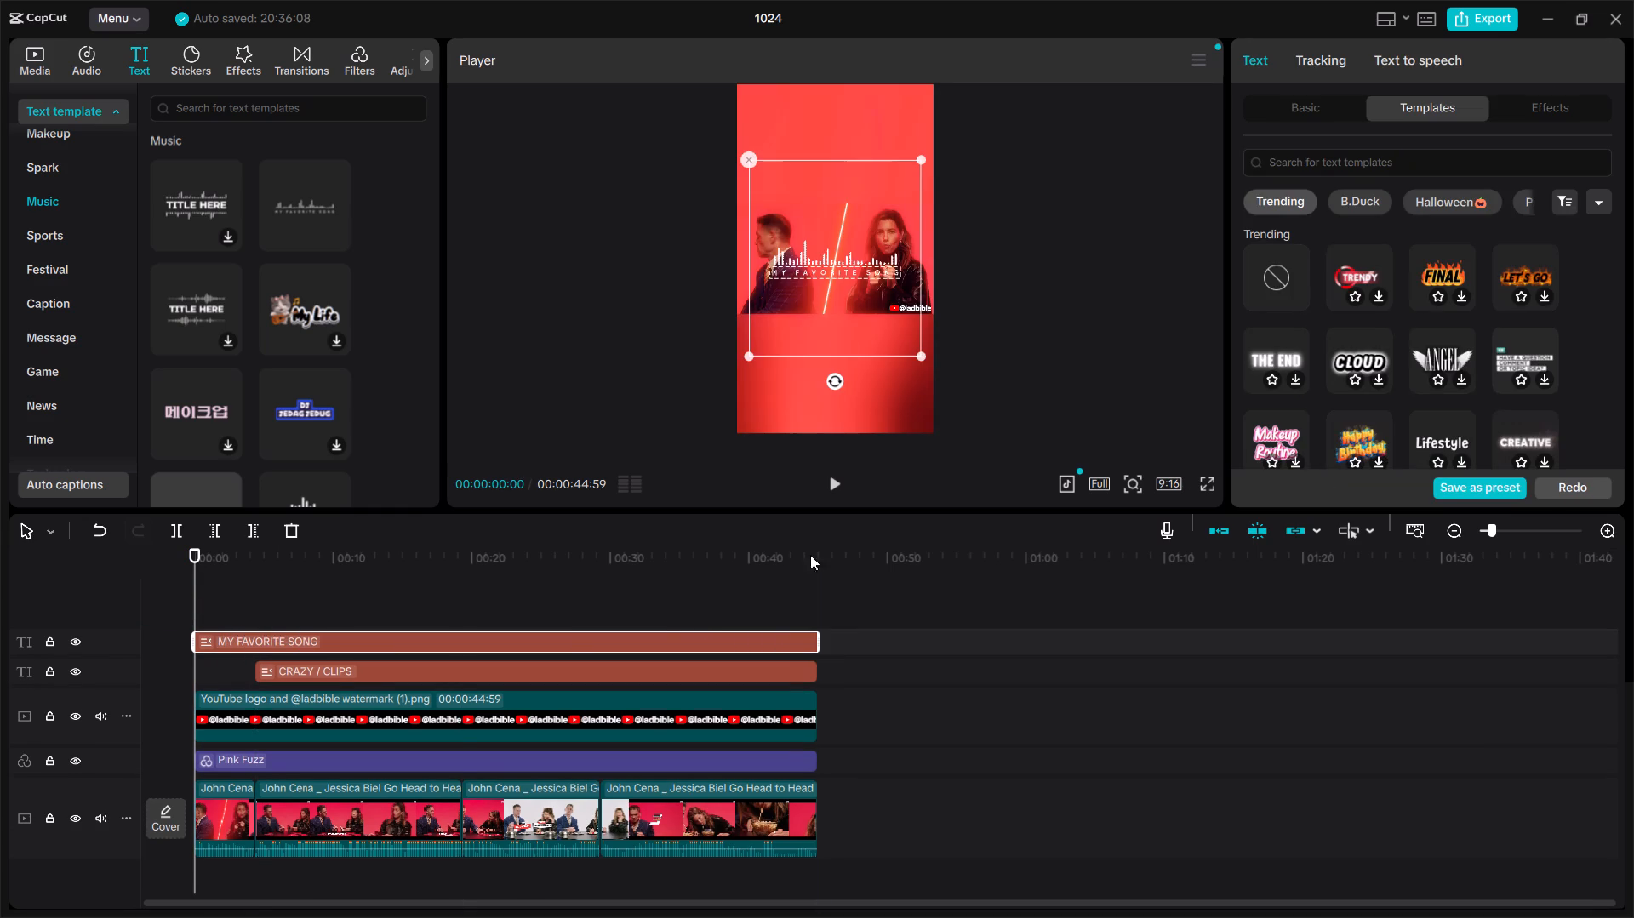
Move the MY FAVORITE SONG text down onto the blurred area below the footage, keeping it horizontally centred.
{"action": "left_click_drag", "start_coordinate": [831, 269], "coordinate": [825, 349]}
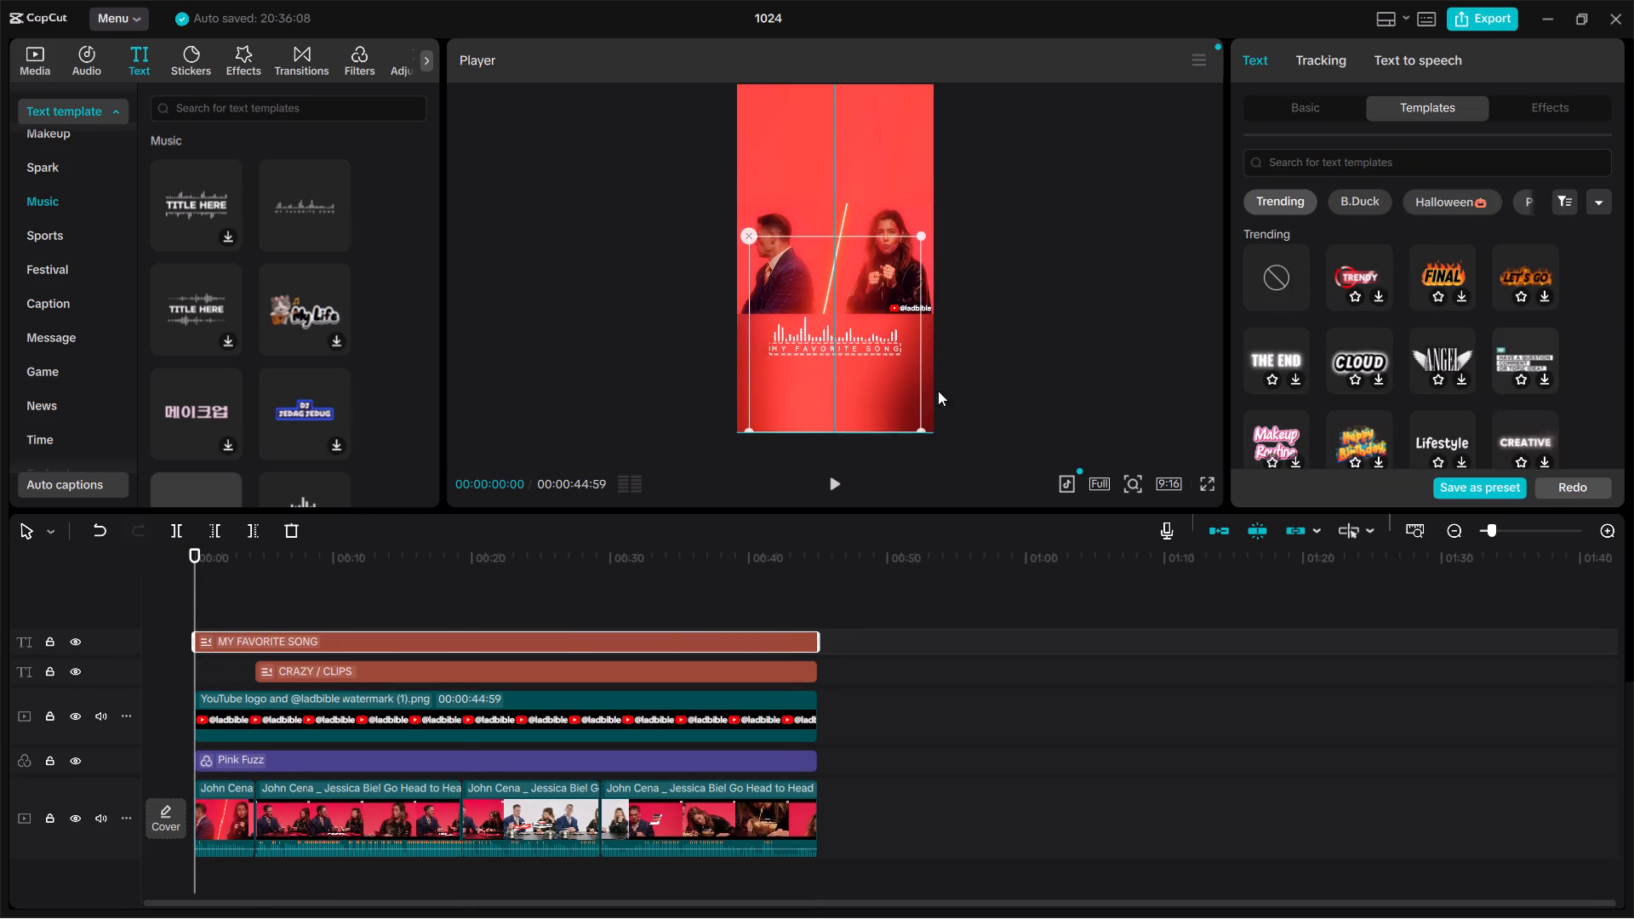
{"action": "left_click", "coordinate": [1014, 378]}
Scrub and play the opening seconds to check the sound-wave text below the footage, and return to the video's start.
{"action": "left_click", "coordinate": [346, 610]}
{"action": "left_click_drag", "start_coordinate": [346, 610], "coordinate": [291, 619]}
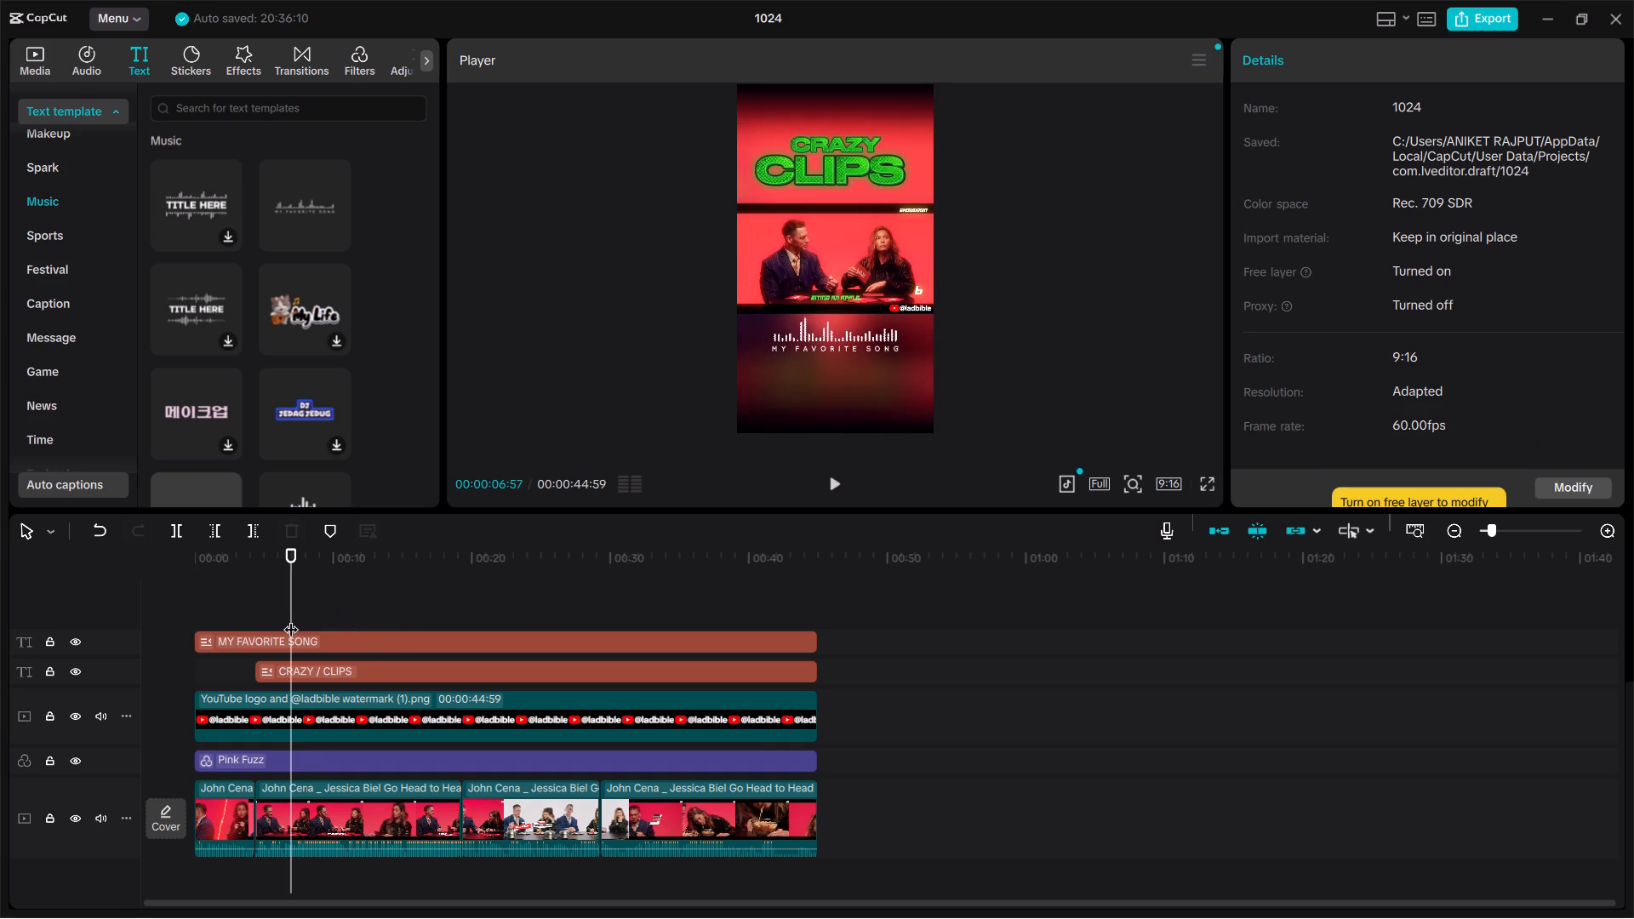
{"action": "left_click_drag", "start_coordinate": [289, 619], "coordinate": [140, 617]}
{"action": "key", "text": "space"}
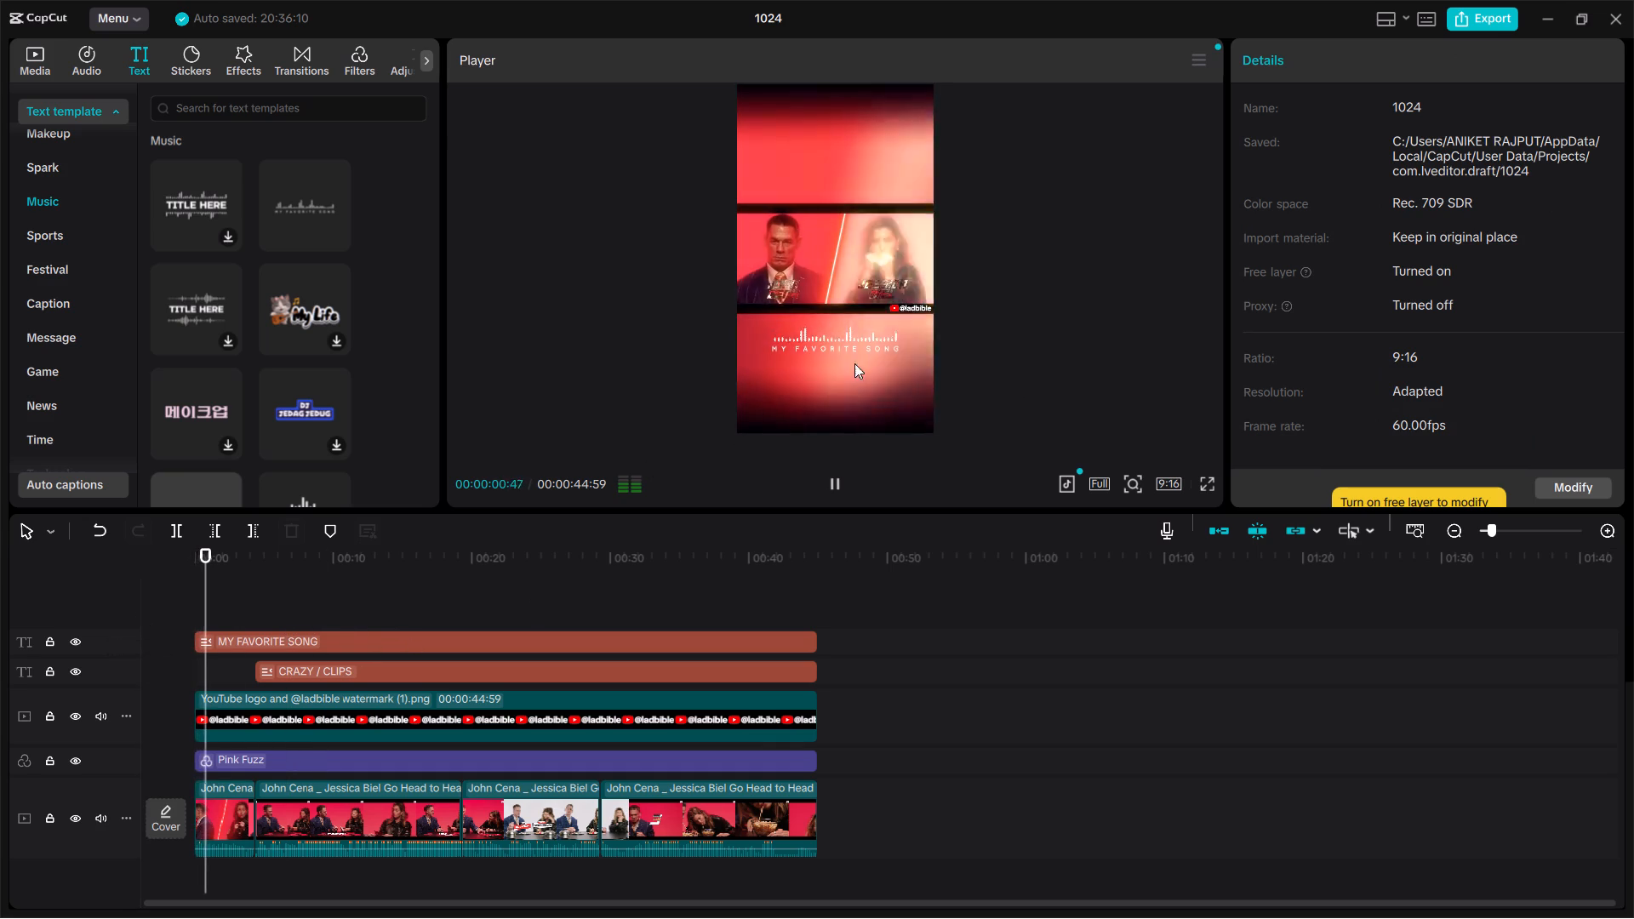
{"action": "left_click", "coordinate": [846, 334]}
{"action": "left_click", "coordinate": [846, 334]}
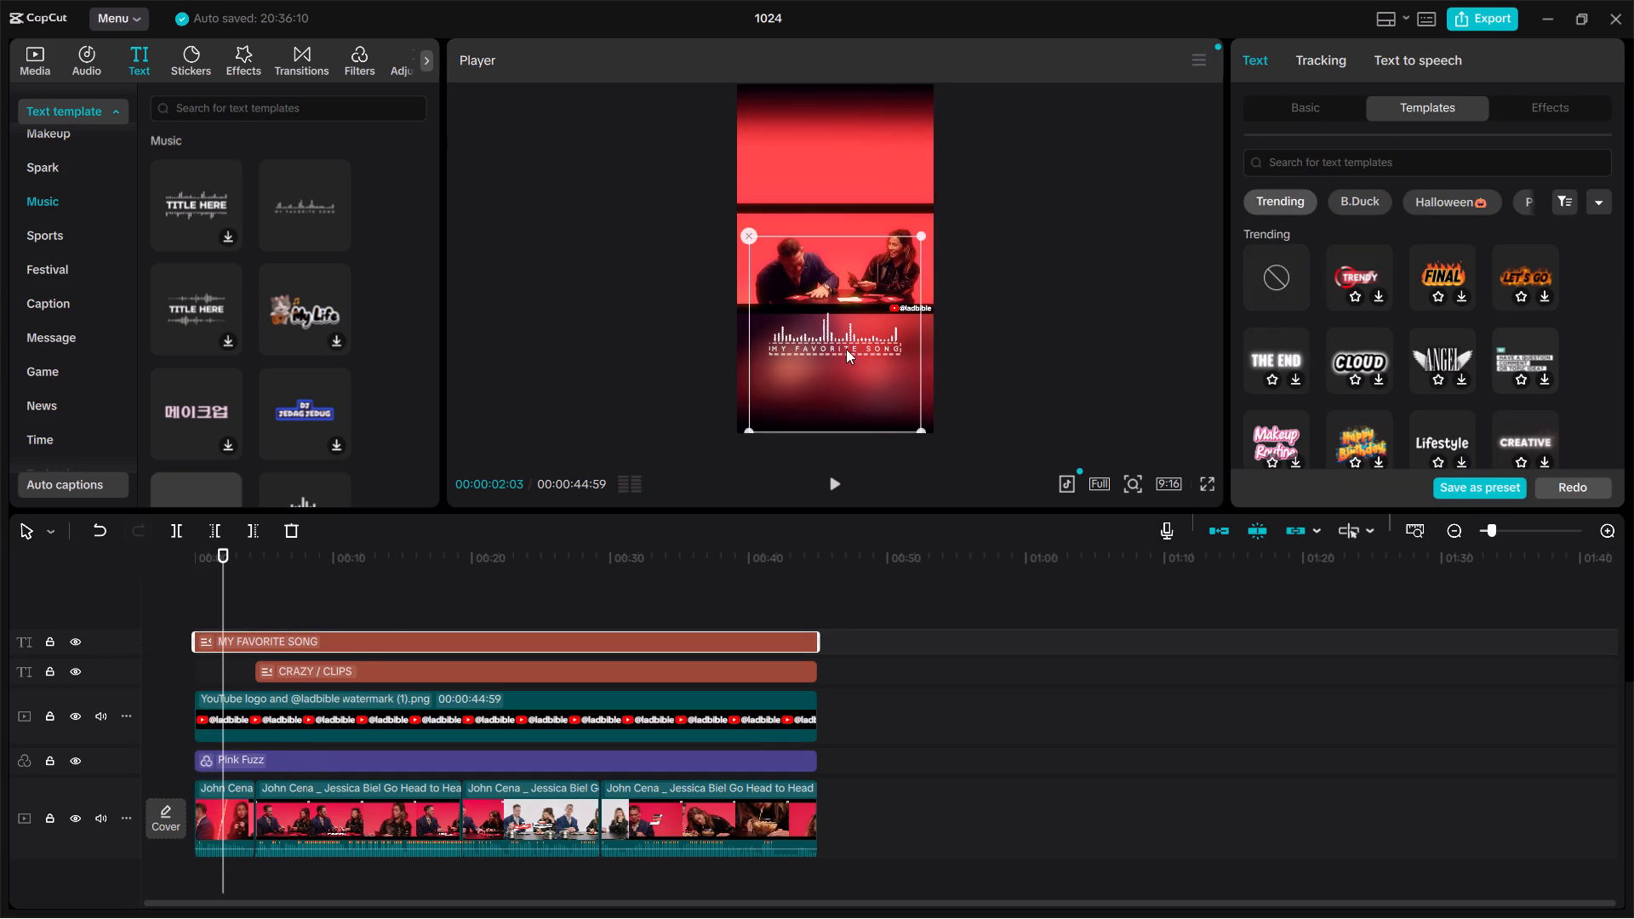
{"action": "left_click", "coordinate": [838, 345]}
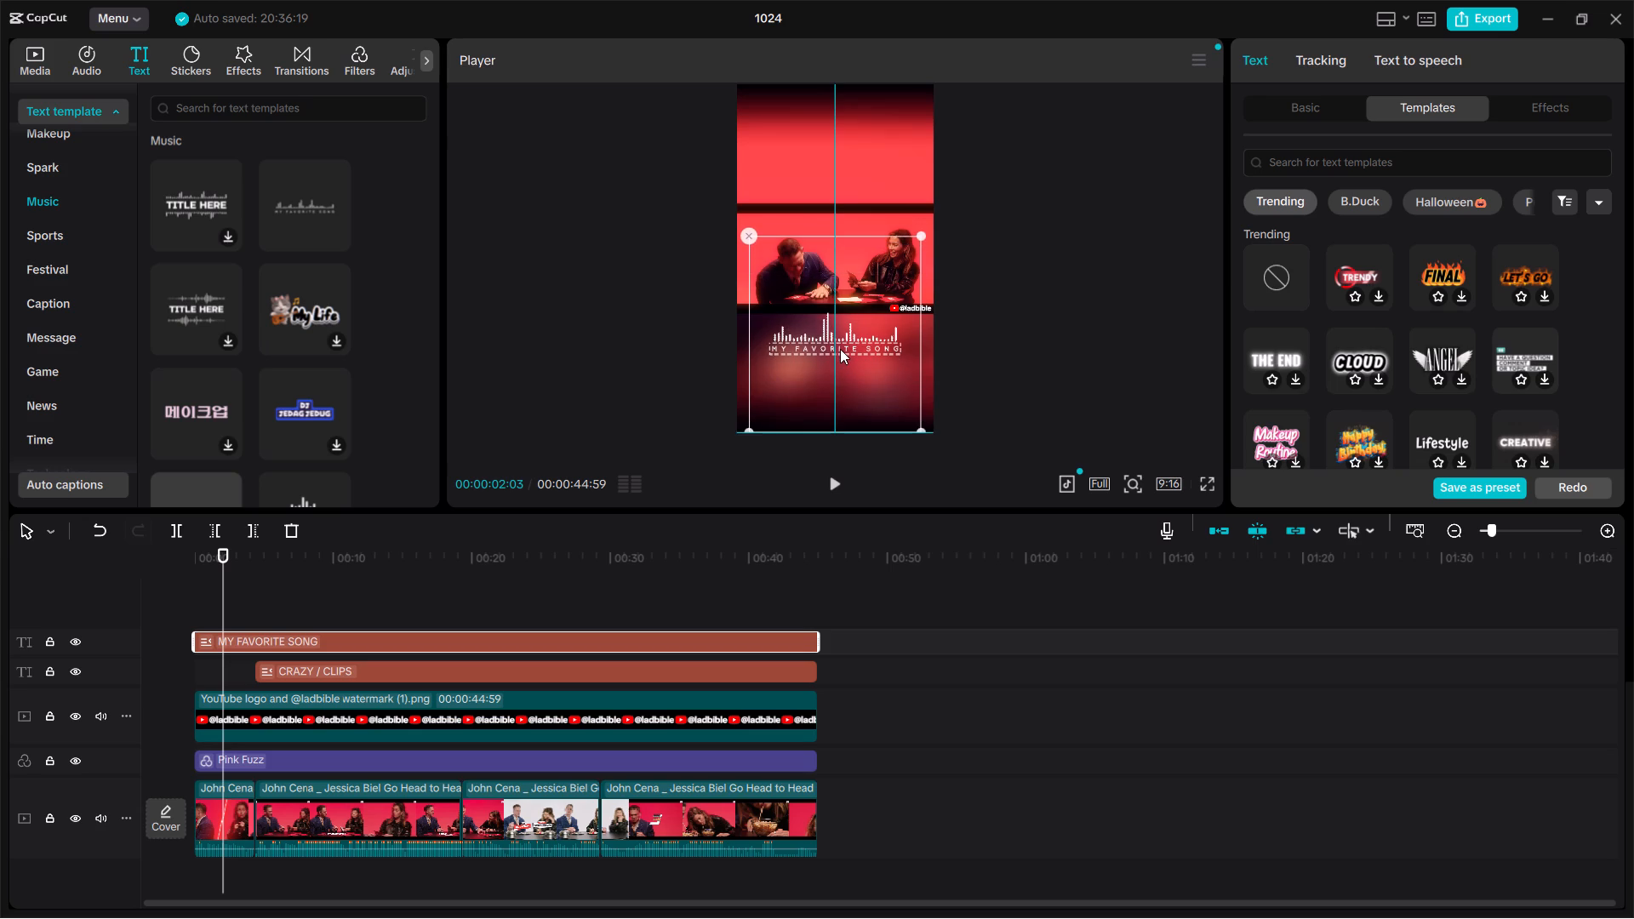
{"action": "left_click", "coordinate": [308, 599]}
{"action": "left_click_drag", "start_coordinate": [308, 599], "coordinate": [14, 641]}
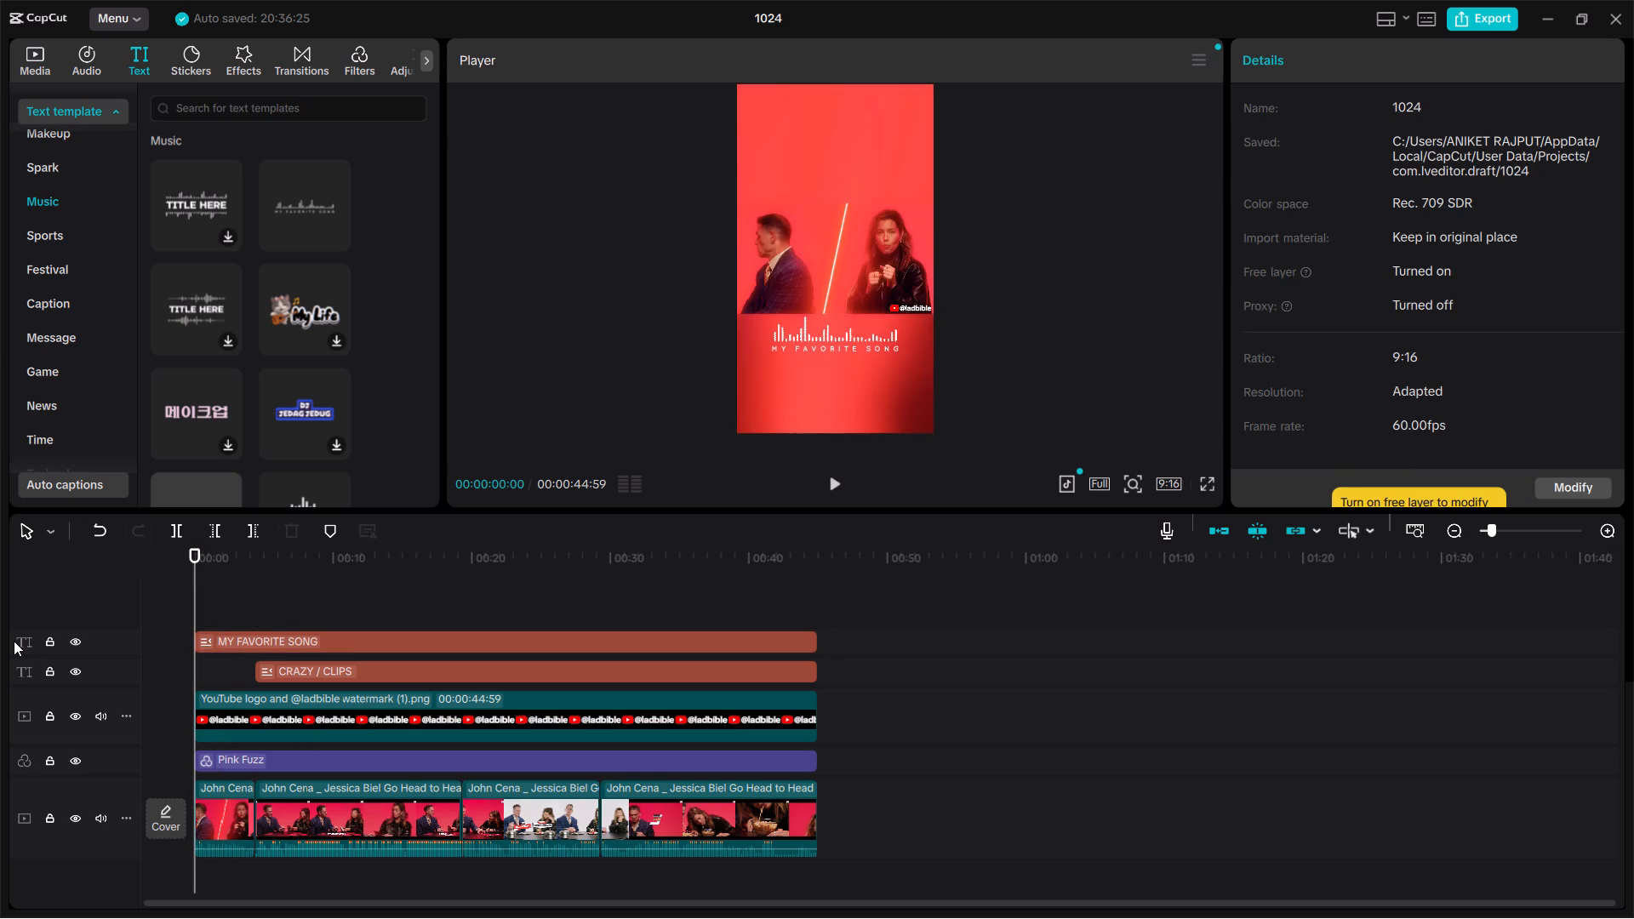
Move the MY FAVORITE SONG sound-wave text slightly lower, to a Y position of -1067, keeping it horizontally centred.
{"action": "key", "text": "space"}
{"action": "left_click", "coordinate": [866, 340]}
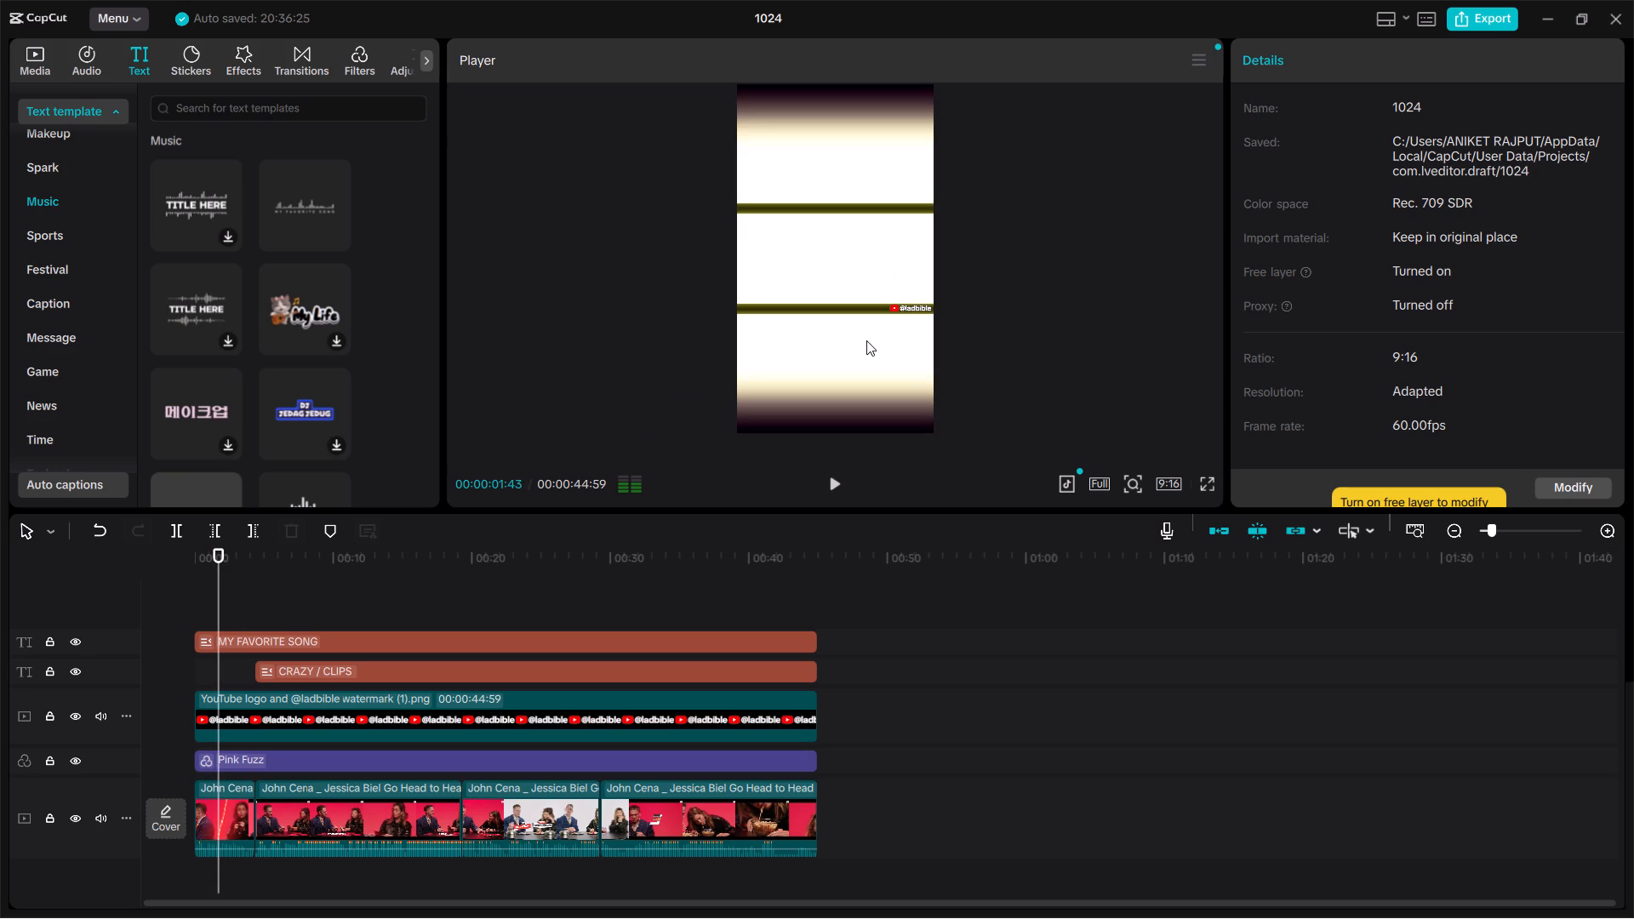
{"action": "left_click_drag", "start_coordinate": [864, 340], "coordinate": [863, 361]}
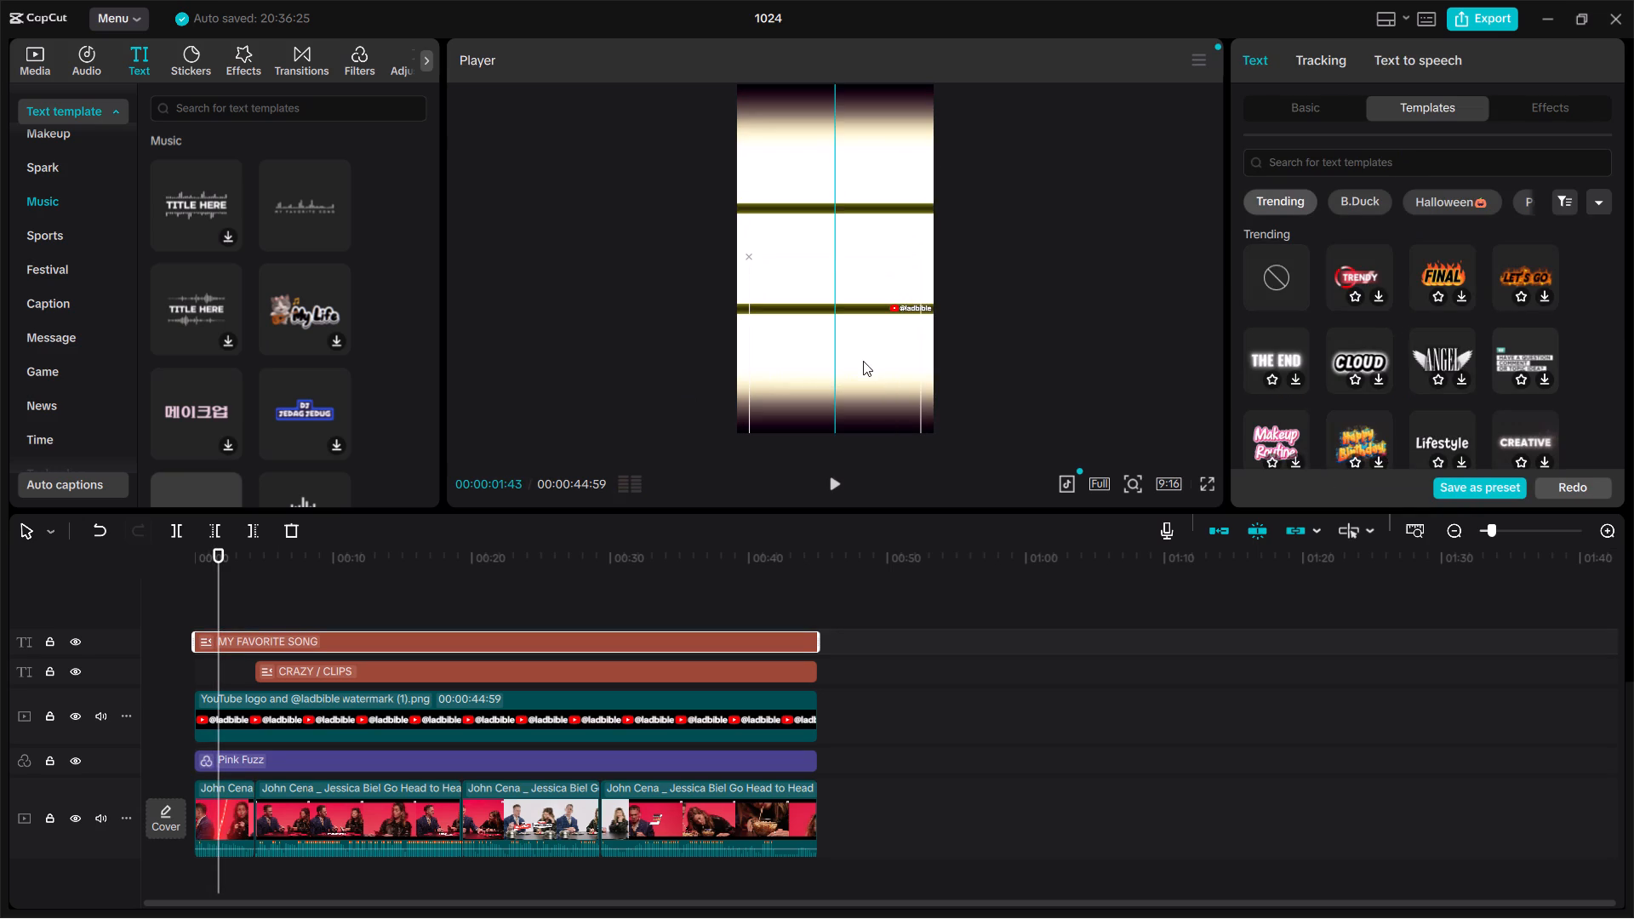
Clear the MY FAVORITE SONG wording from the sound-wave text with the playhead at about 13 seconds.
{"action": "left_click", "coordinate": [311, 591]}
{"action": "left_click_drag", "start_coordinate": [311, 591], "coordinate": [283, 609]}
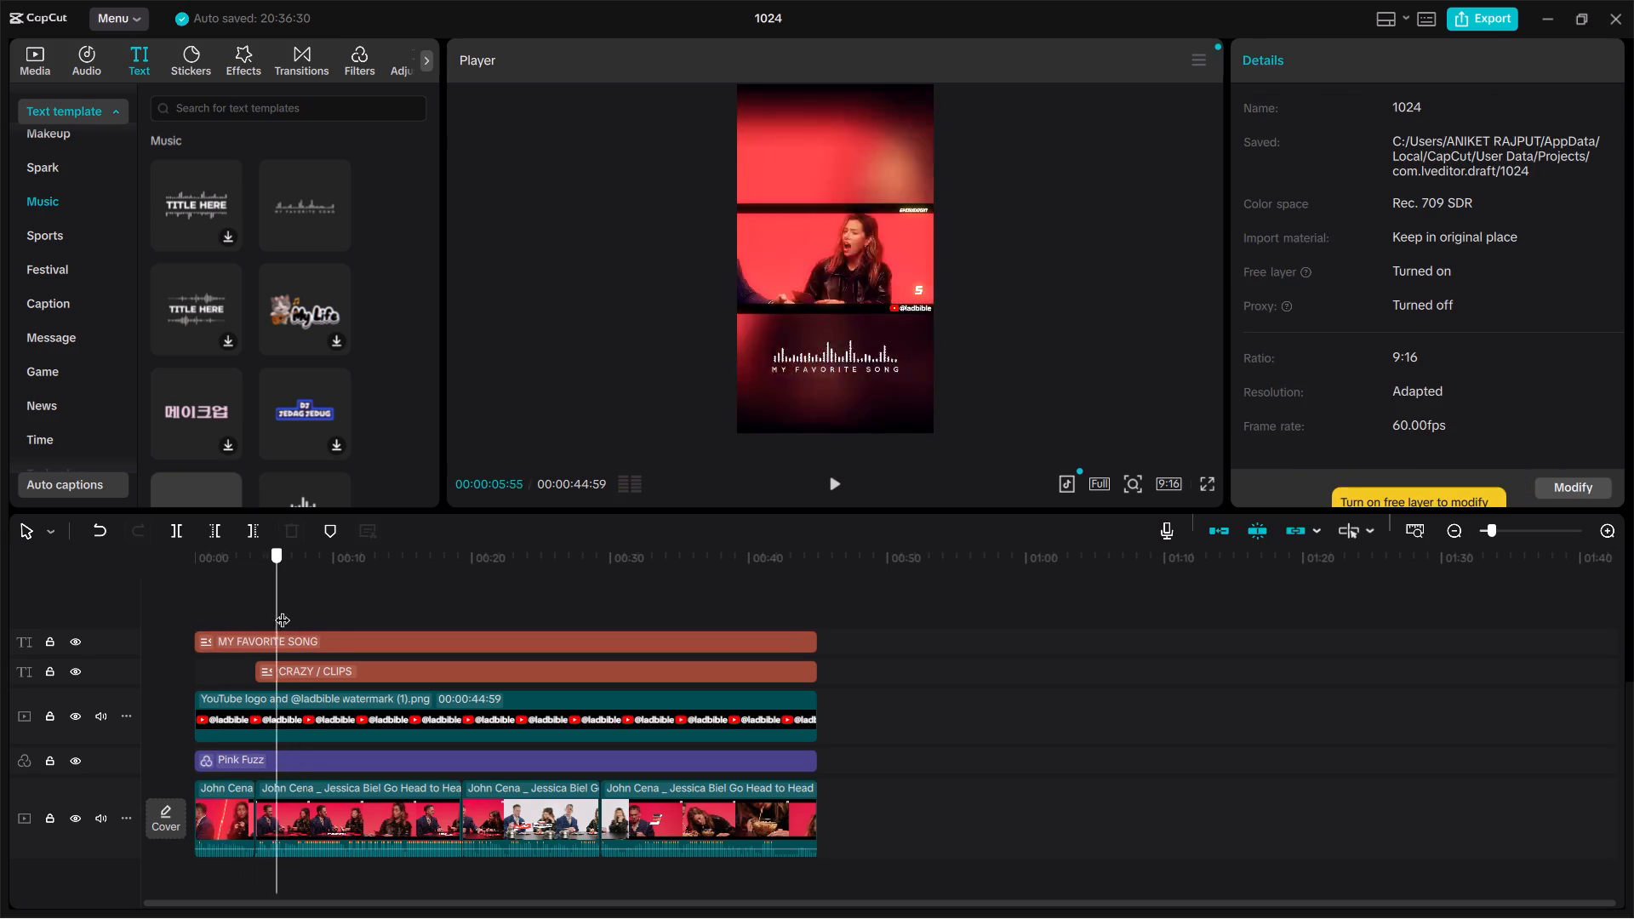
{"action": "left_click_drag", "start_coordinate": [283, 609], "coordinate": [378, 618]}
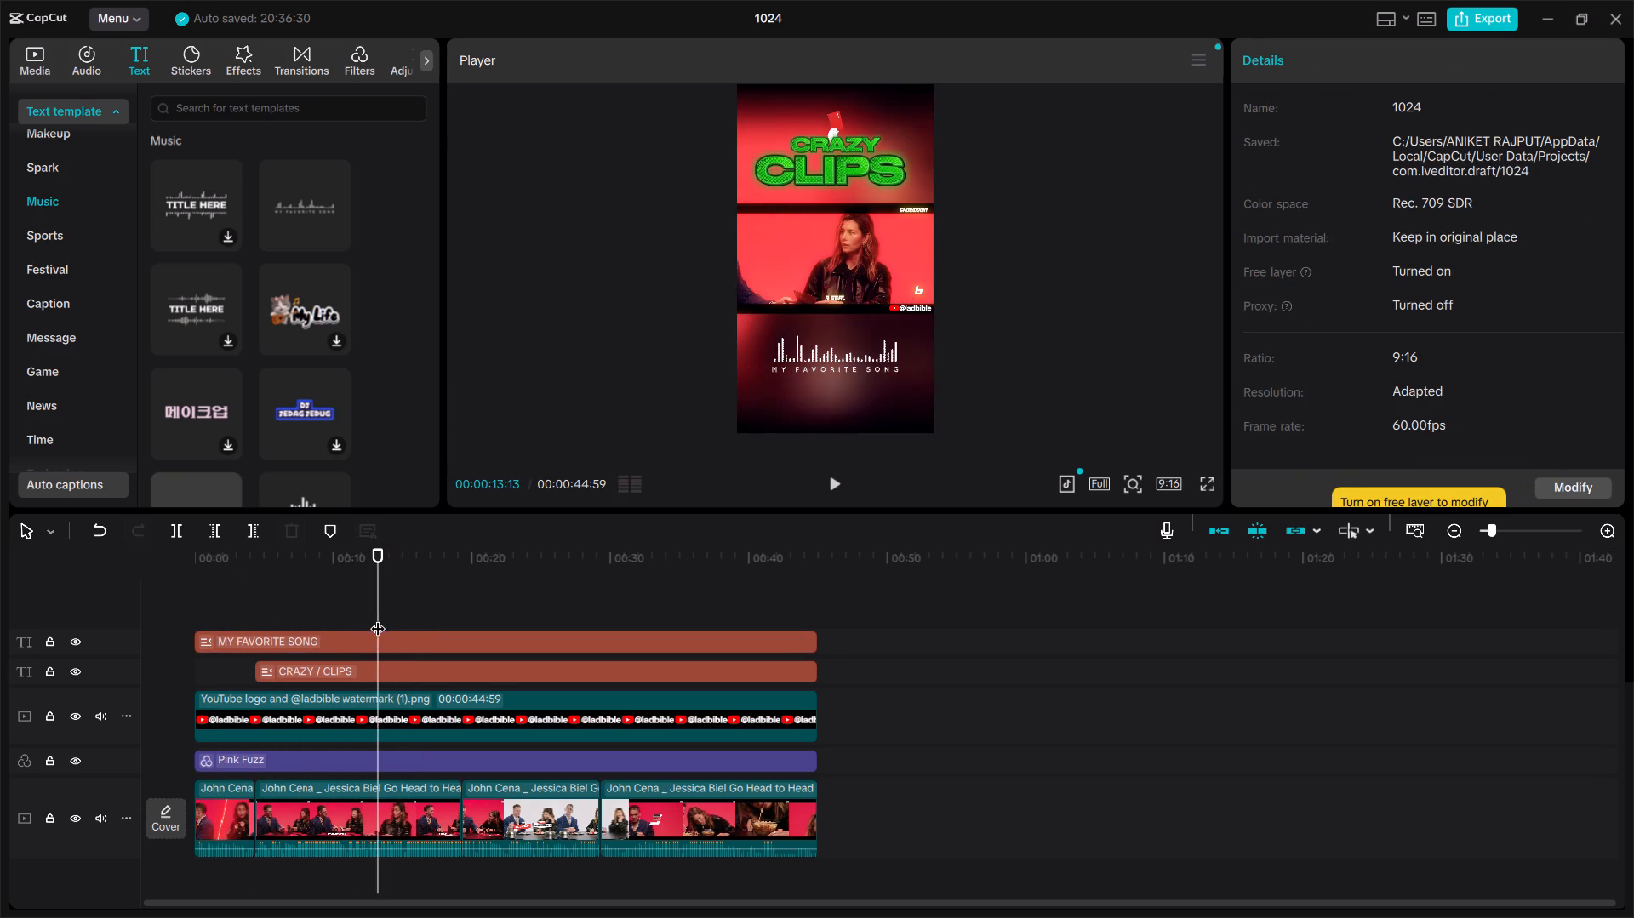
{"action": "left_click", "coordinate": [351, 636]}
{"action": "left_click", "coordinate": [1365, 164]}
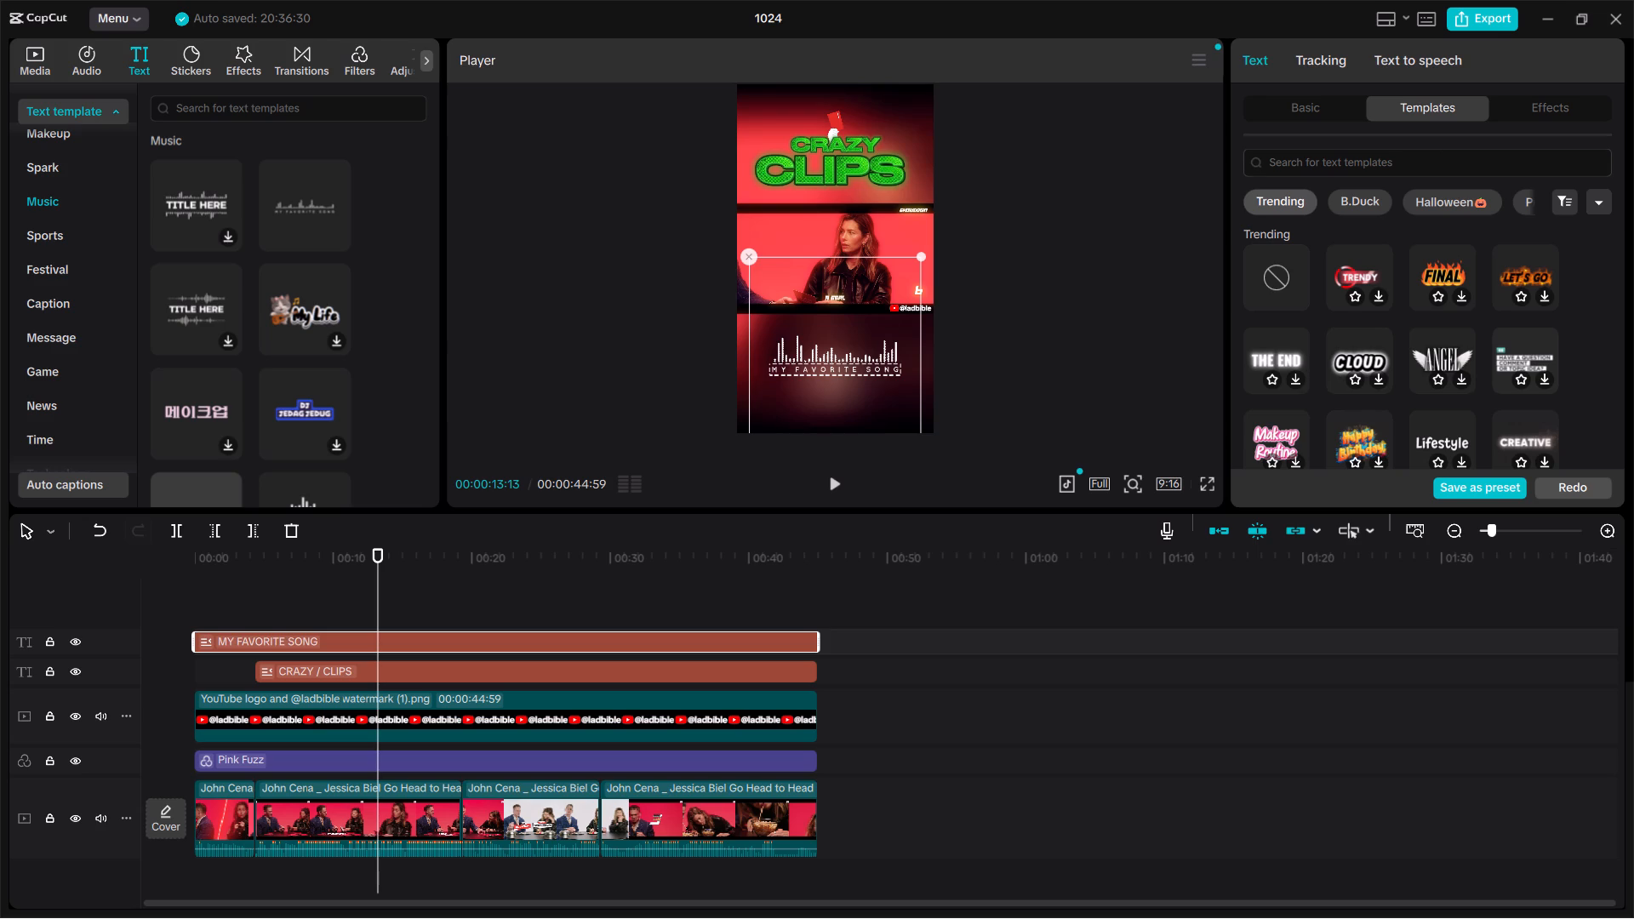
{"action": "left_click", "coordinate": [1322, 111]}
{"action": "double_click", "coordinate": [1400, 175]}
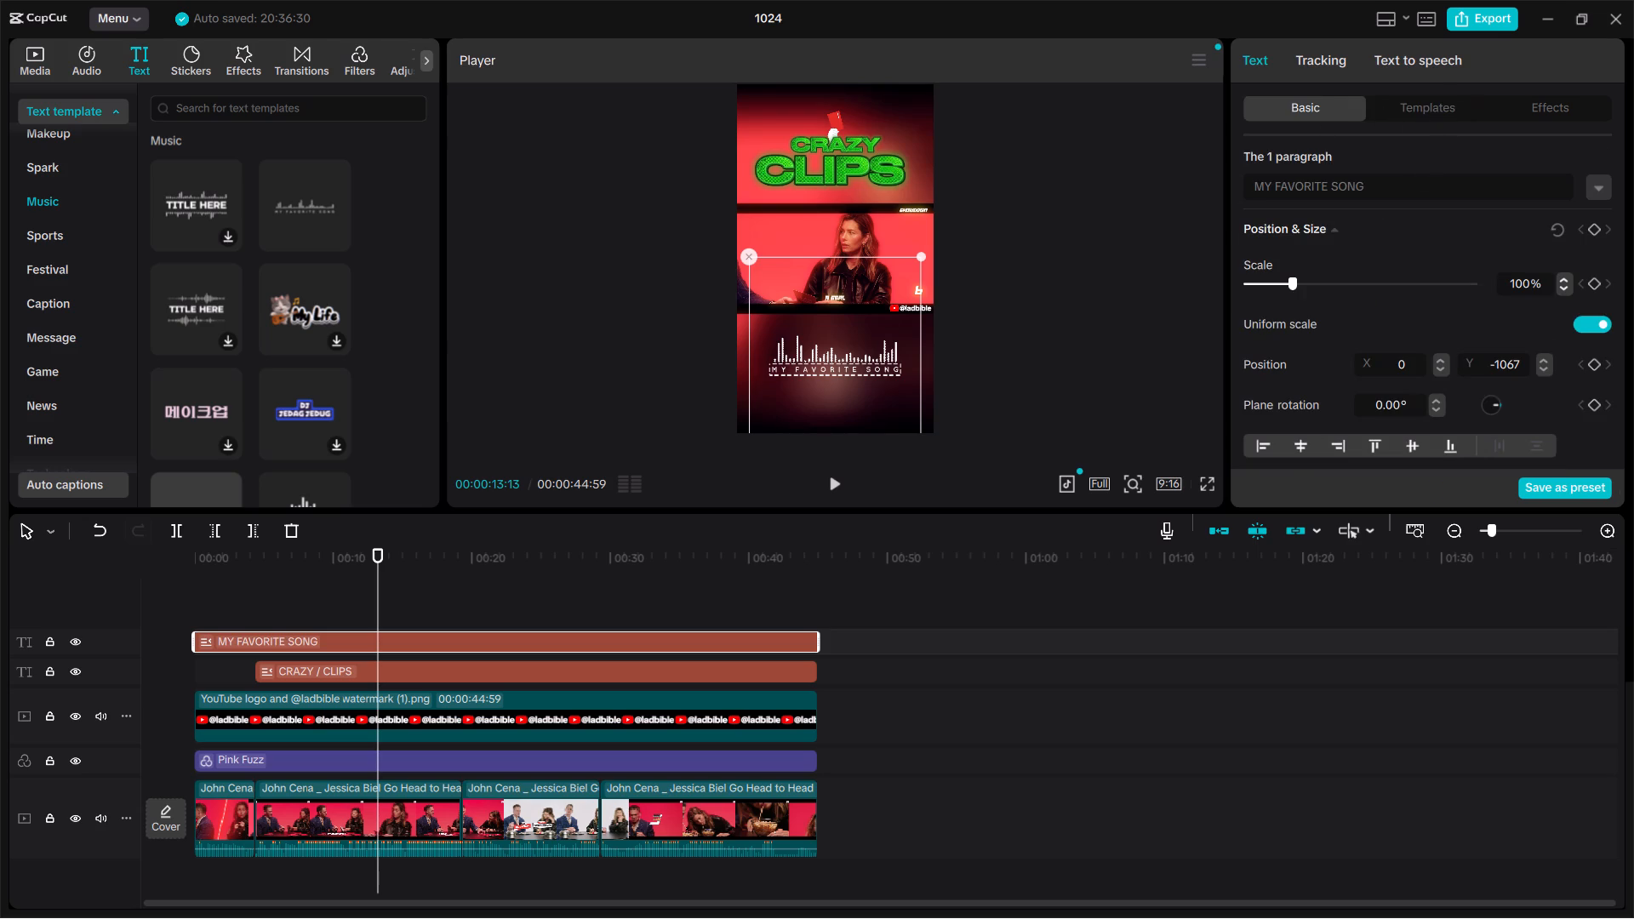
{"action": "left_click", "coordinate": [1410, 191]}
{"action": "key", "text": "BackSpace"}
{"action": "key", "text": "BackSpace"}
{"action": "key", "text": "BackSpace"}
{"action": "key", "text": "BackSpace"}
{"action": "key", "text": "BackSpace"}
{"action": "key", "text": "BackSpace"}
{"action": "key", "text": "BackSpace"}
{"action": "key", "text": "BackSpace"}
{"action": "key", "text": "BackSpace"}
{"action": "key", "text": "BackSpace"}
{"action": "key", "text": "BackSpace"}
{"action": "key", "text": "BackSpace"}
{"action": "key", "text": "BackSpace"}
{"action": "key", "text": "BackSpace"}
{"action": "key", "text": "BackSpace"}
{"action": "key", "text": "BackSpace"}
{"action": "key", "text": "BackSpace"}
{"action": "key", "text": "BackSpace"}
{"action": "key", "text": "BackSpace"}
{"action": "key", "text": "BackSpace"}
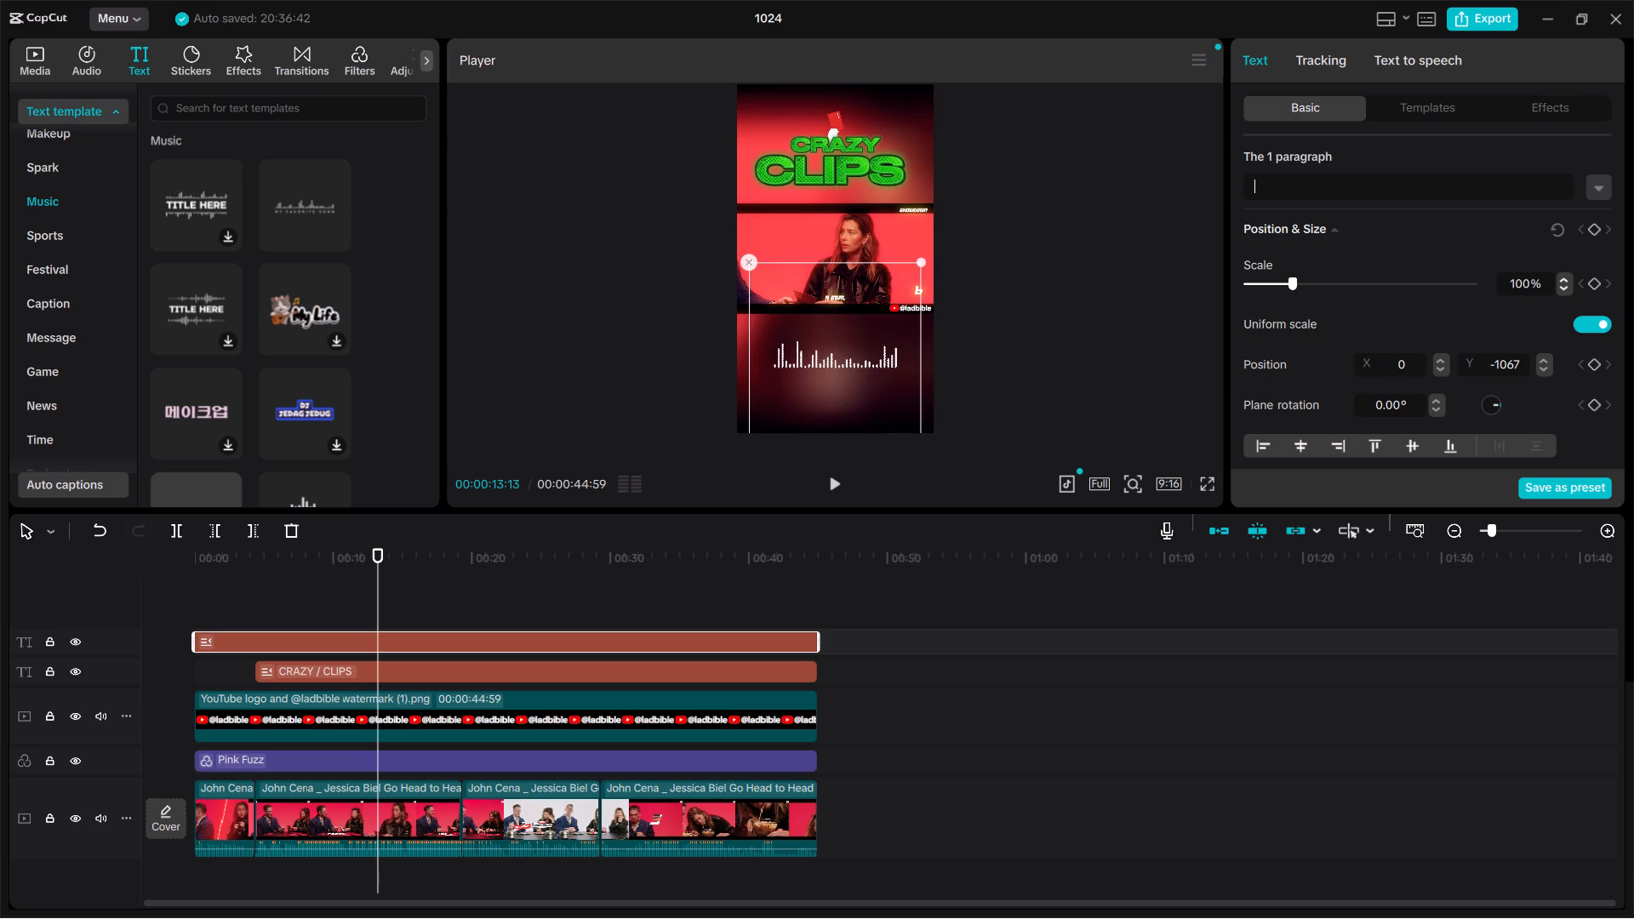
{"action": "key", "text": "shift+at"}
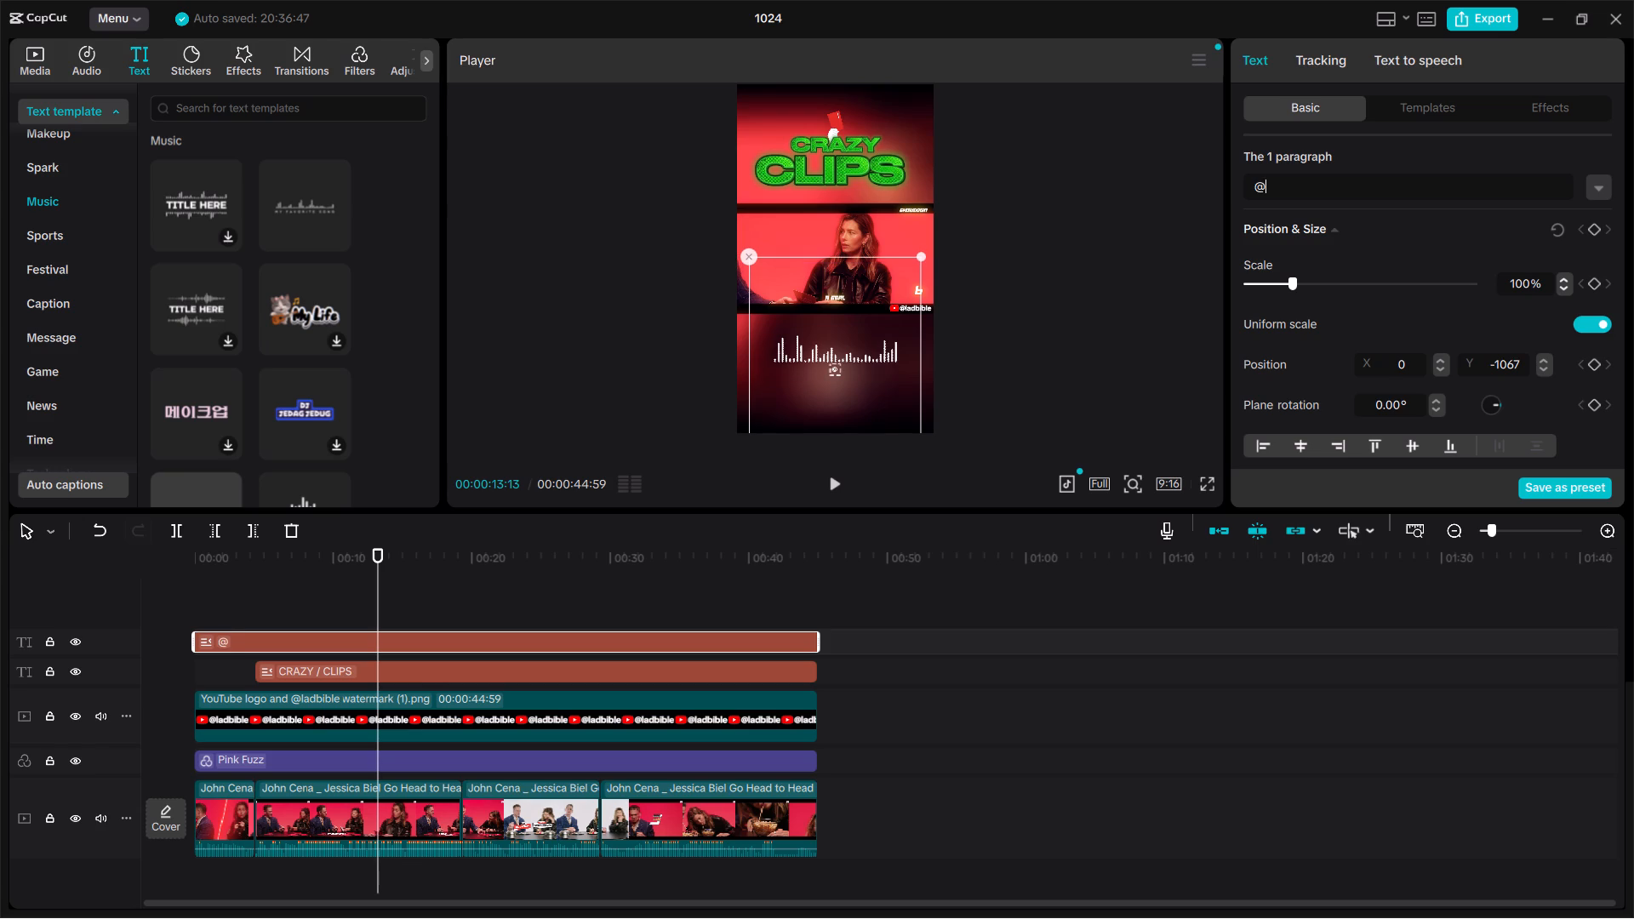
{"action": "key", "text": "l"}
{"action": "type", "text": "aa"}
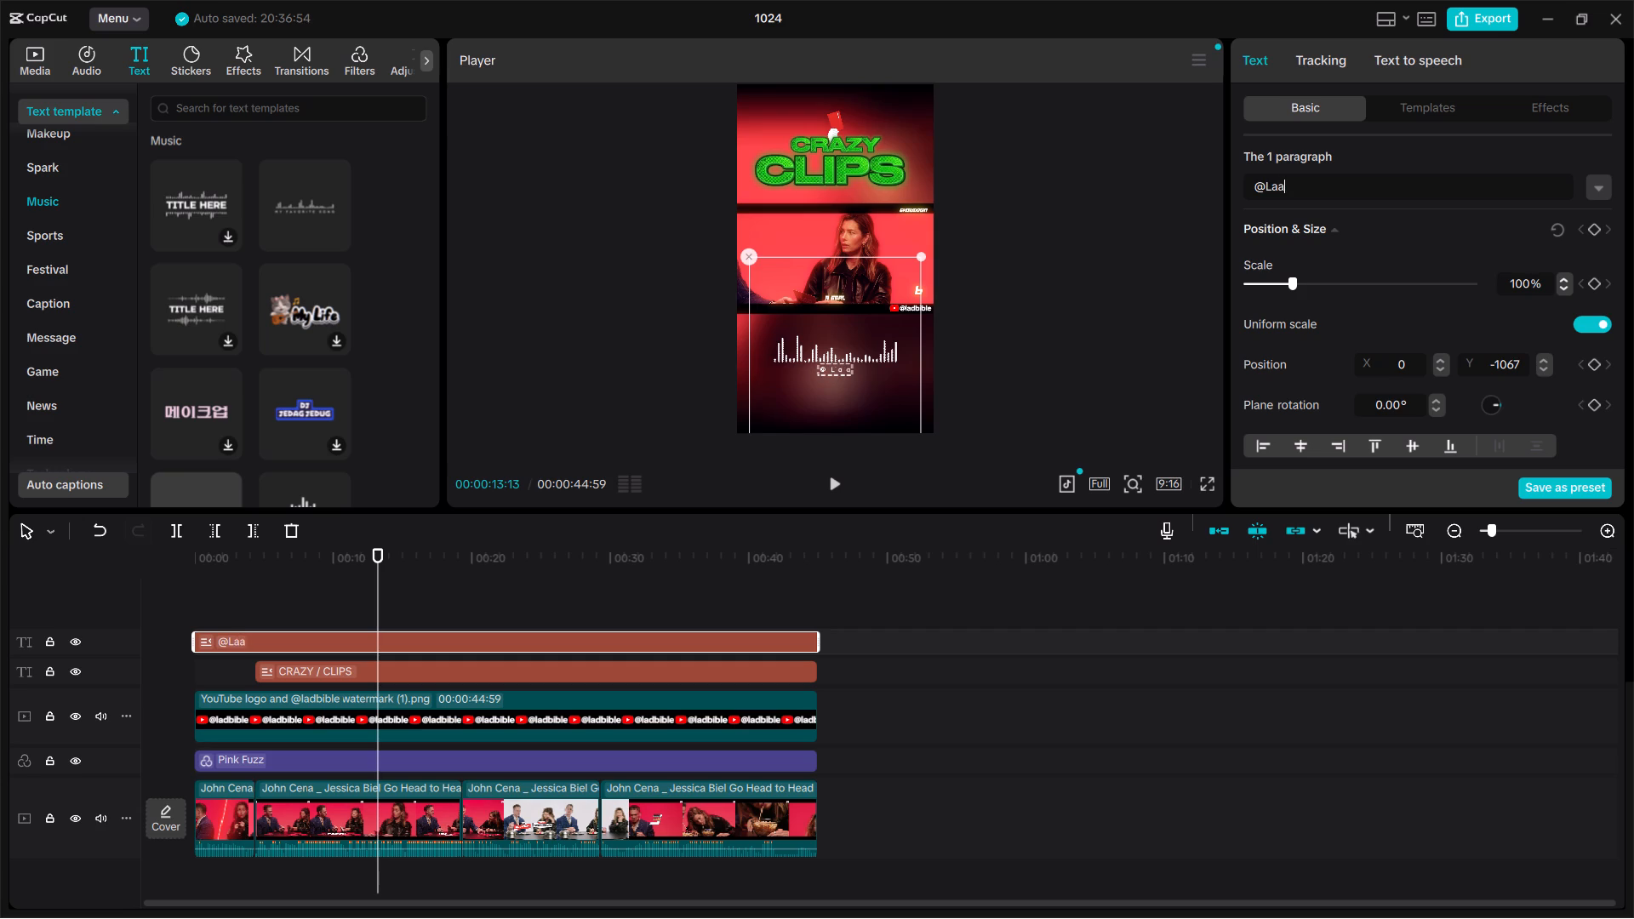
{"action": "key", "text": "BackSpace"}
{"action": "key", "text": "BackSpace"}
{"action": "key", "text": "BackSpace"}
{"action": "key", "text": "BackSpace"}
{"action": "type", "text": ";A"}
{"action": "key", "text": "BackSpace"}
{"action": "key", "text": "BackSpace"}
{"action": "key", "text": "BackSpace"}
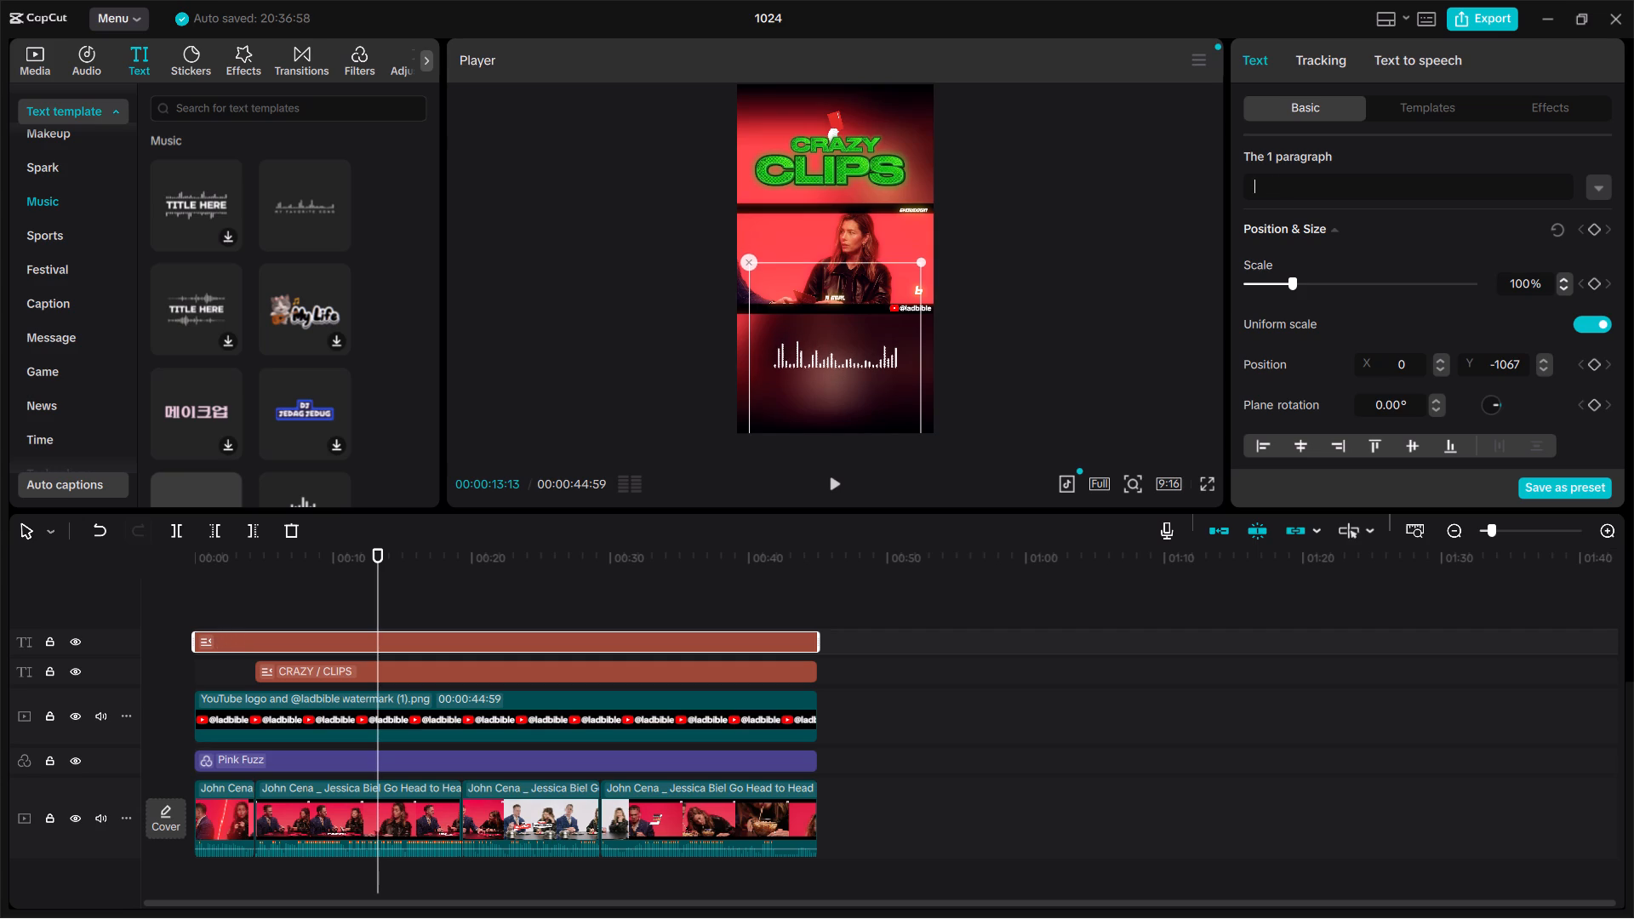
{"action": "key", "text": "shift+at"}
{"action": "type", "text": "LADIBLE"}
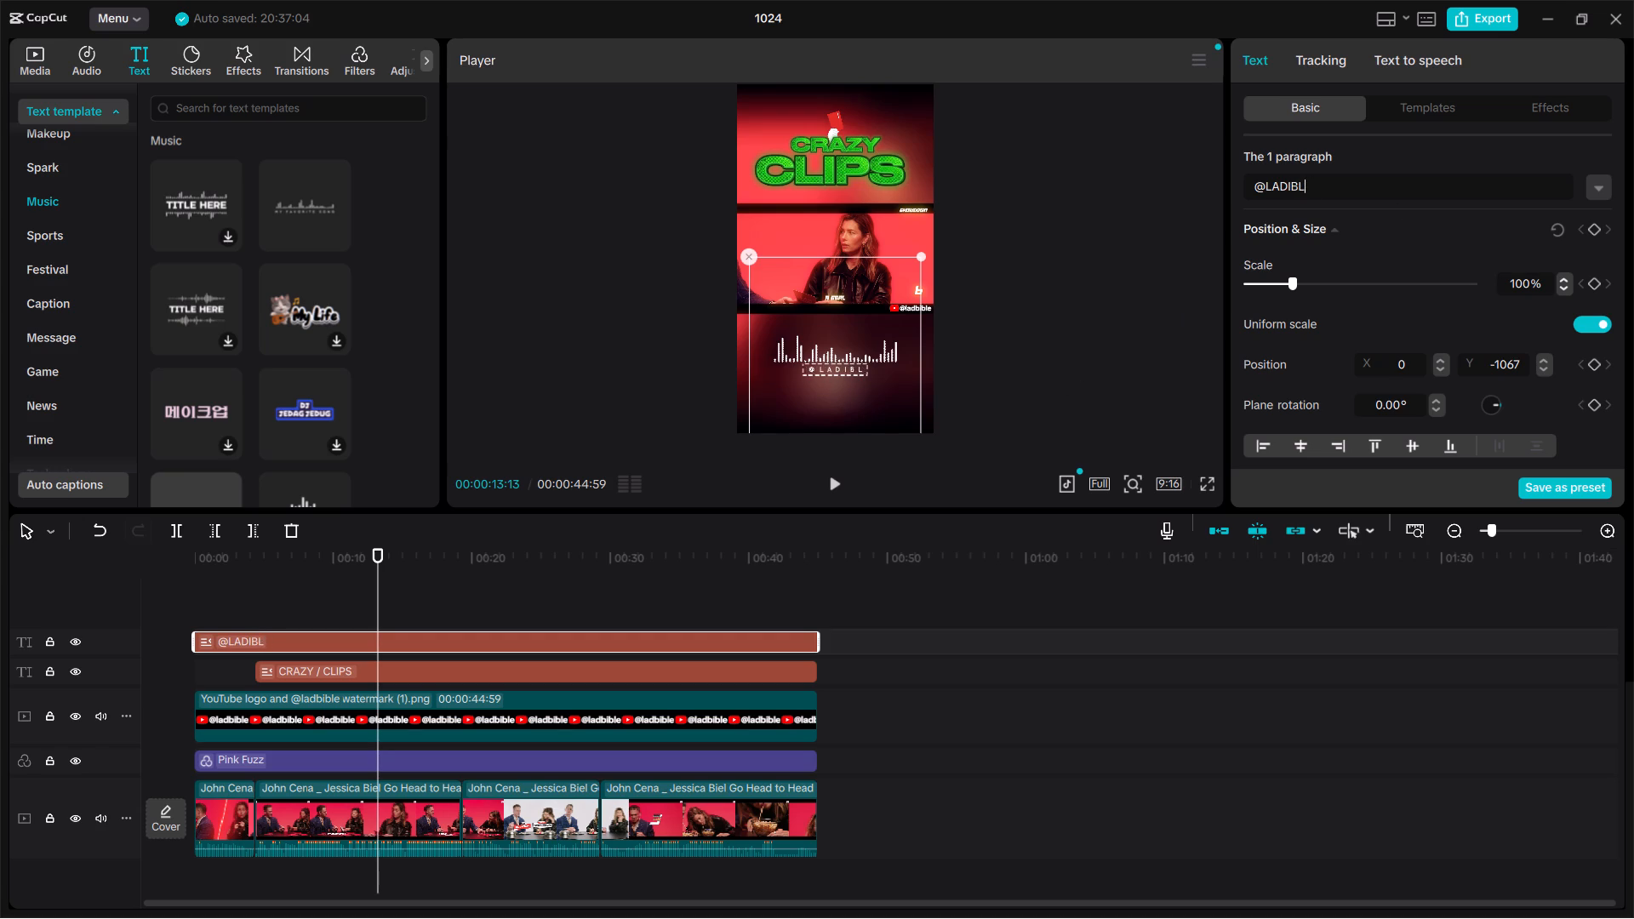
{"action": "key", "text": "BackSpace"}
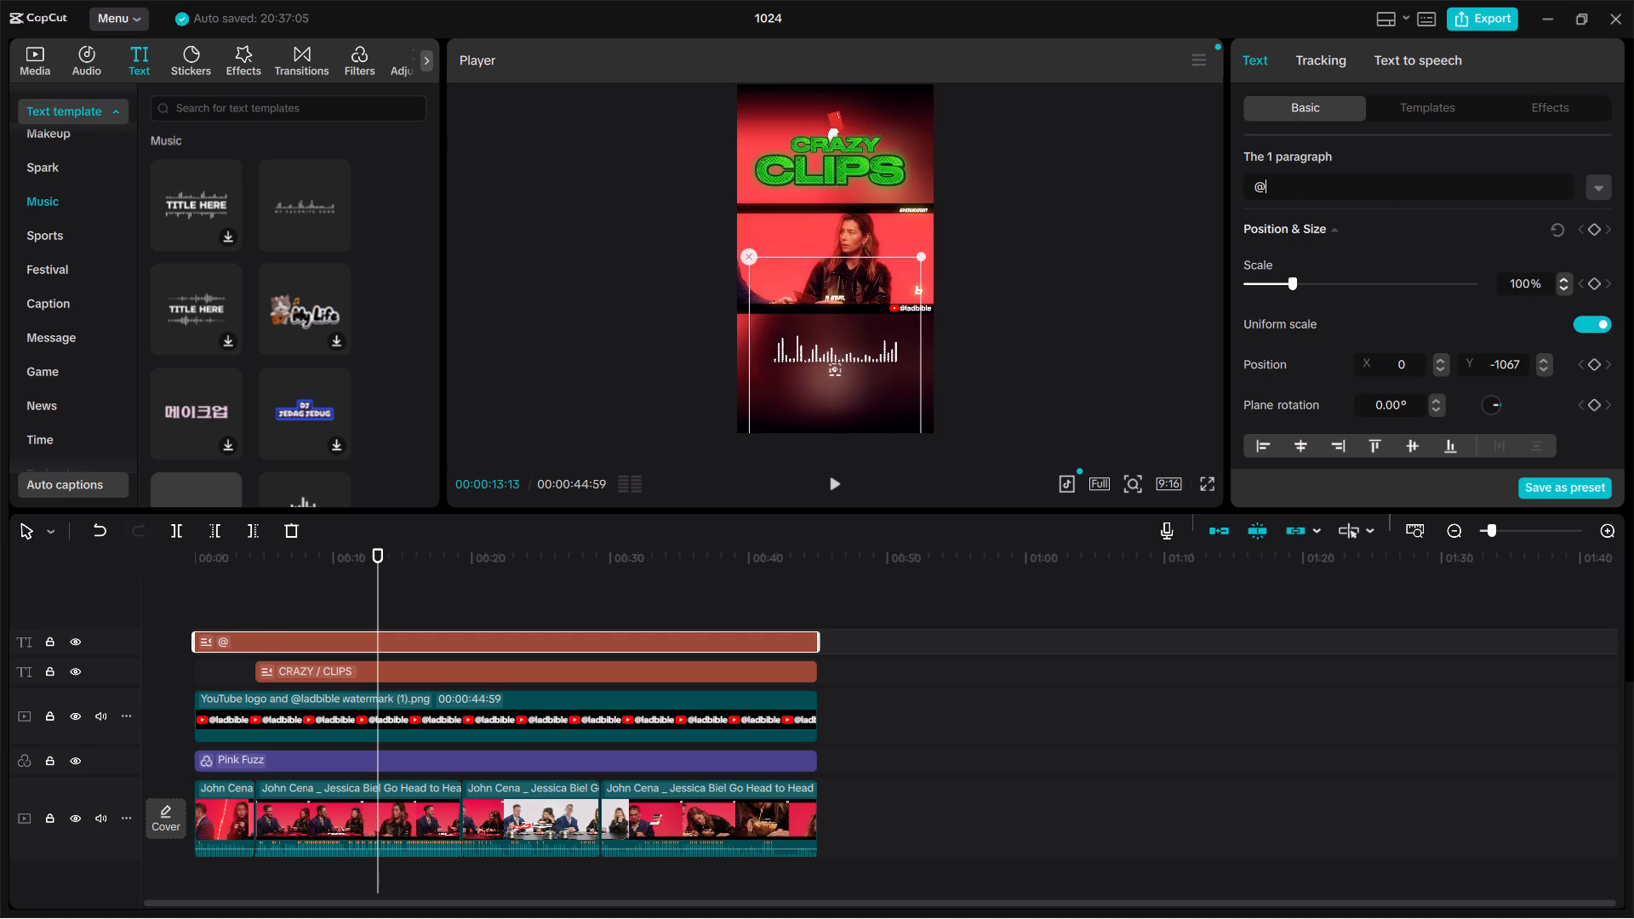
{"action": "type", "text": "lsdible"}
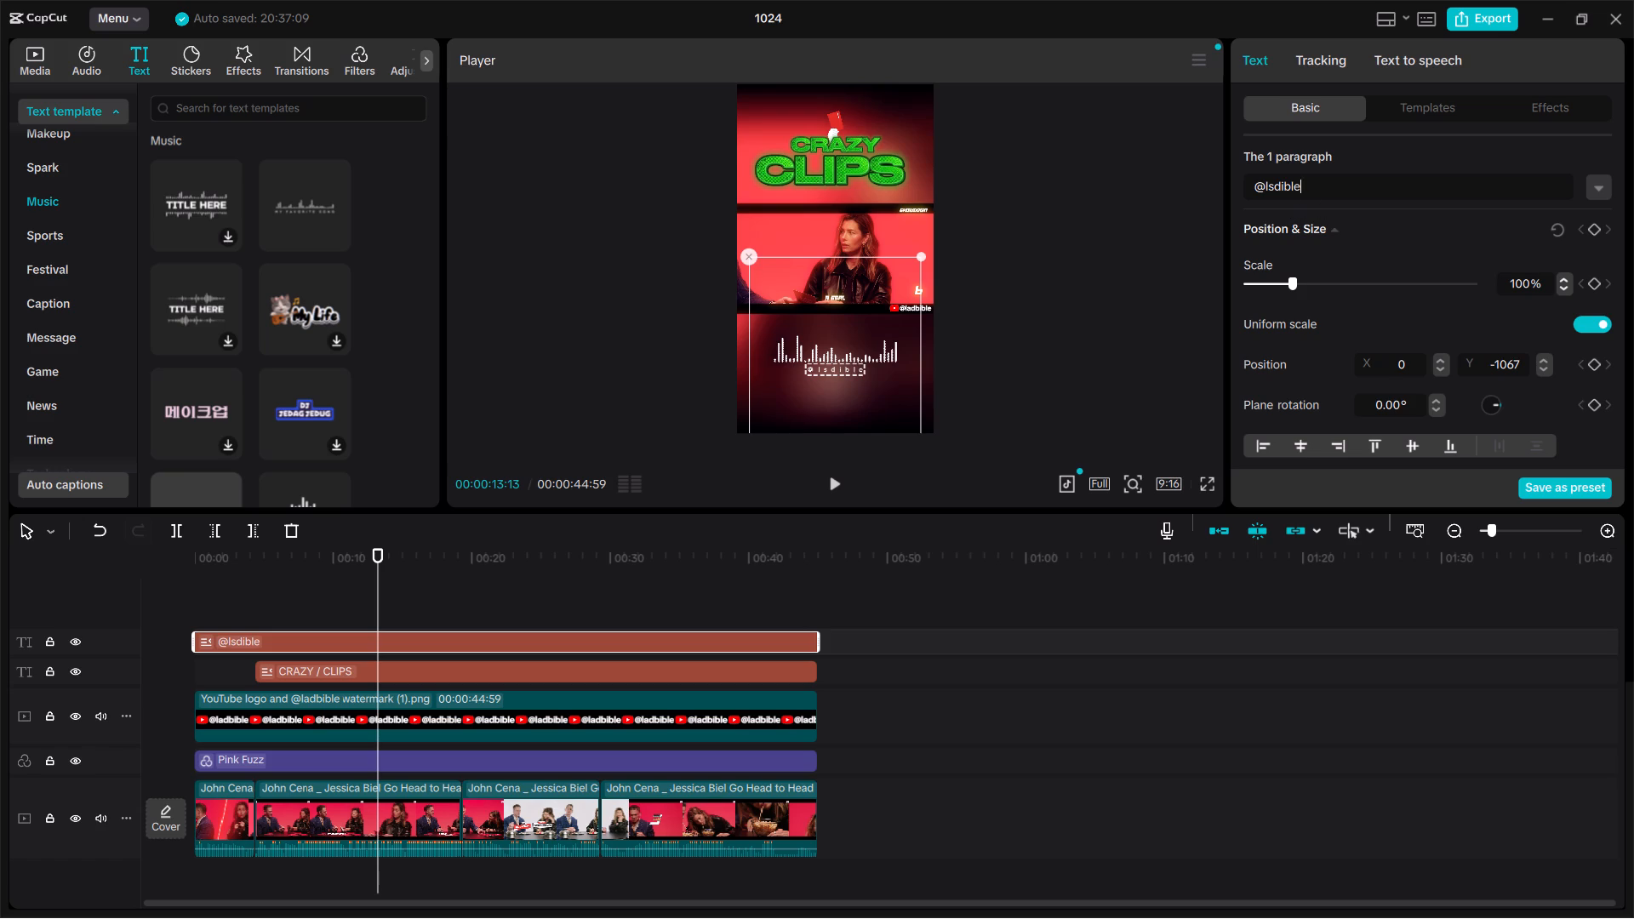
{"action": "left_click", "coordinate": [1274, 190]}
{"action": "key", "text": "BackSpace"}
{"action": "key", "text": "a"}
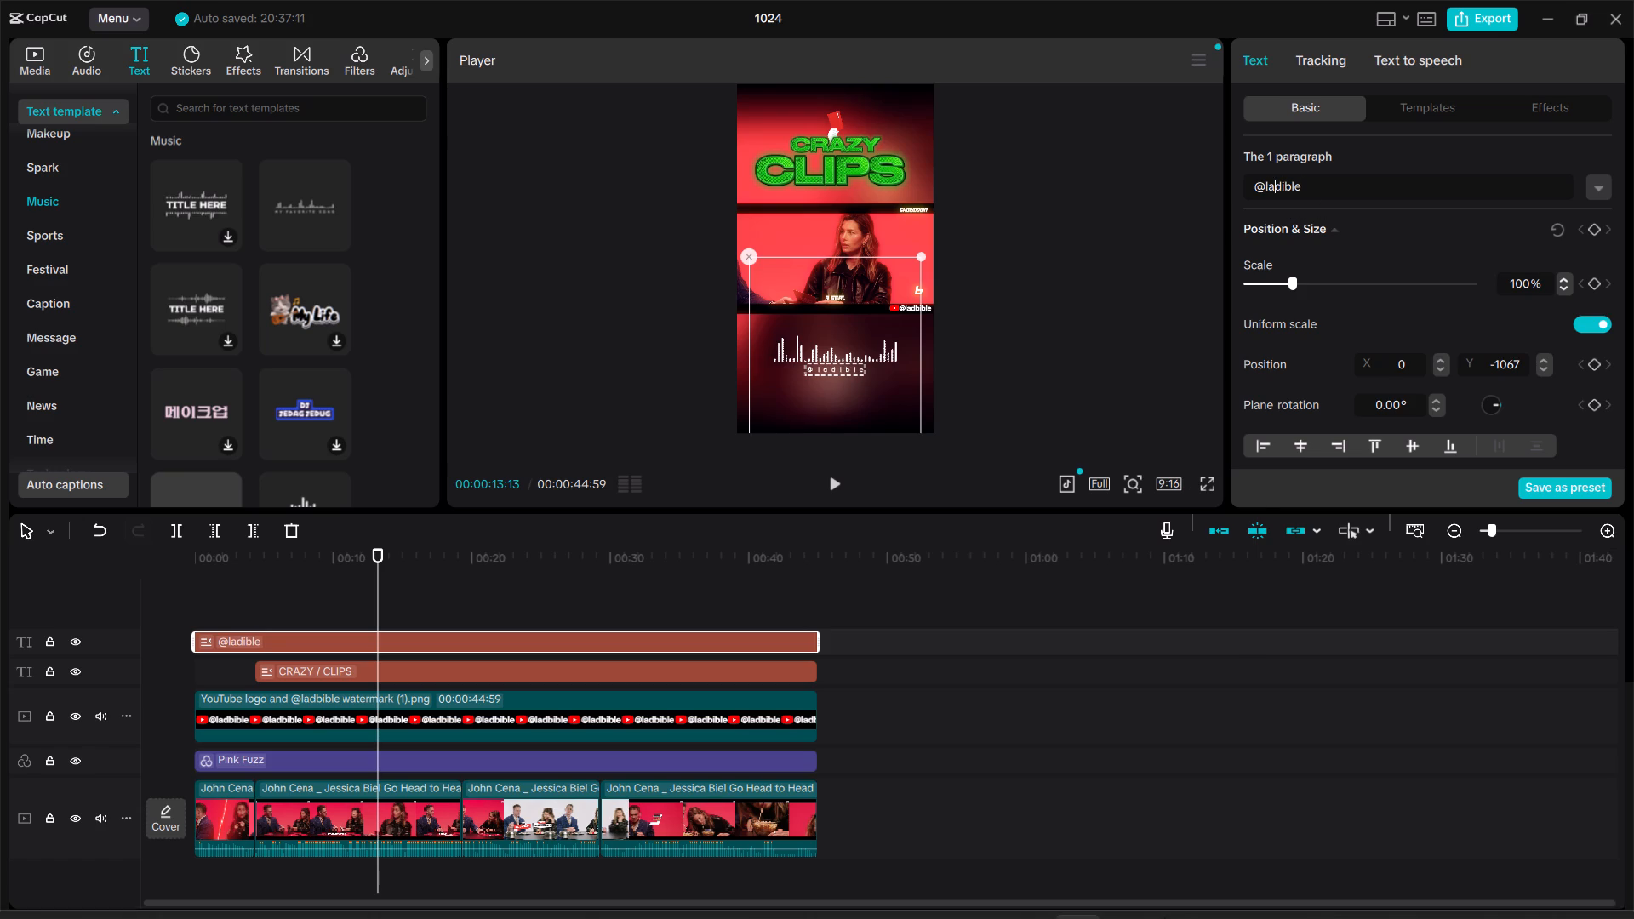
{"action": "left_click", "coordinate": [1327, 177]}
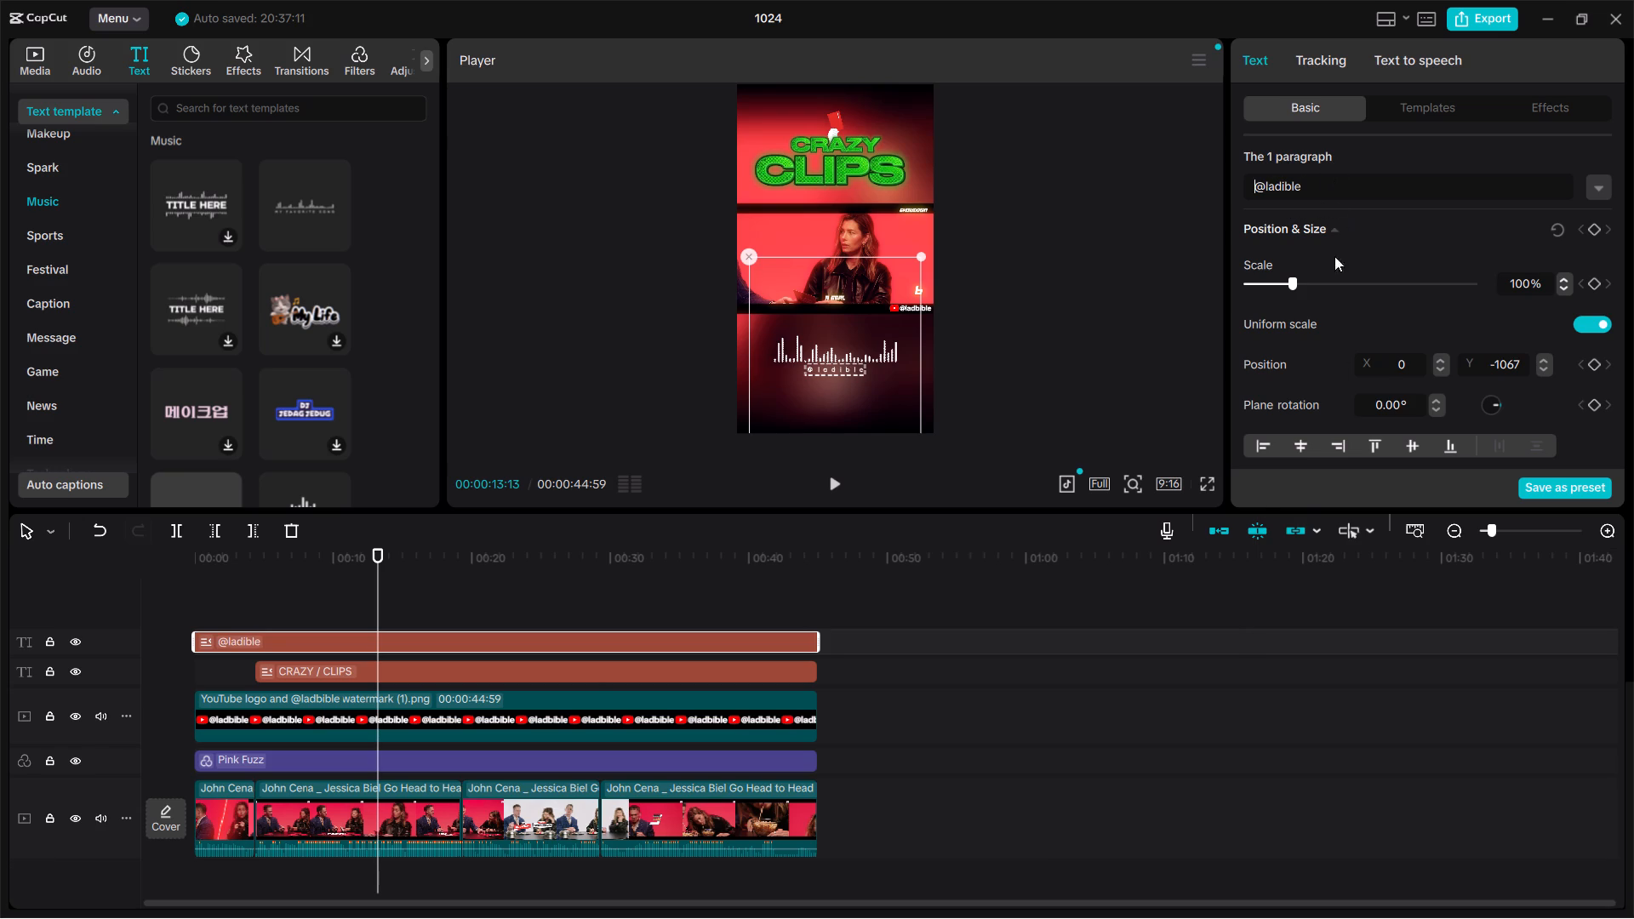
{"action": "left_click", "coordinate": [359, 598]}
{"action": "left_click_drag", "start_coordinate": [359, 598], "coordinate": [341, 577]}
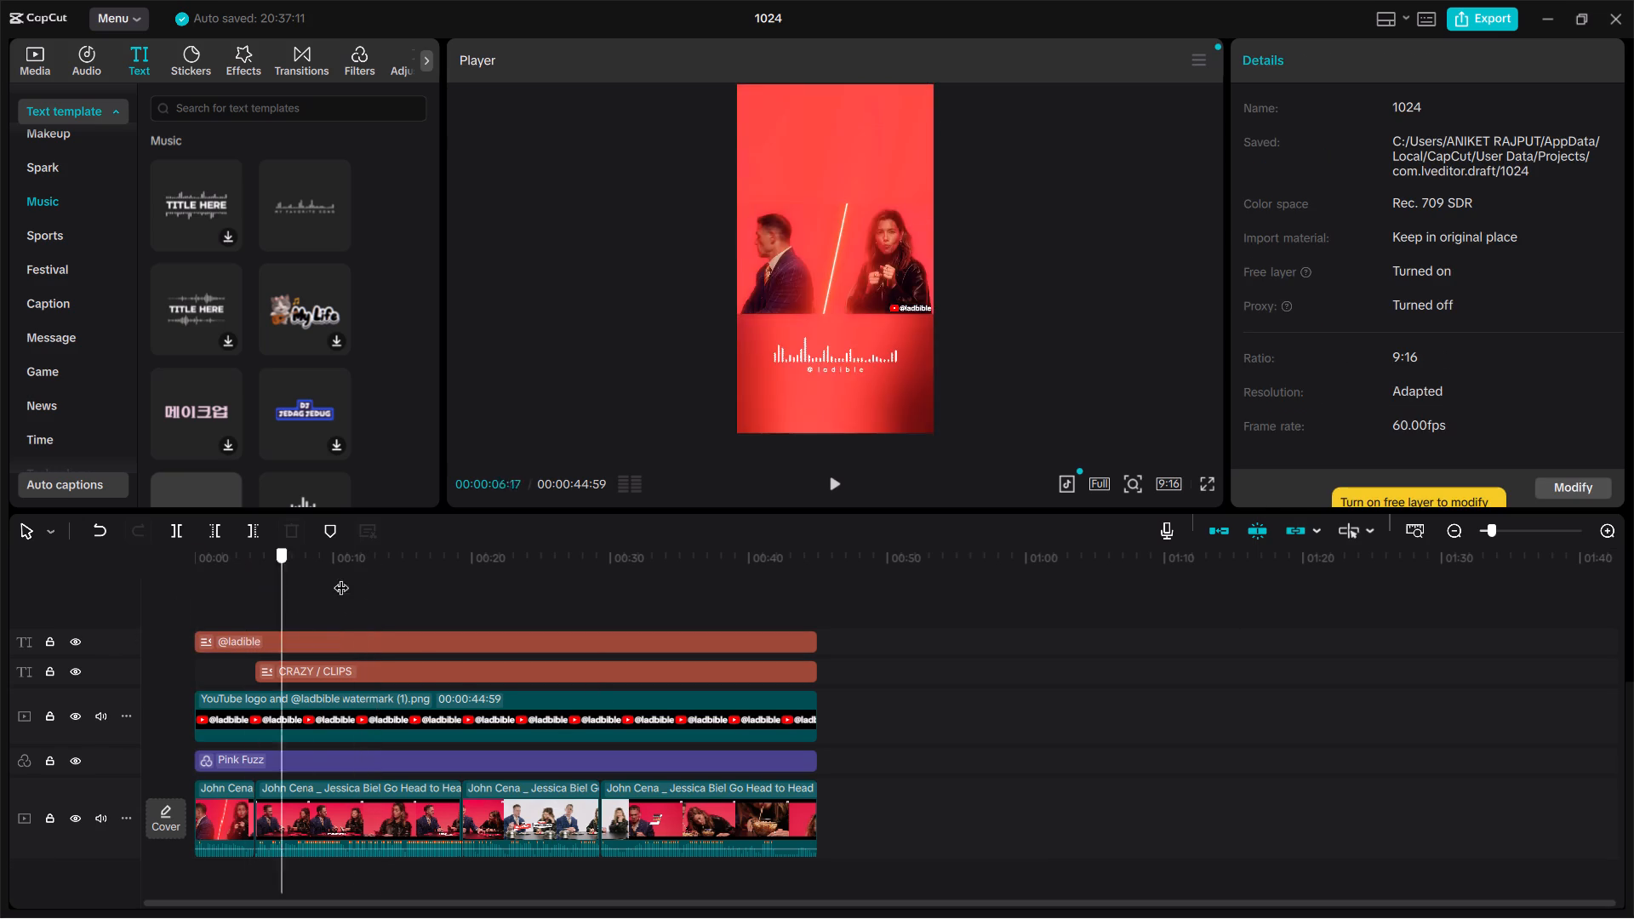
{"action": "left_click_drag", "start_coordinate": [341, 577], "coordinate": [445, 588]}
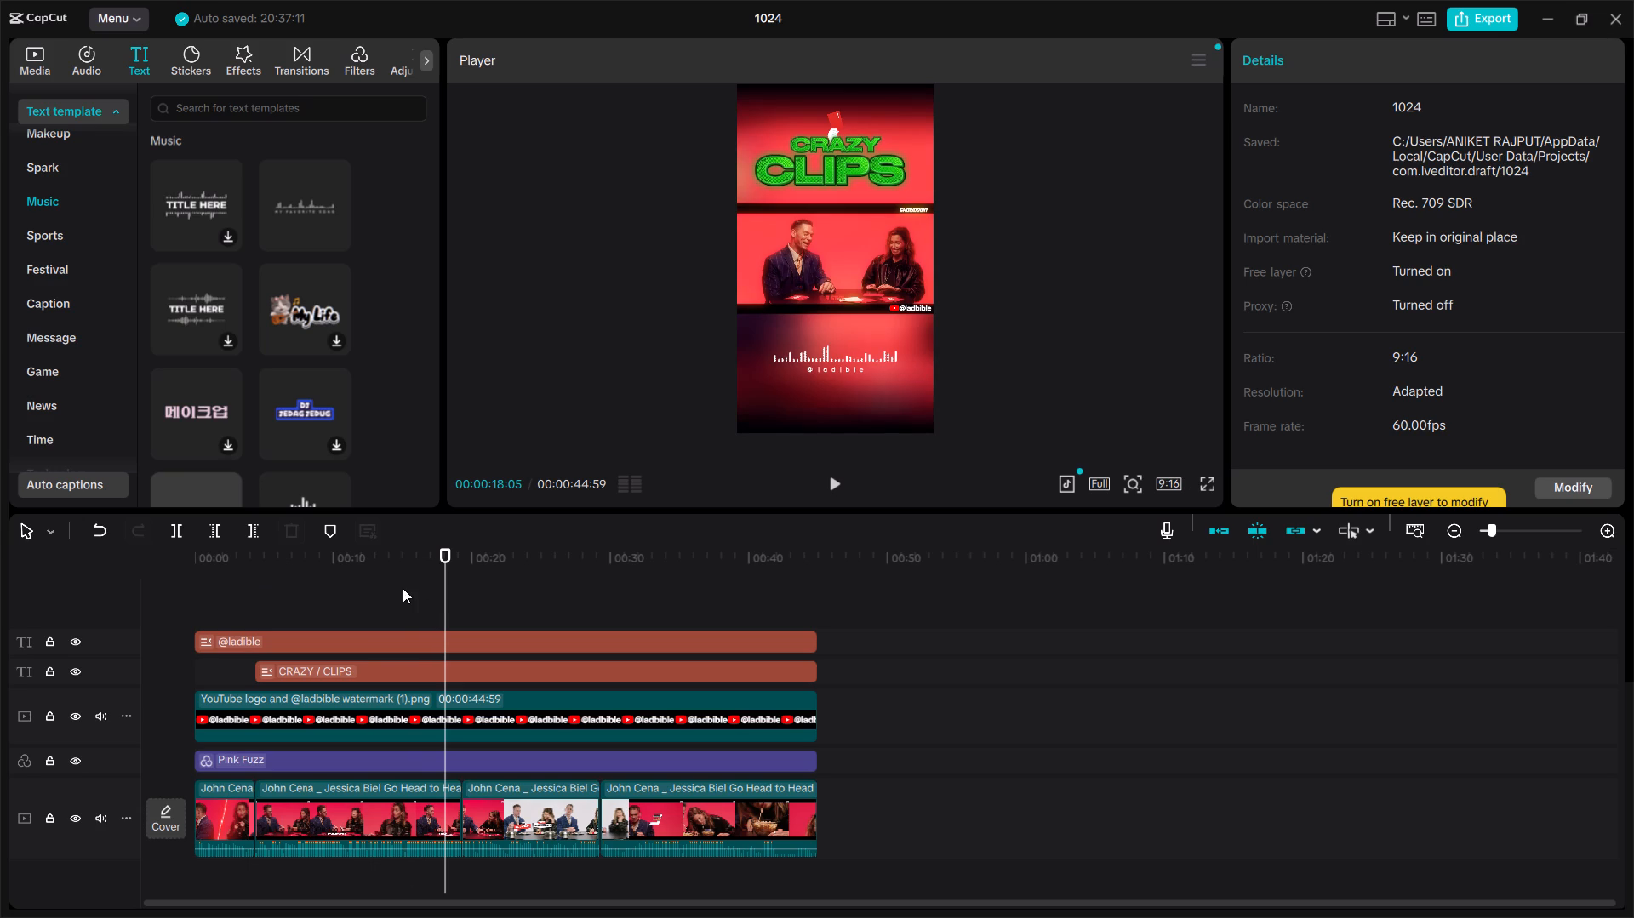
{"action": "left_click", "coordinate": [403, 588]}
{"action": "left_click_drag", "start_coordinate": [403, 588], "coordinate": [151, 605]}
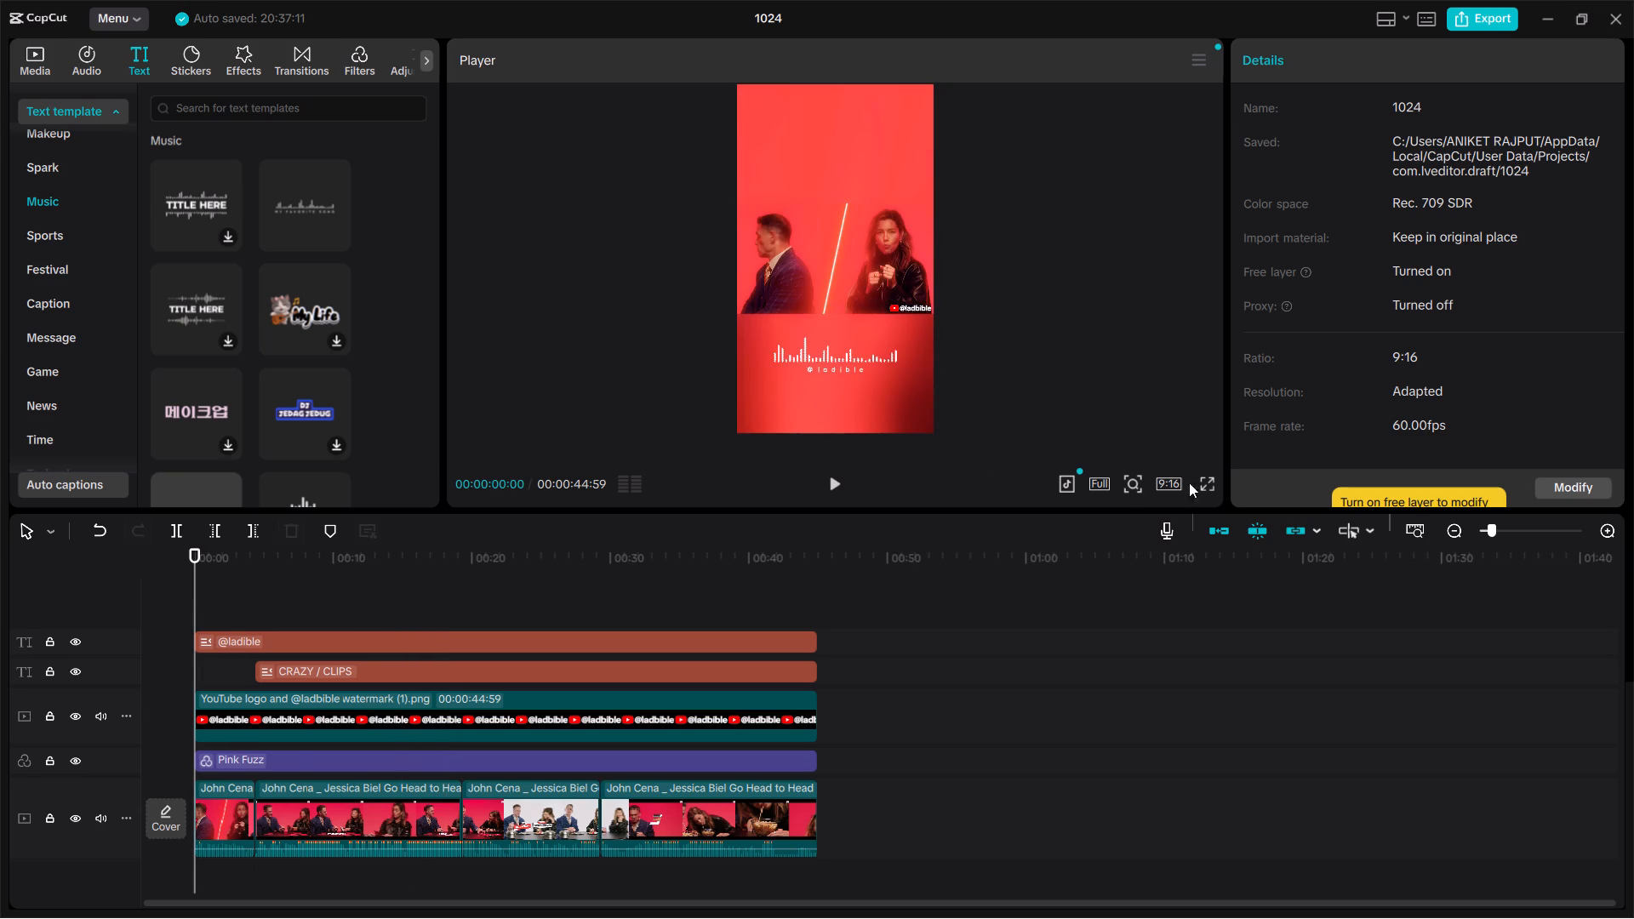
{"action": "left_click", "coordinate": [1206, 480]}
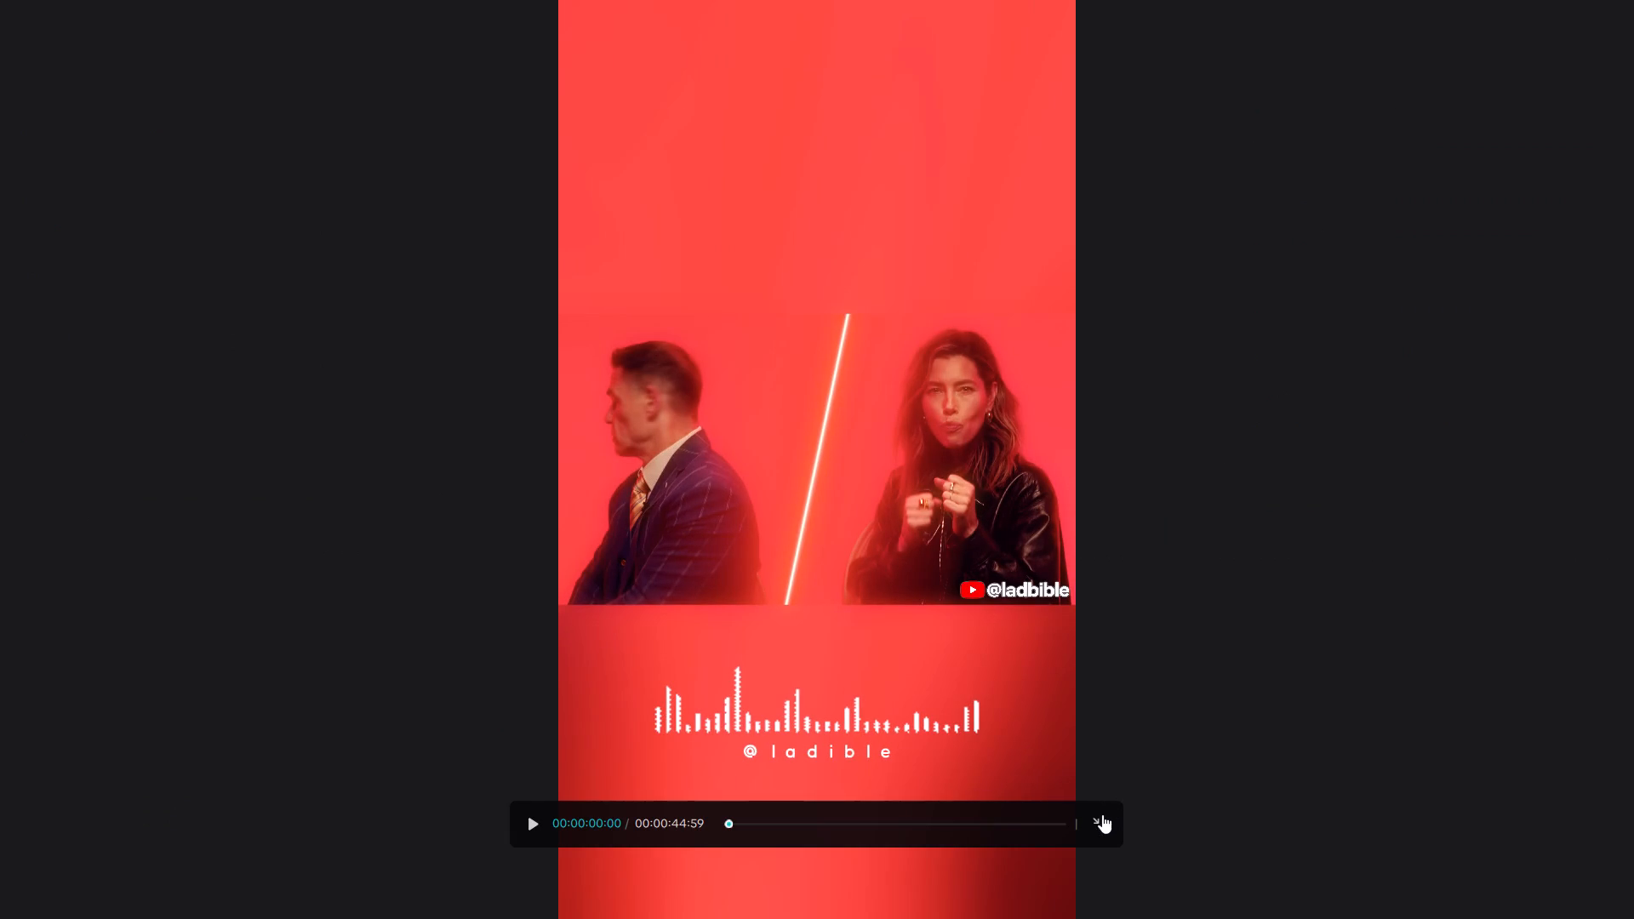
{"action": "left_click", "coordinate": [1100, 815]}
{"action": "left_click", "coordinate": [456, 614]}
{"action": "left_click_drag", "start_coordinate": [456, 614], "coordinate": [363, 630]}
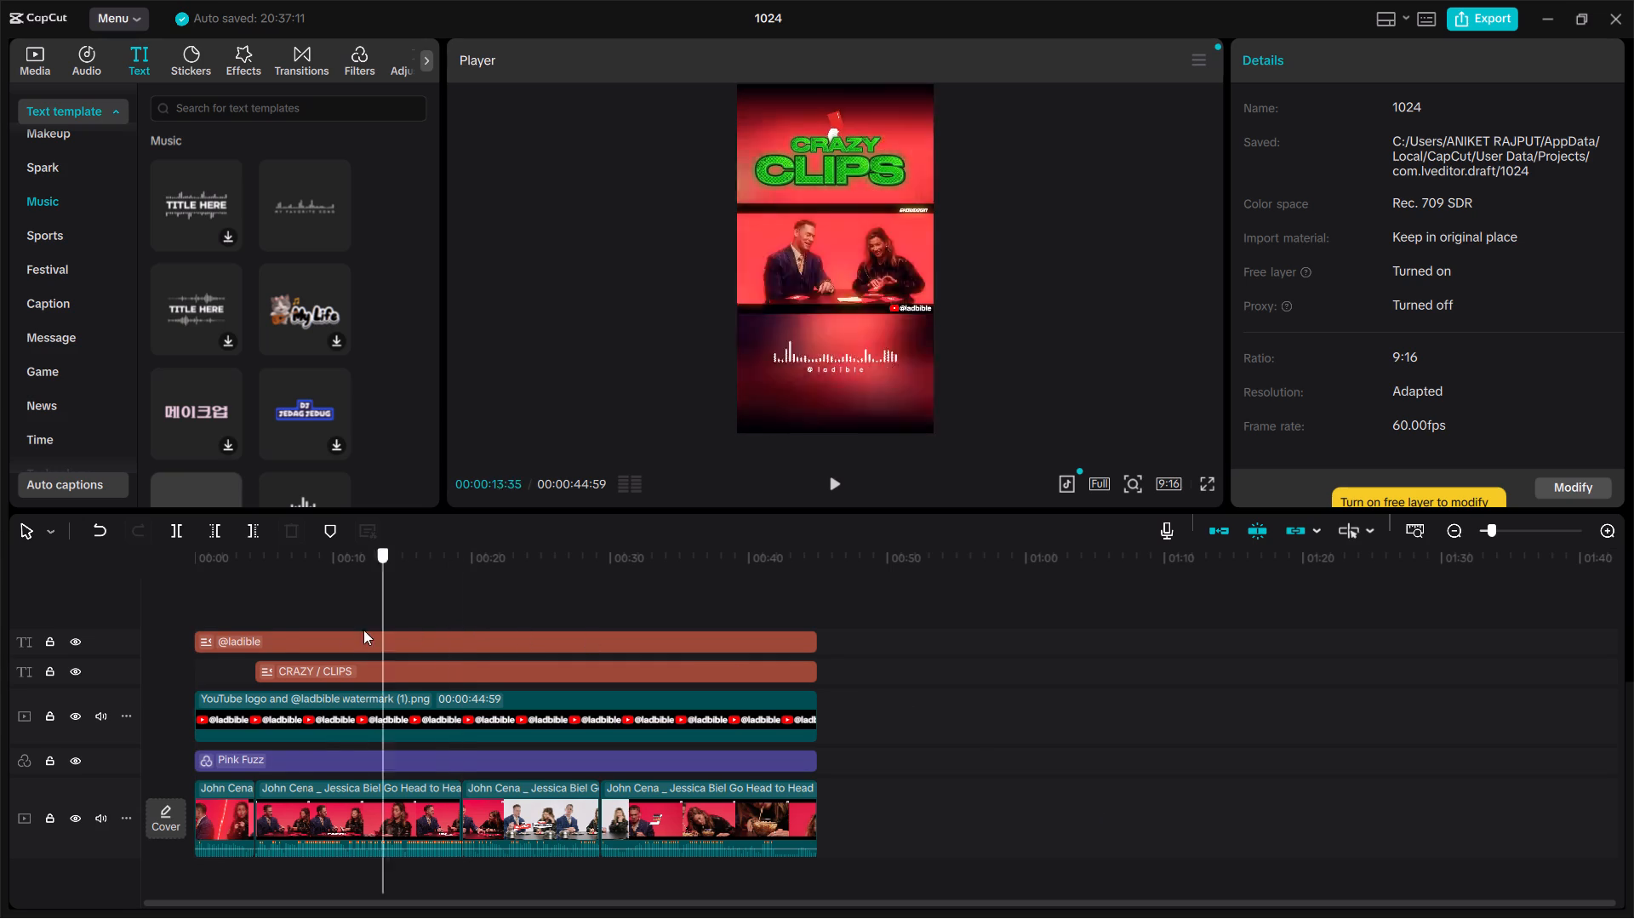
{"action": "left_click_drag", "start_coordinate": [363, 630], "coordinate": [247, 612]}
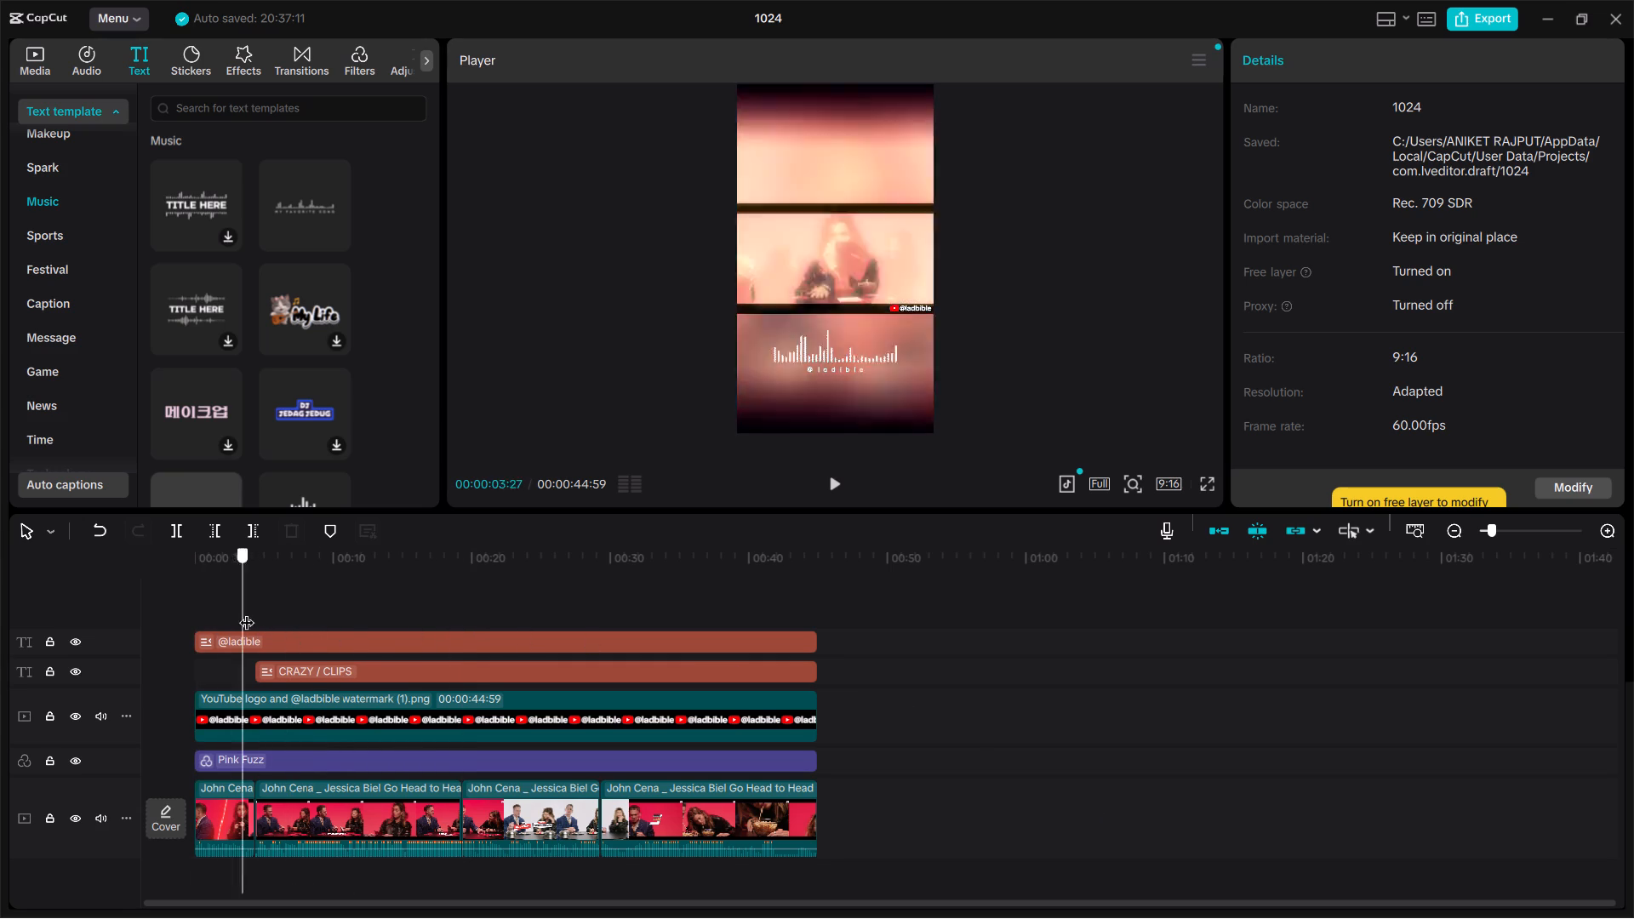
{"action": "left_click_drag", "start_coordinate": [247, 612], "coordinate": [416, 615]}
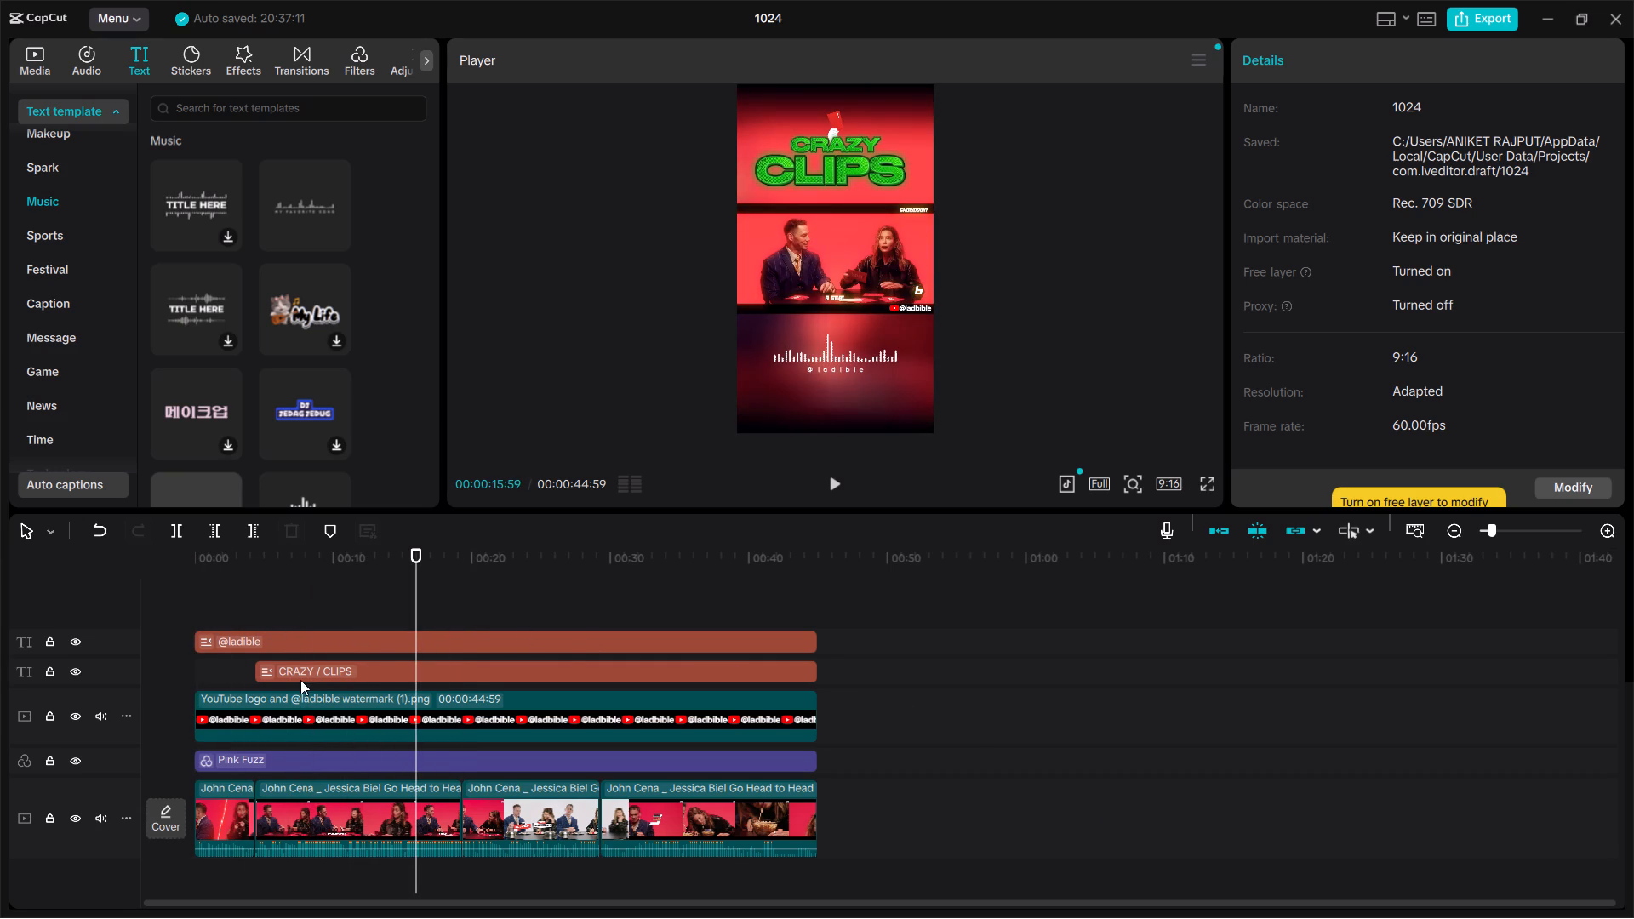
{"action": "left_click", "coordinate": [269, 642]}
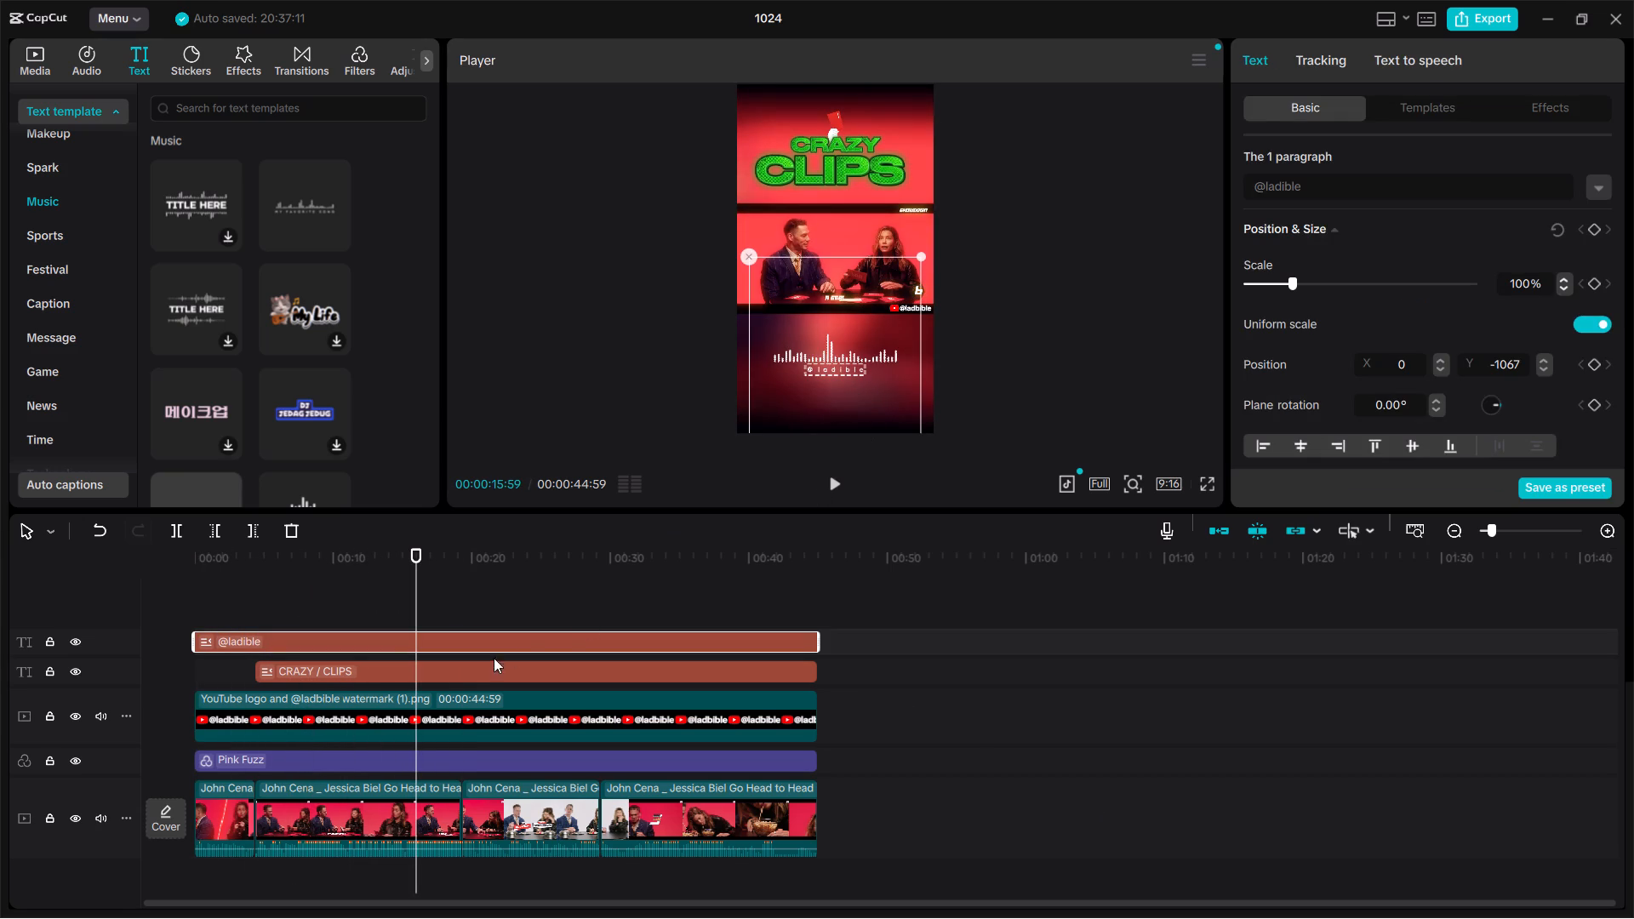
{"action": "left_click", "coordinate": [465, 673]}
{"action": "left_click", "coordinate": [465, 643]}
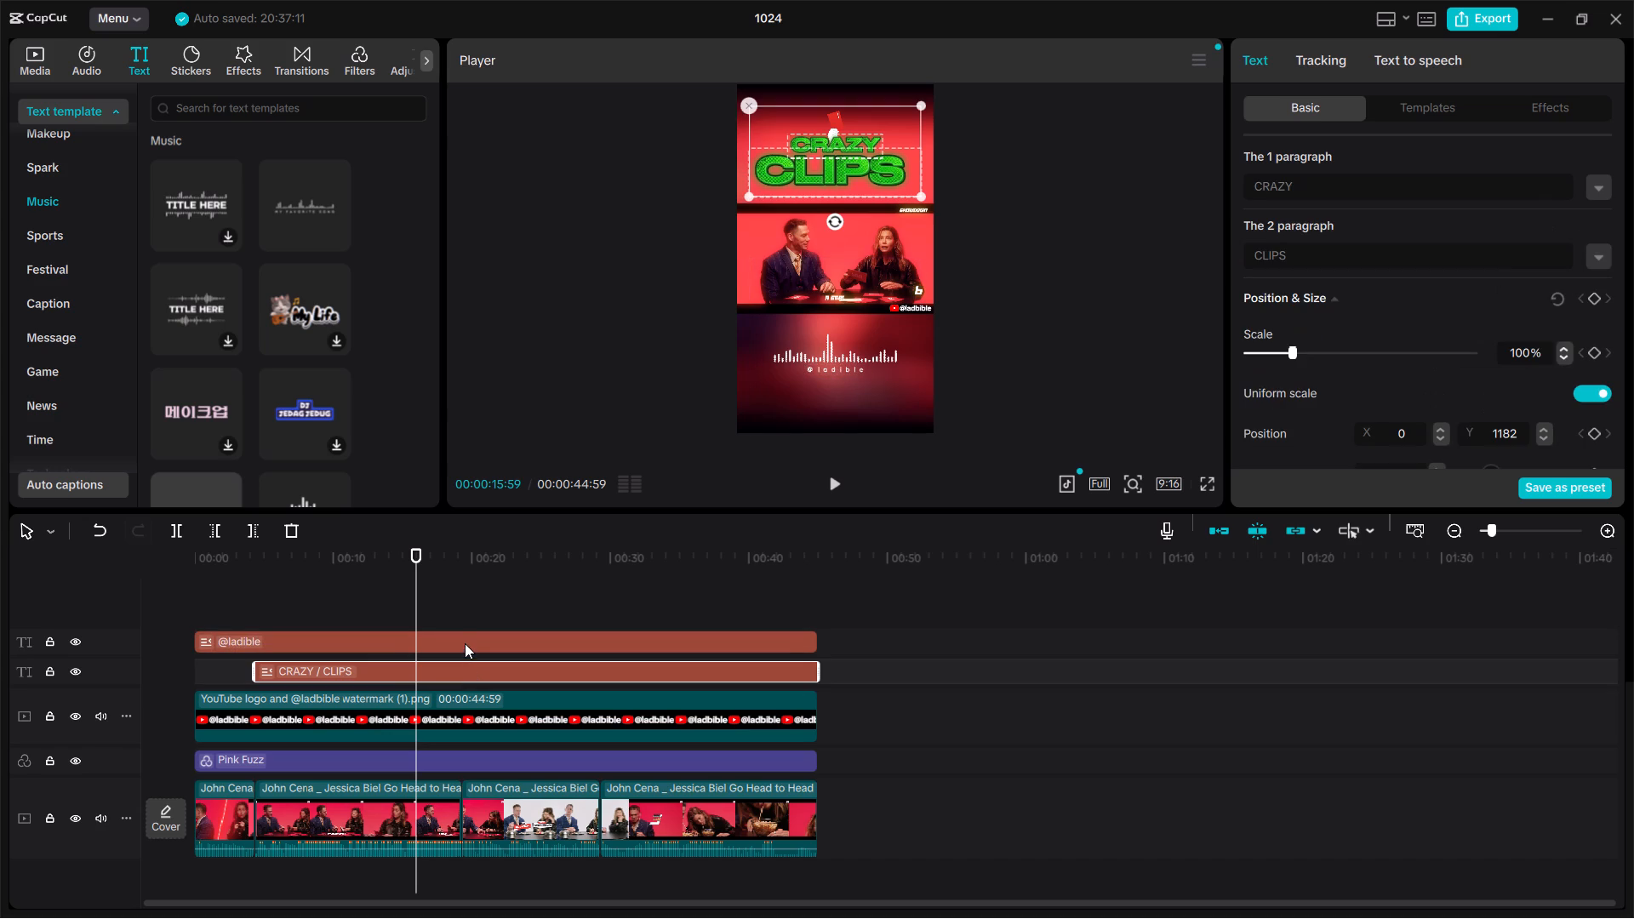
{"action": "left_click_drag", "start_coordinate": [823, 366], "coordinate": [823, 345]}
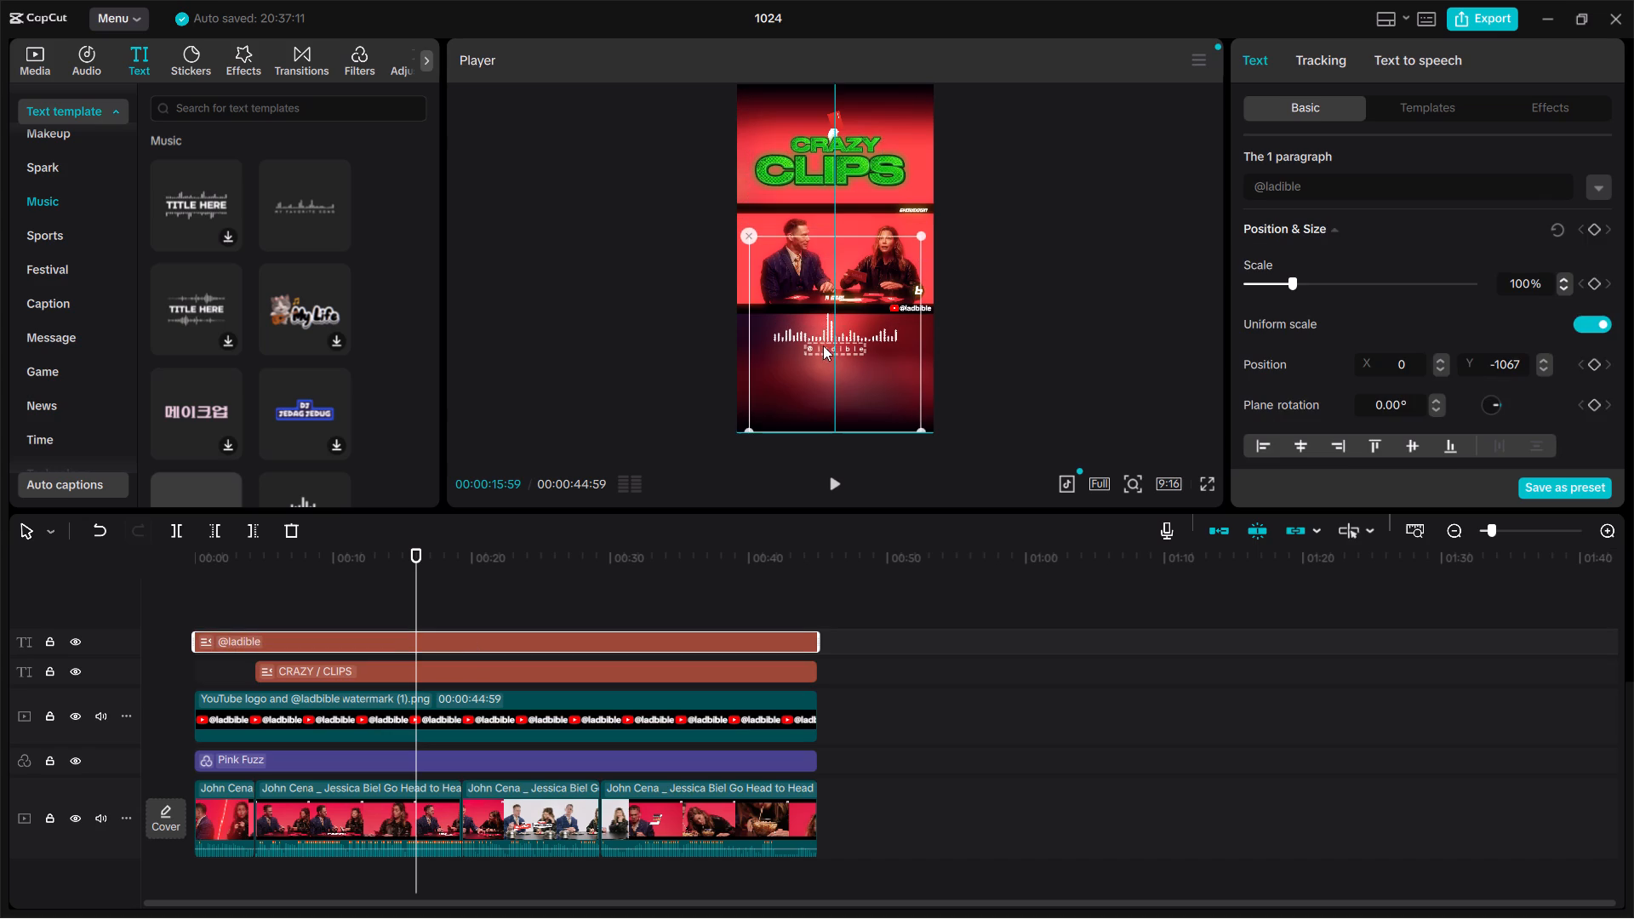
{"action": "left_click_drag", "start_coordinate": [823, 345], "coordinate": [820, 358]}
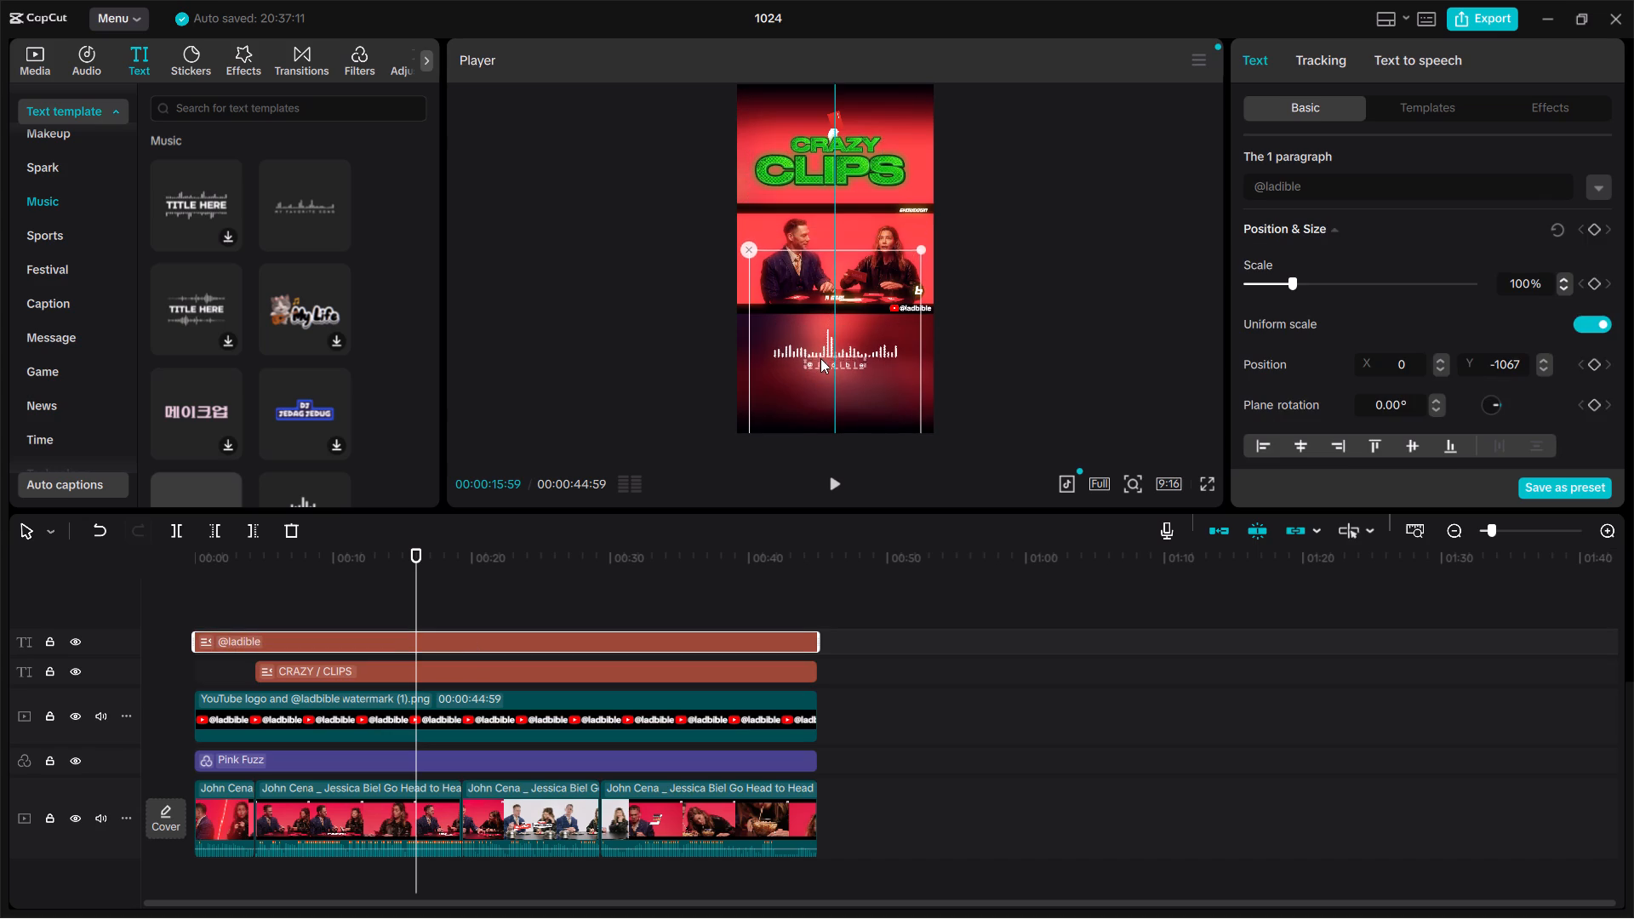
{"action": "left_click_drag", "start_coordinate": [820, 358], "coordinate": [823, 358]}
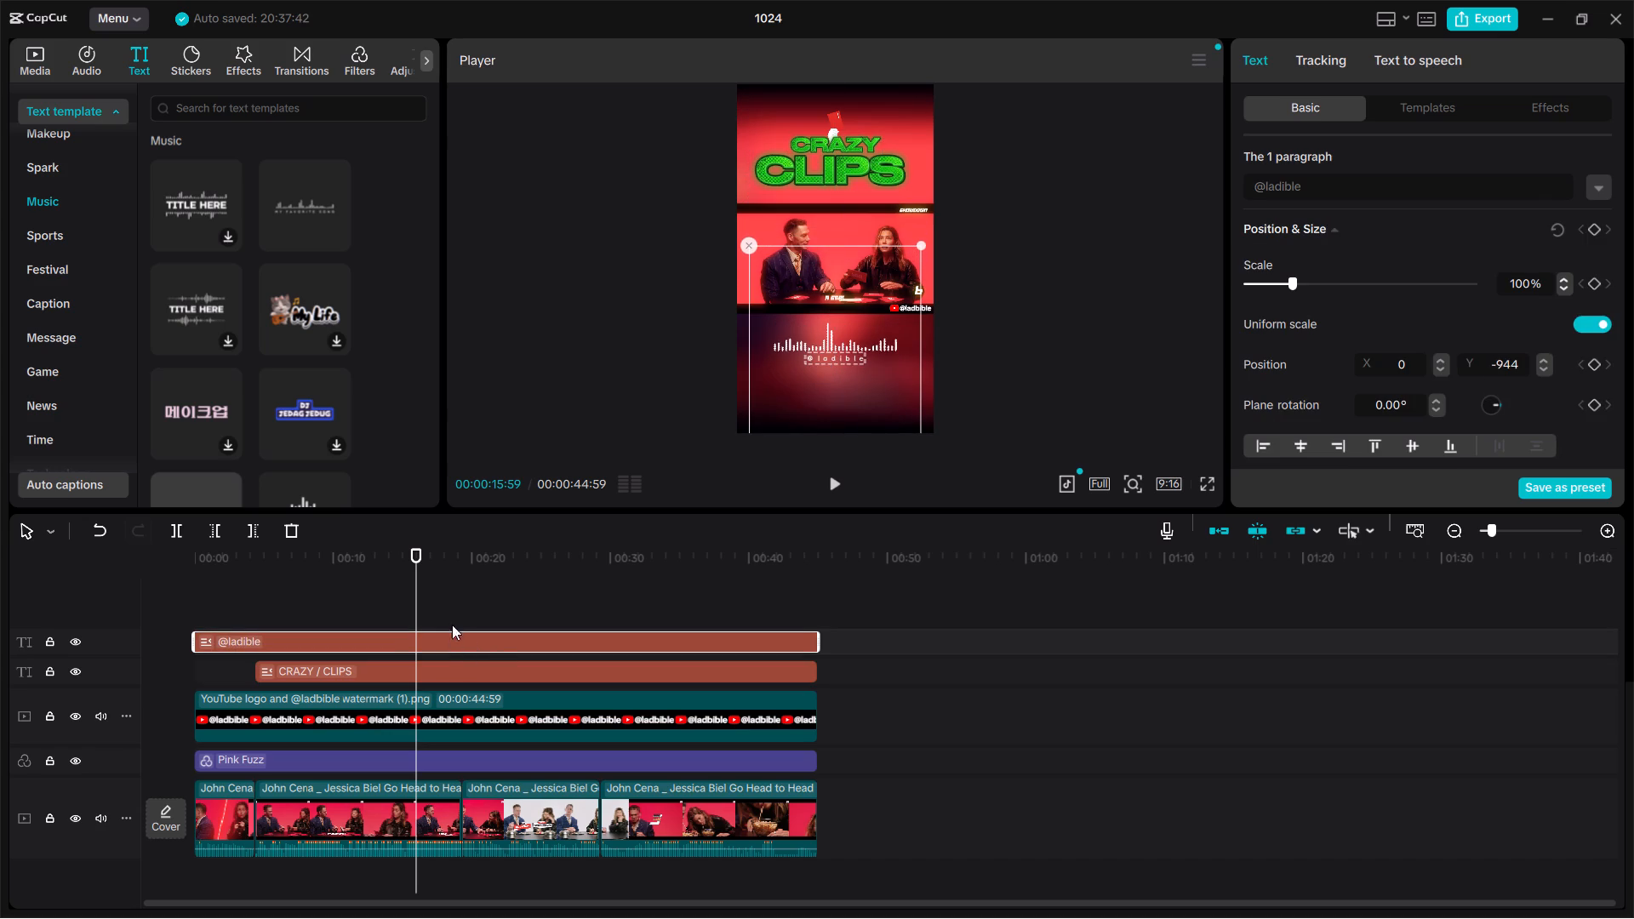
{"action": "left_click", "coordinate": [455, 601]}
{"action": "left_click_drag", "start_coordinate": [455, 601], "coordinate": [493, 603]}
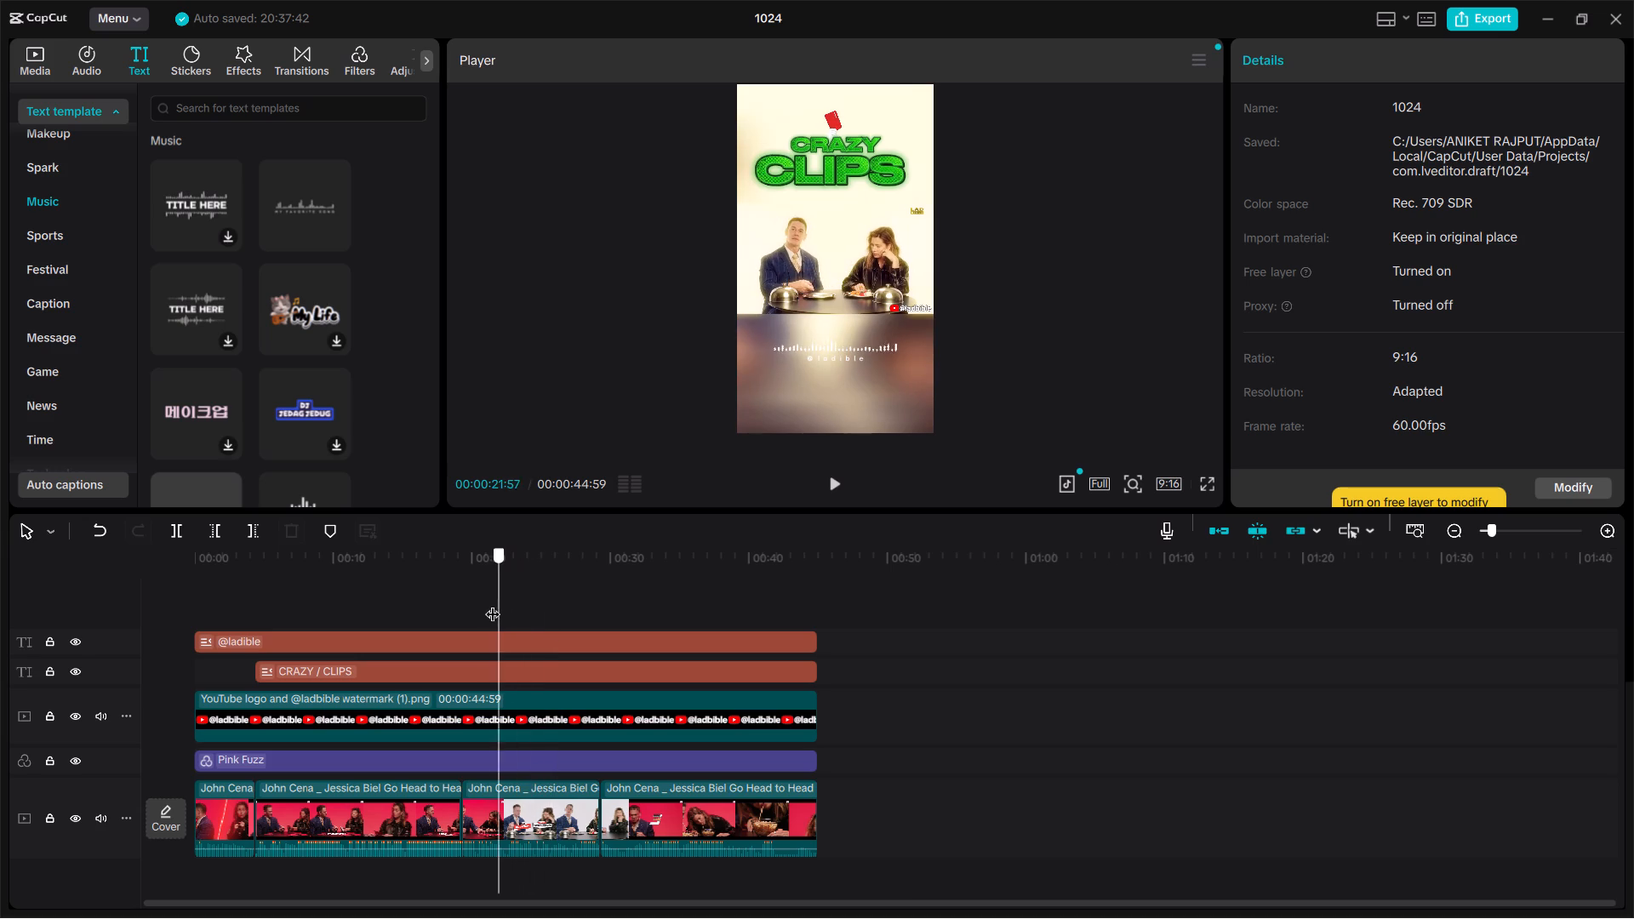
{"action": "left_click", "coordinate": [477, 638]}
{"action": "left_click_drag", "start_coordinate": [866, 346], "coordinate": [863, 357]}
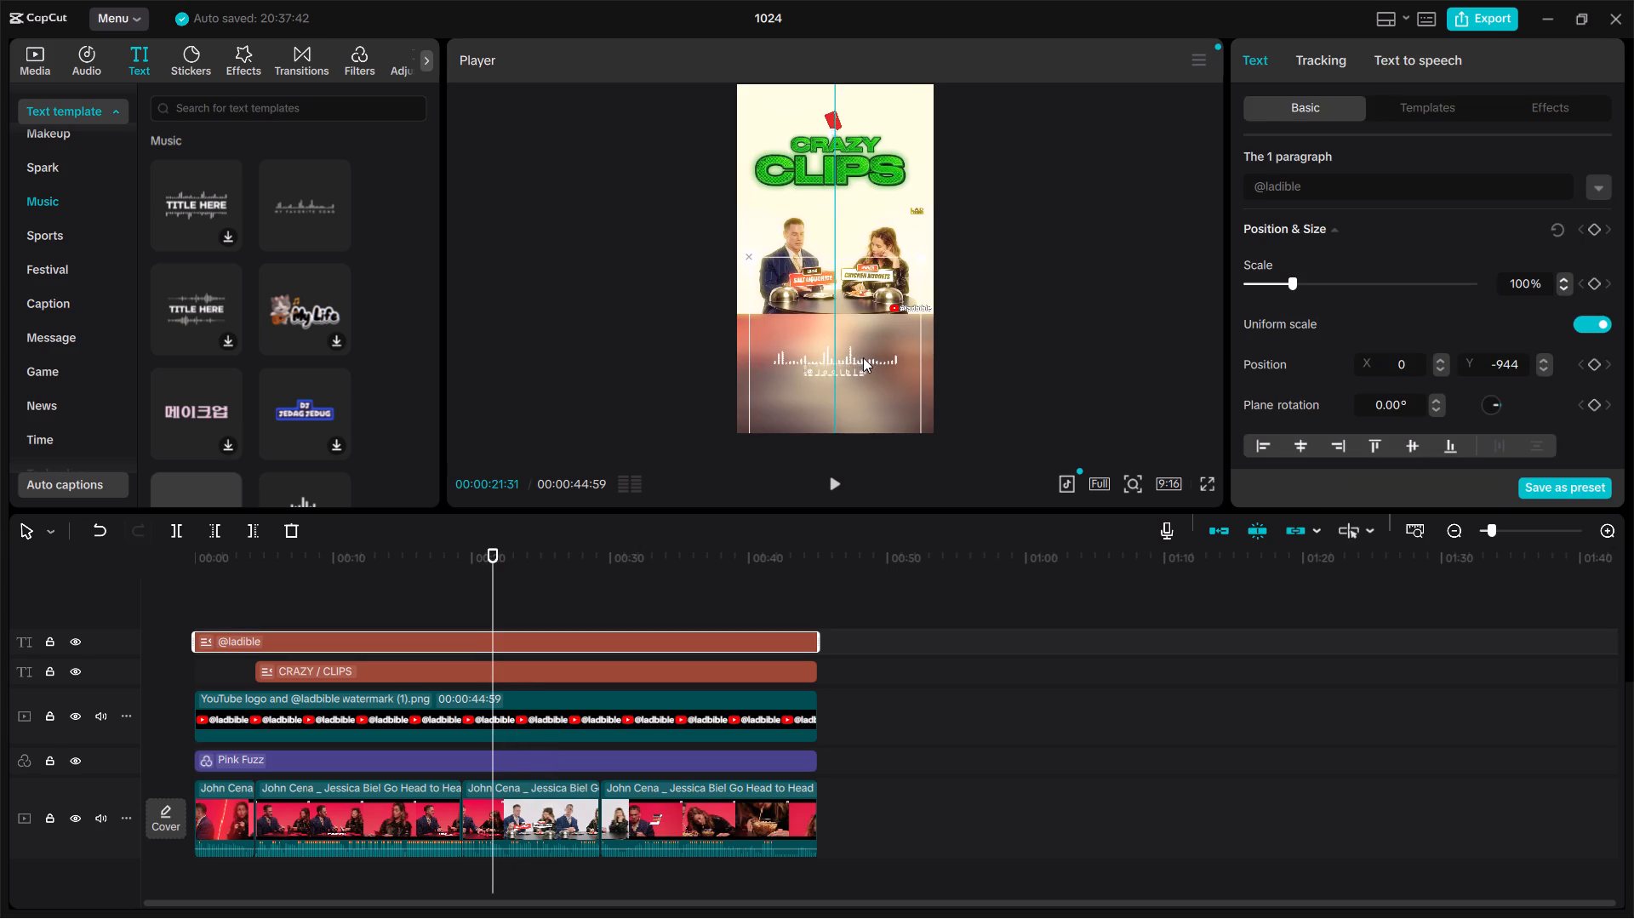
{"action": "left_click_drag", "start_coordinate": [863, 357], "coordinate": [866, 354]}
Scrub through the video from the opening seconds to about 41 seconds to check the text placement over the footage.
{"action": "left_click", "coordinate": [320, 592]}
{"action": "left_click_drag", "start_coordinate": [320, 592], "coordinate": [219, 617]}
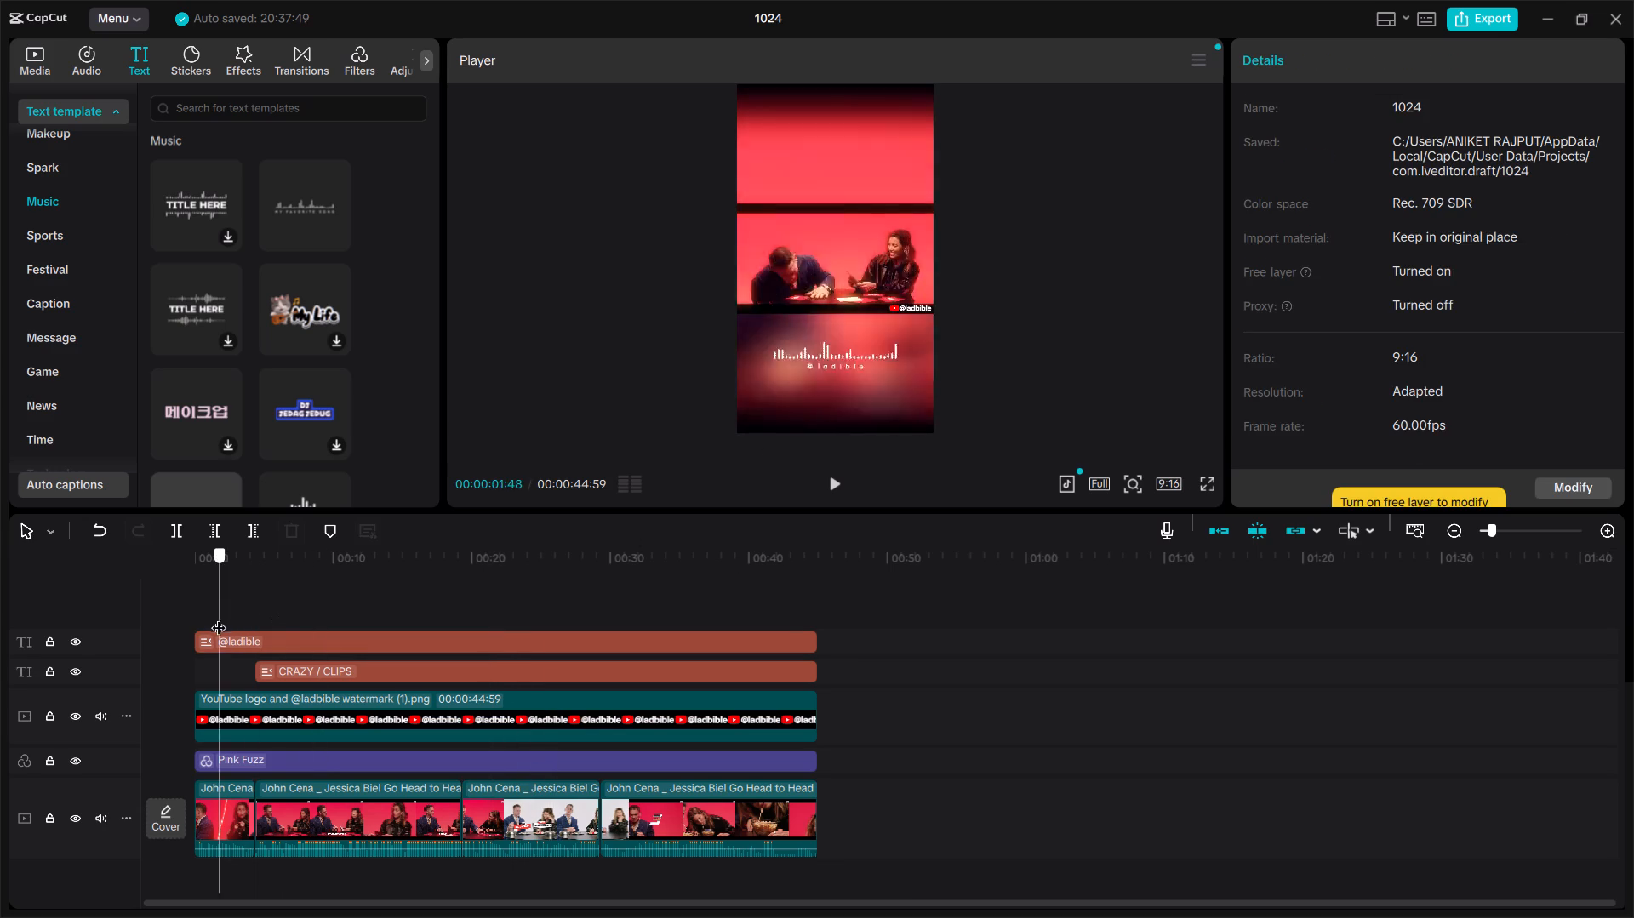
{"action": "left_click_drag", "start_coordinate": [219, 617], "coordinate": [454, 601]}
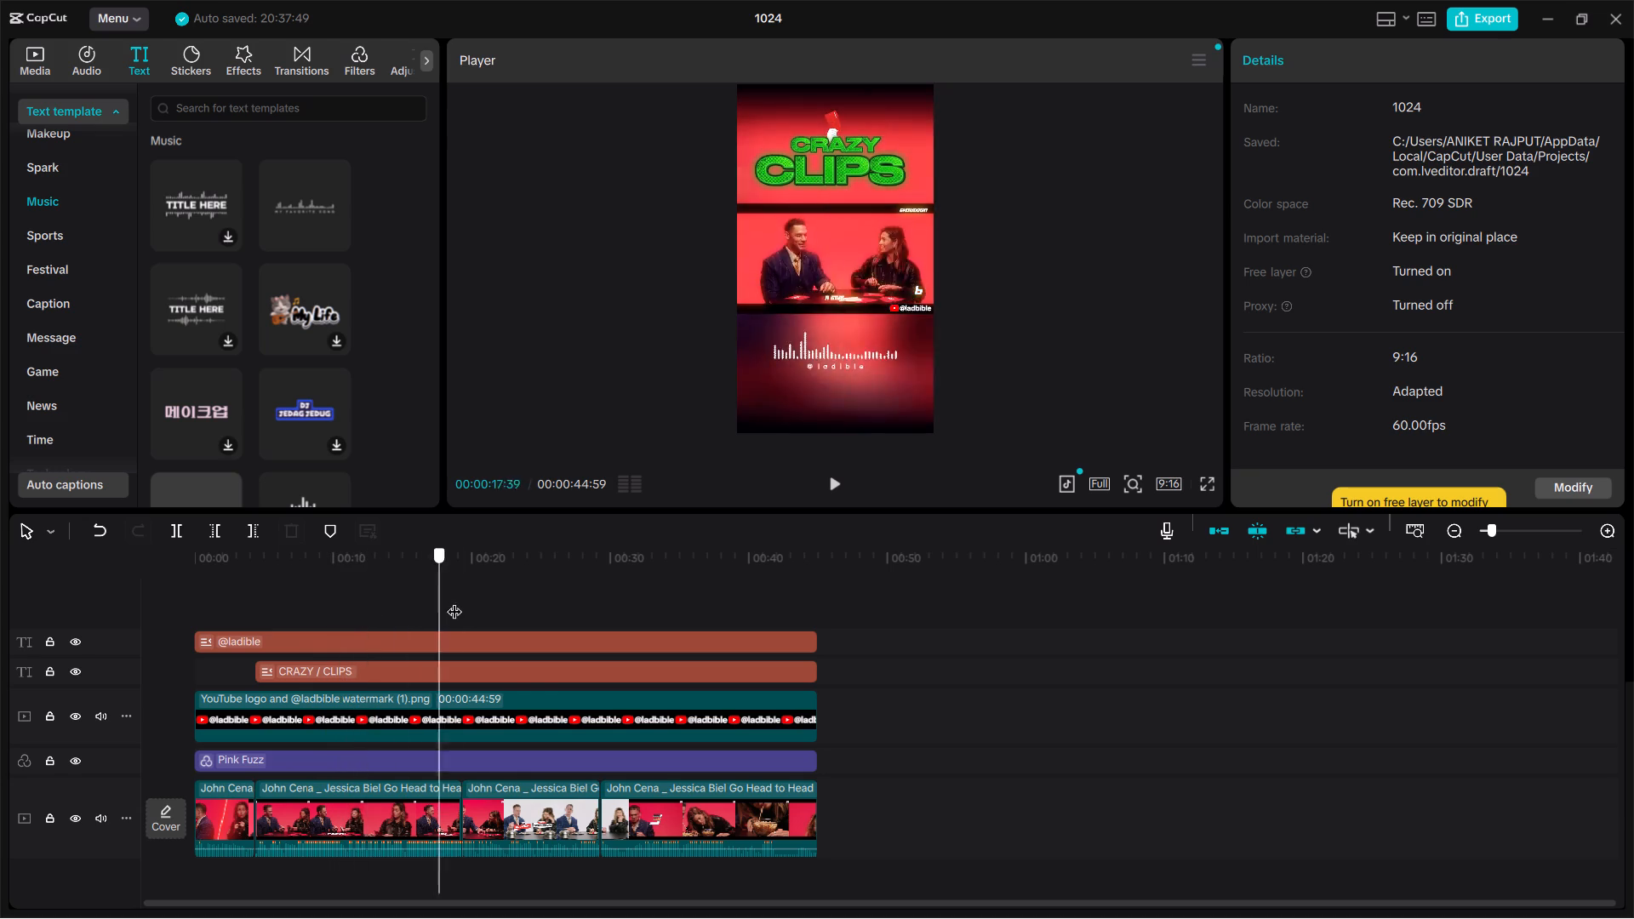
{"action": "left_click_drag", "start_coordinate": [454, 601], "coordinate": [609, 608]}
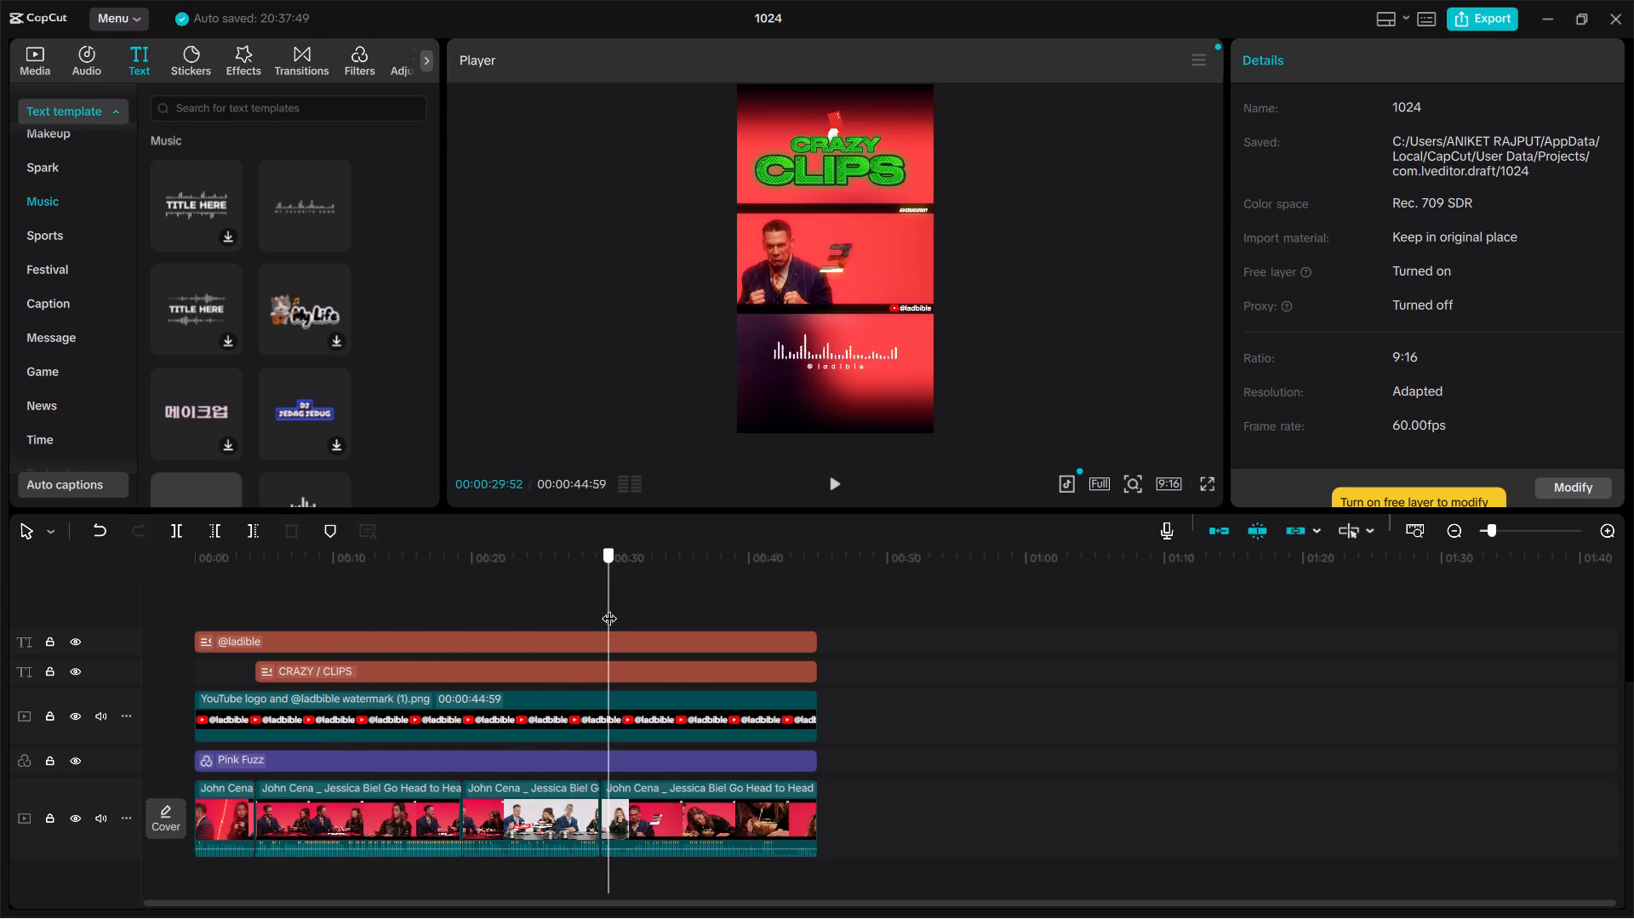
{"action": "left_click_drag", "start_coordinate": [609, 608], "coordinate": [767, 625]}
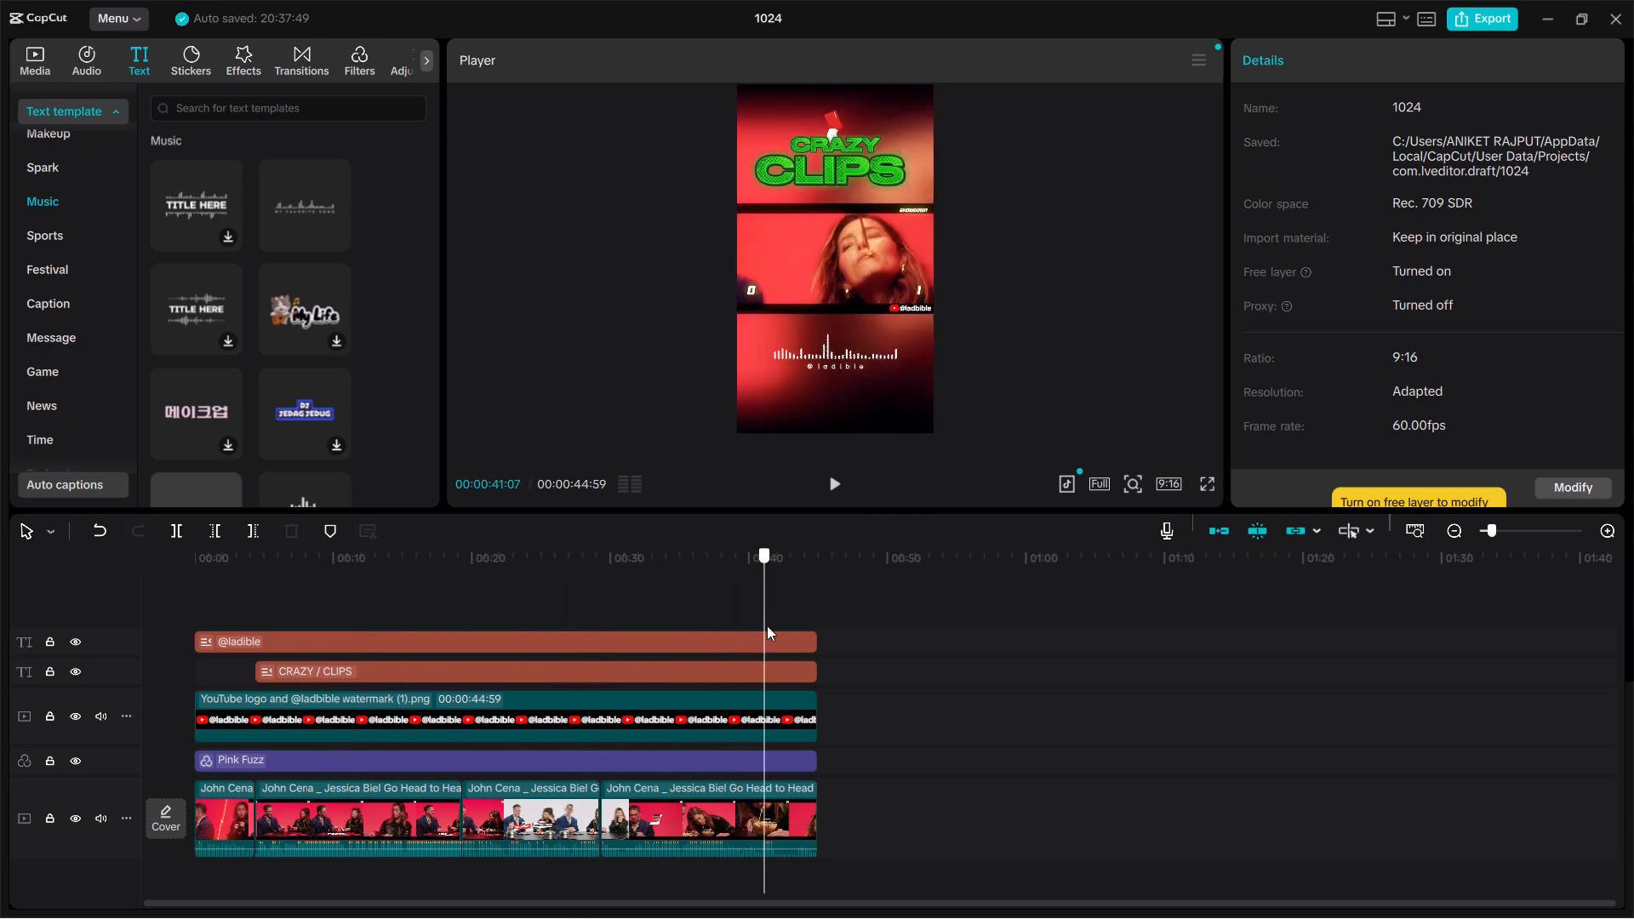
Scrub back from about 41 seconds to the opening seconds and play the video to review the CRAZY CLIPS title.
{"action": "left_click_drag", "start_coordinate": [767, 625], "coordinate": [328, 649]}
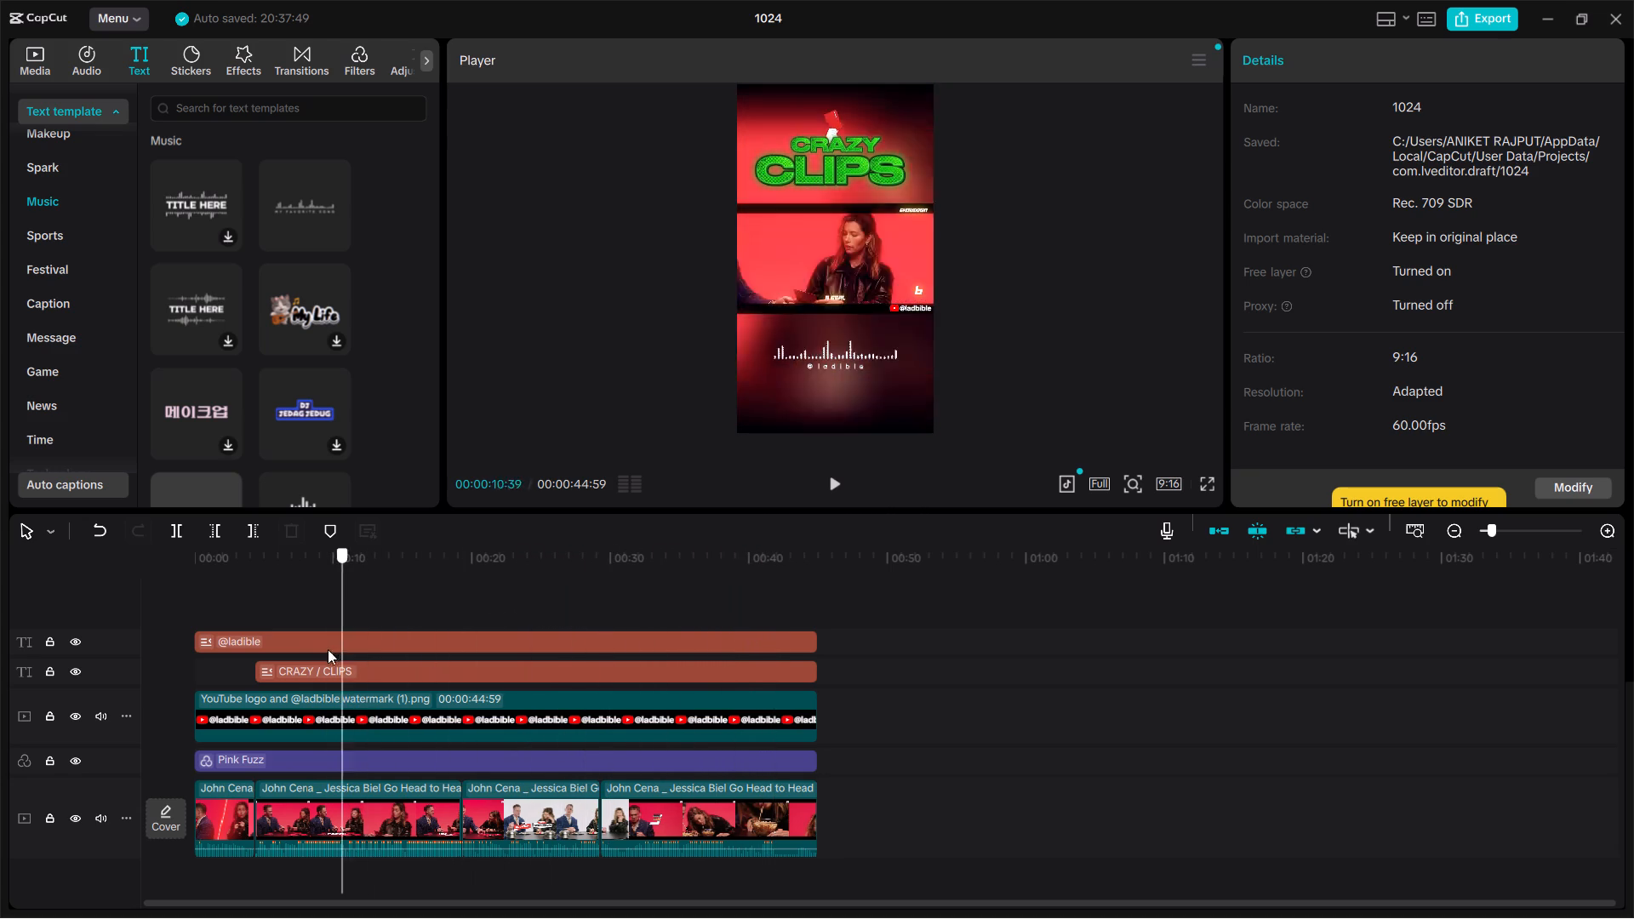
{"action": "left_click_drag", "start_coordinate": [328, 649], "coordinate": [197, 642]}
{"action": "left_click", "coordinate": [294, 602]}
{"action": "left_click_drag", "start_coordinate": [294, 602], "coordinate": [252, 611]}
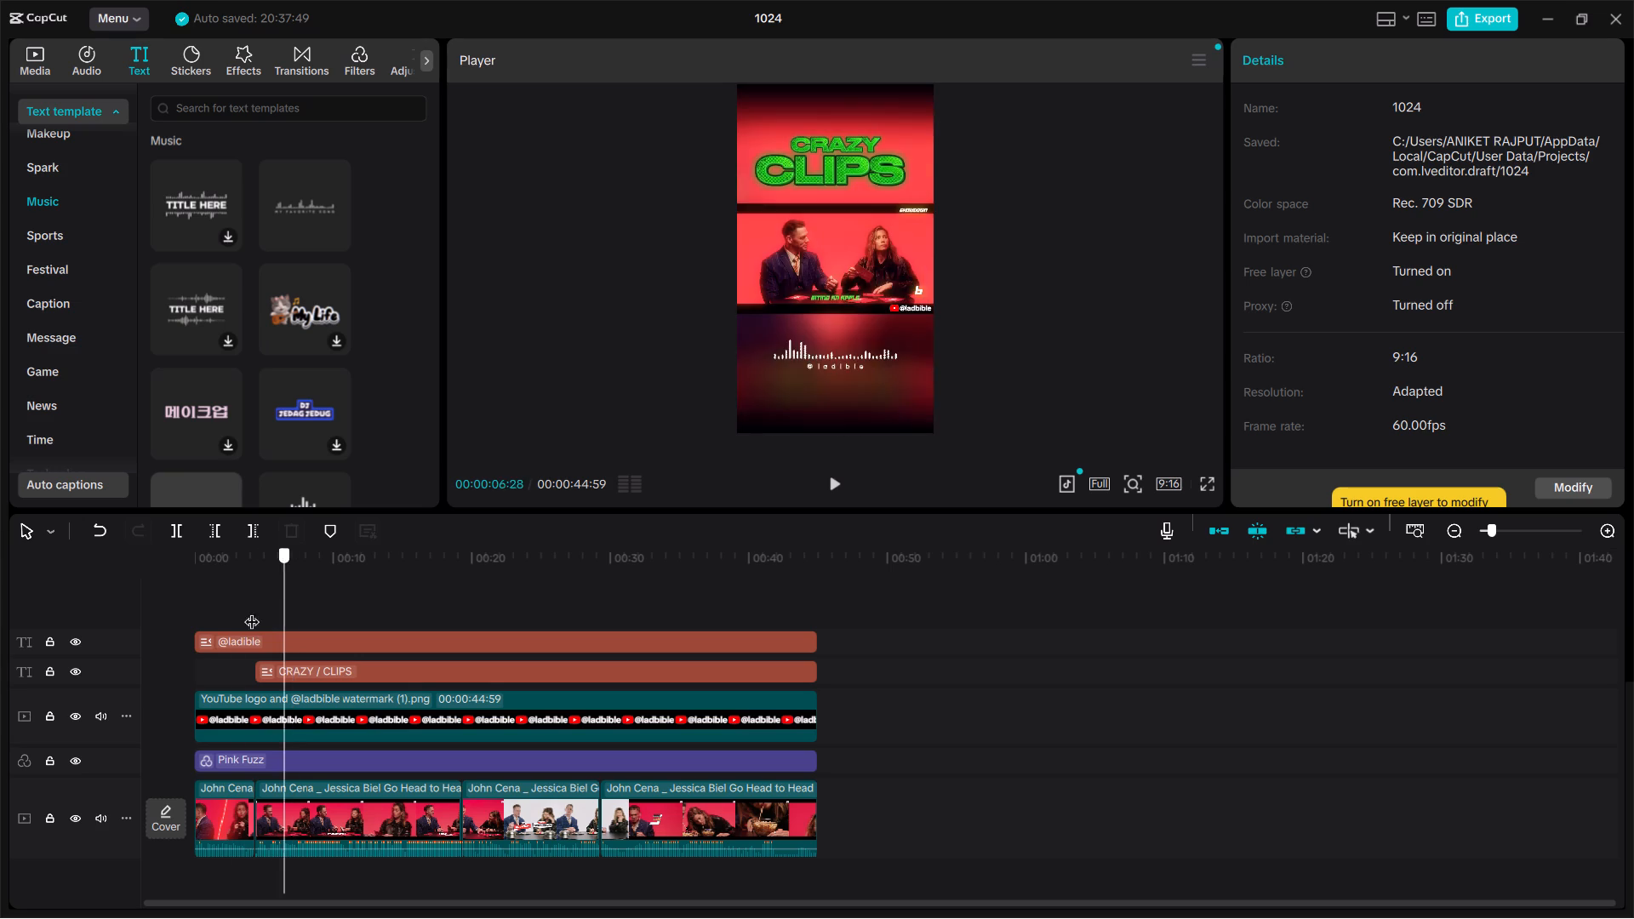
{"action": "left_click_drag", "start_coordinate": [252, 611], "coordinate": [220, 615]}
{"action": "key", "text": "space"}
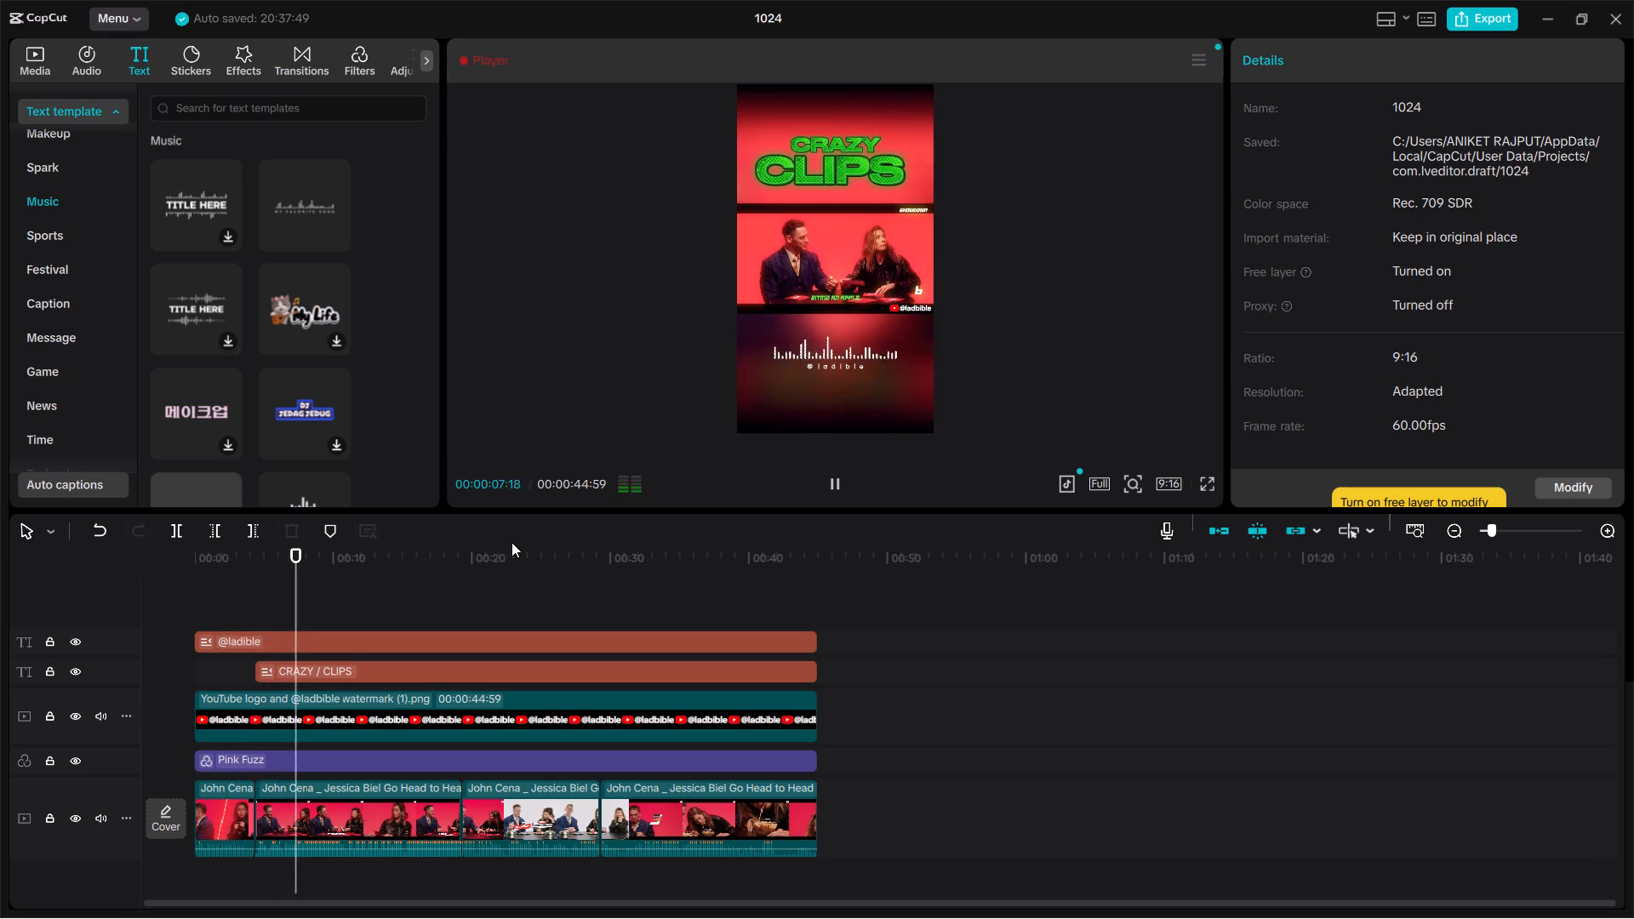
Look through the CRAZY CLIPS title's basic settings, text effects, templates and tracking options for ways to restyle it.
{"action": "left_click", "coordinate": [848, 168]}
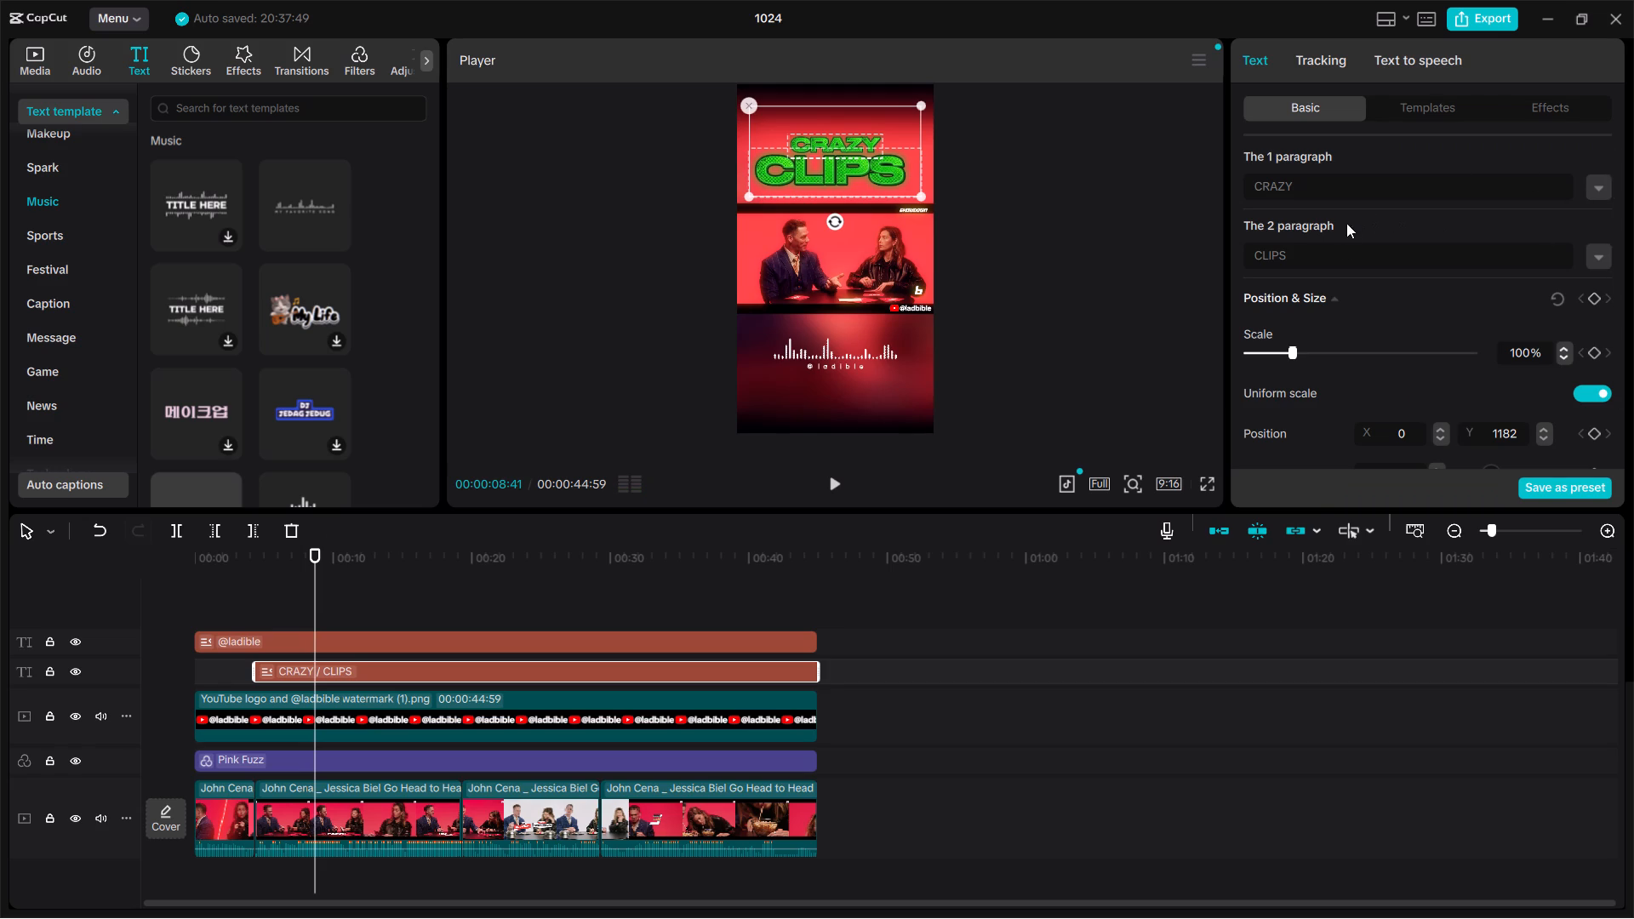
{"action": "scroll", "coordinate": [1334, 360], "scroll_direction": "down", "scroll_amount": 2}
{"action": "scroll", "coordinate": [1334, 360], "scroll_direction": "up", "scroll_amount": 2}
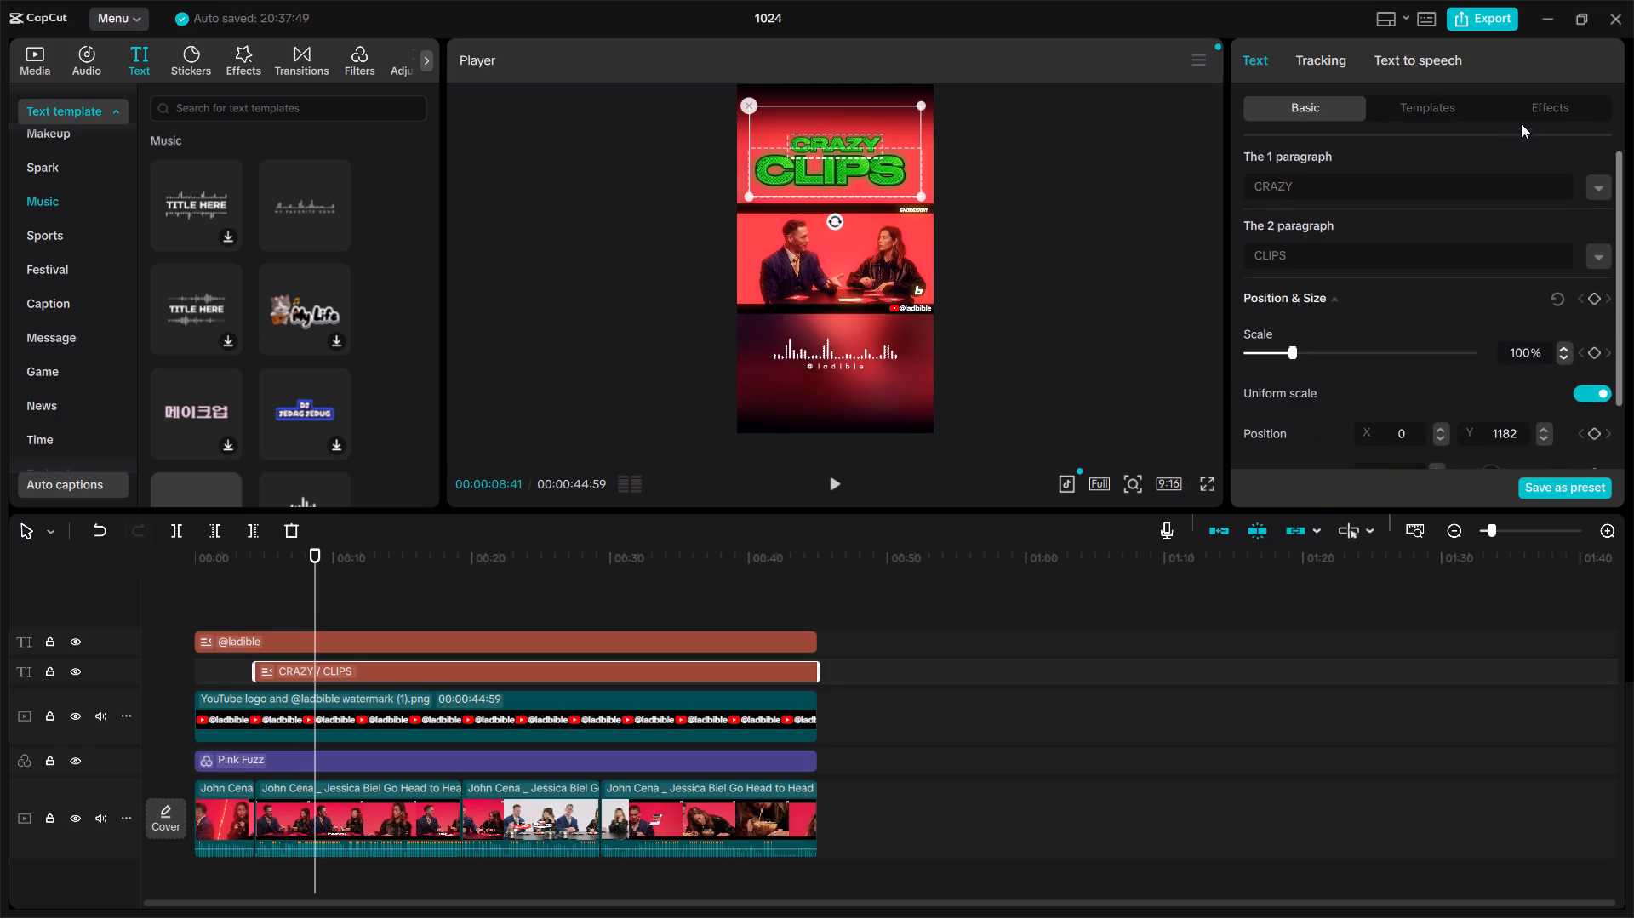
{"action": "left_click", "coordinate": [1569, 99]}
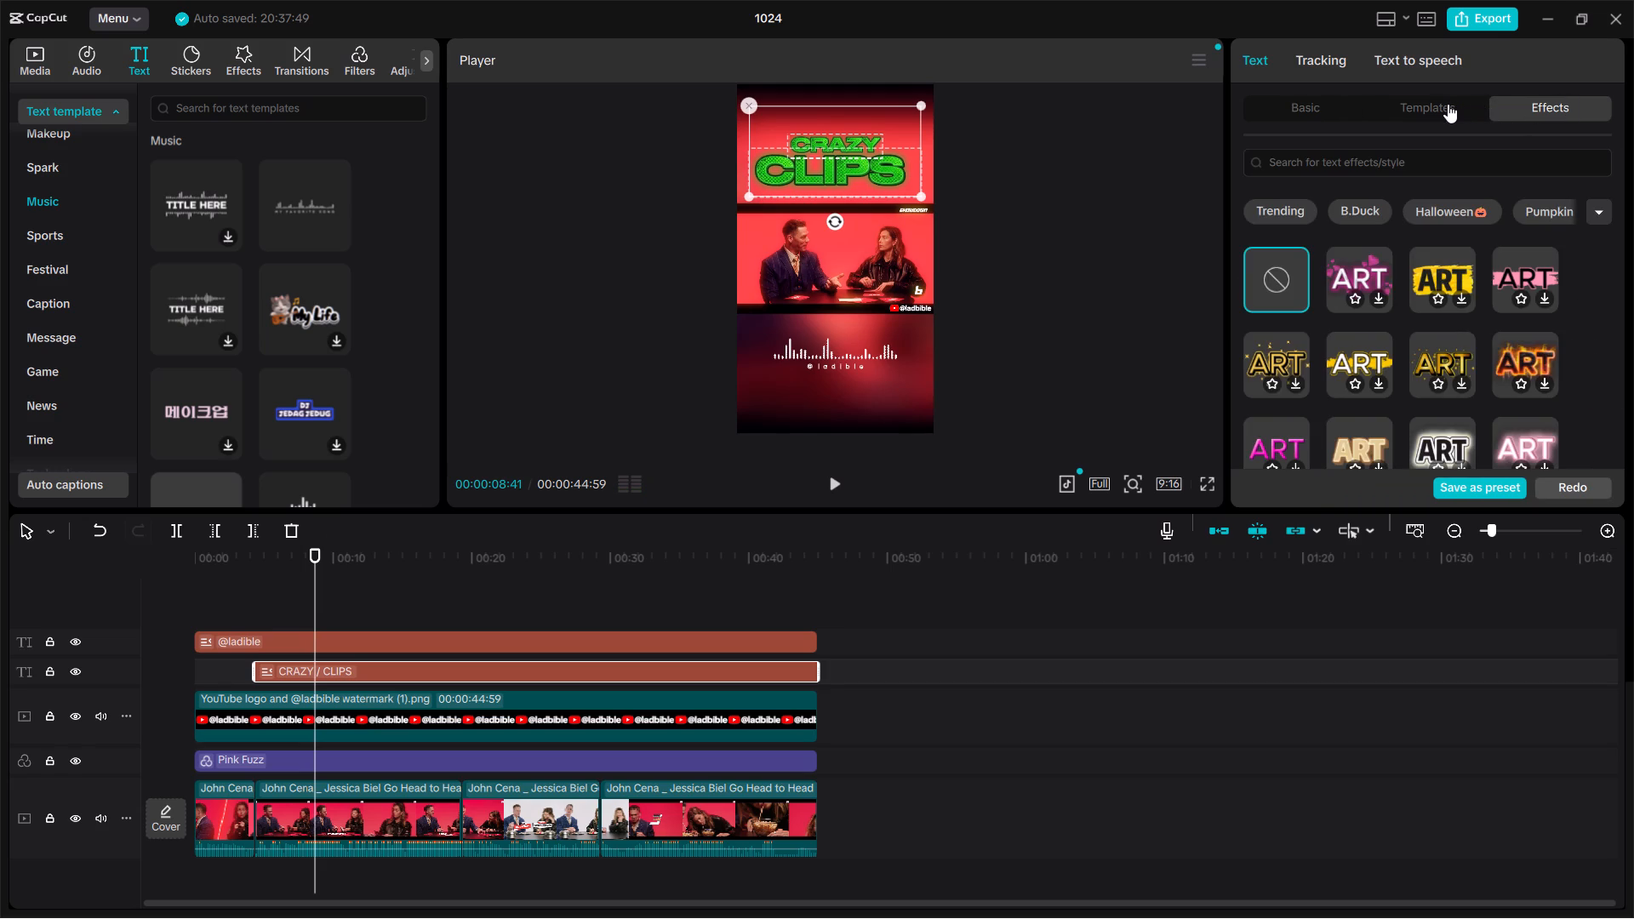
{"action": "left_click", "coordinate": [1431, 104]}
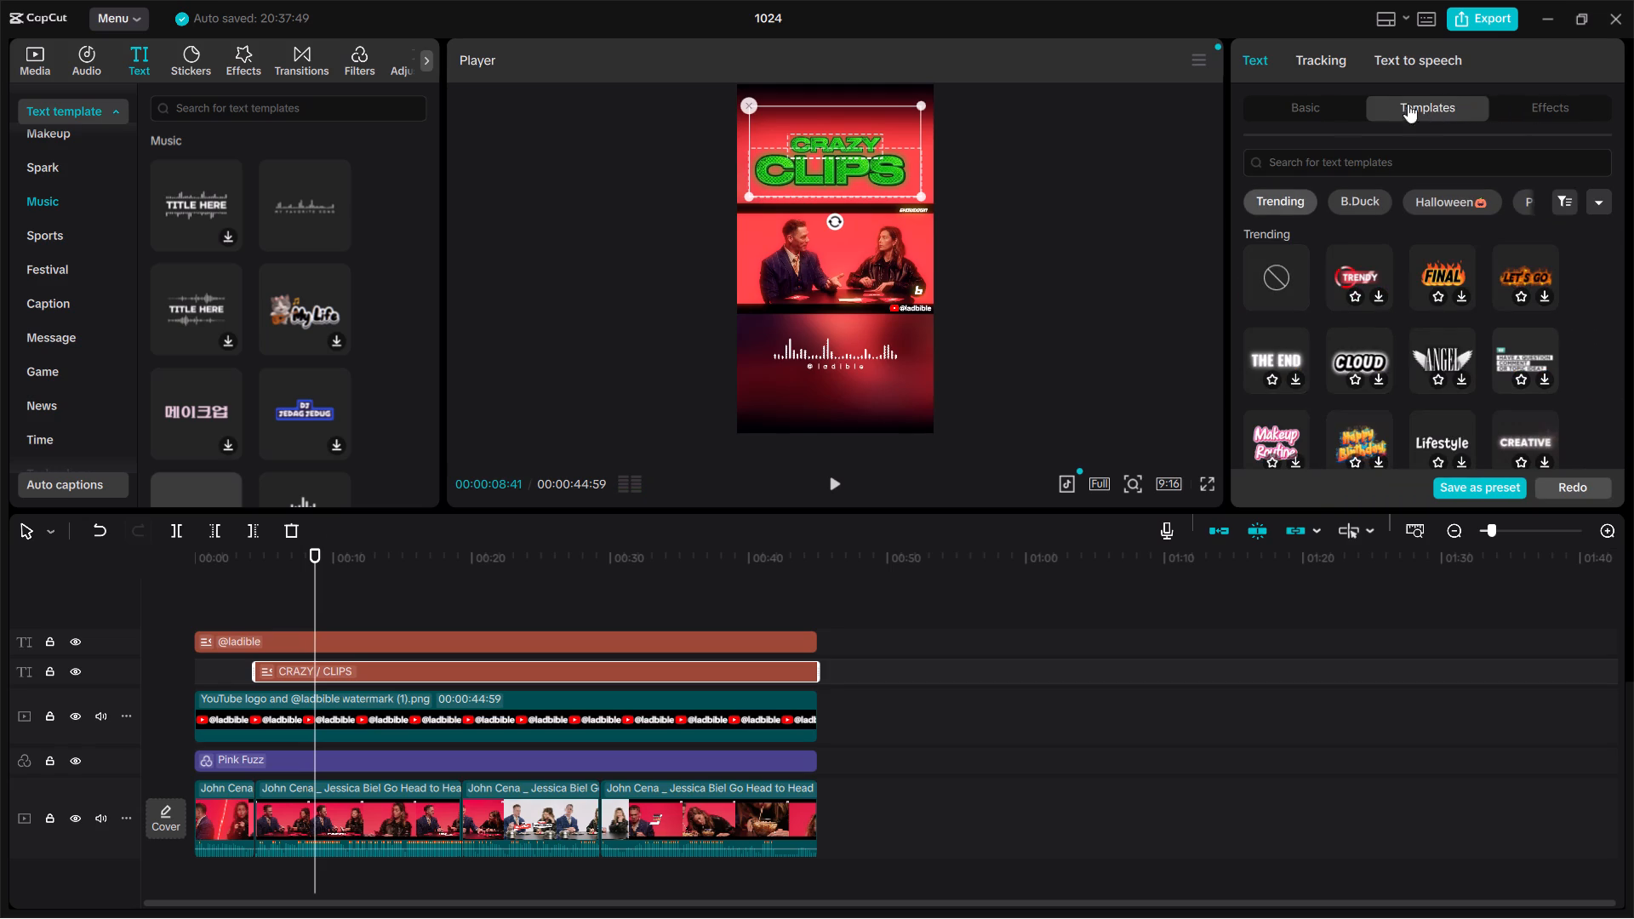
{"action": "left_click", "coordinate": [1309, 109]}
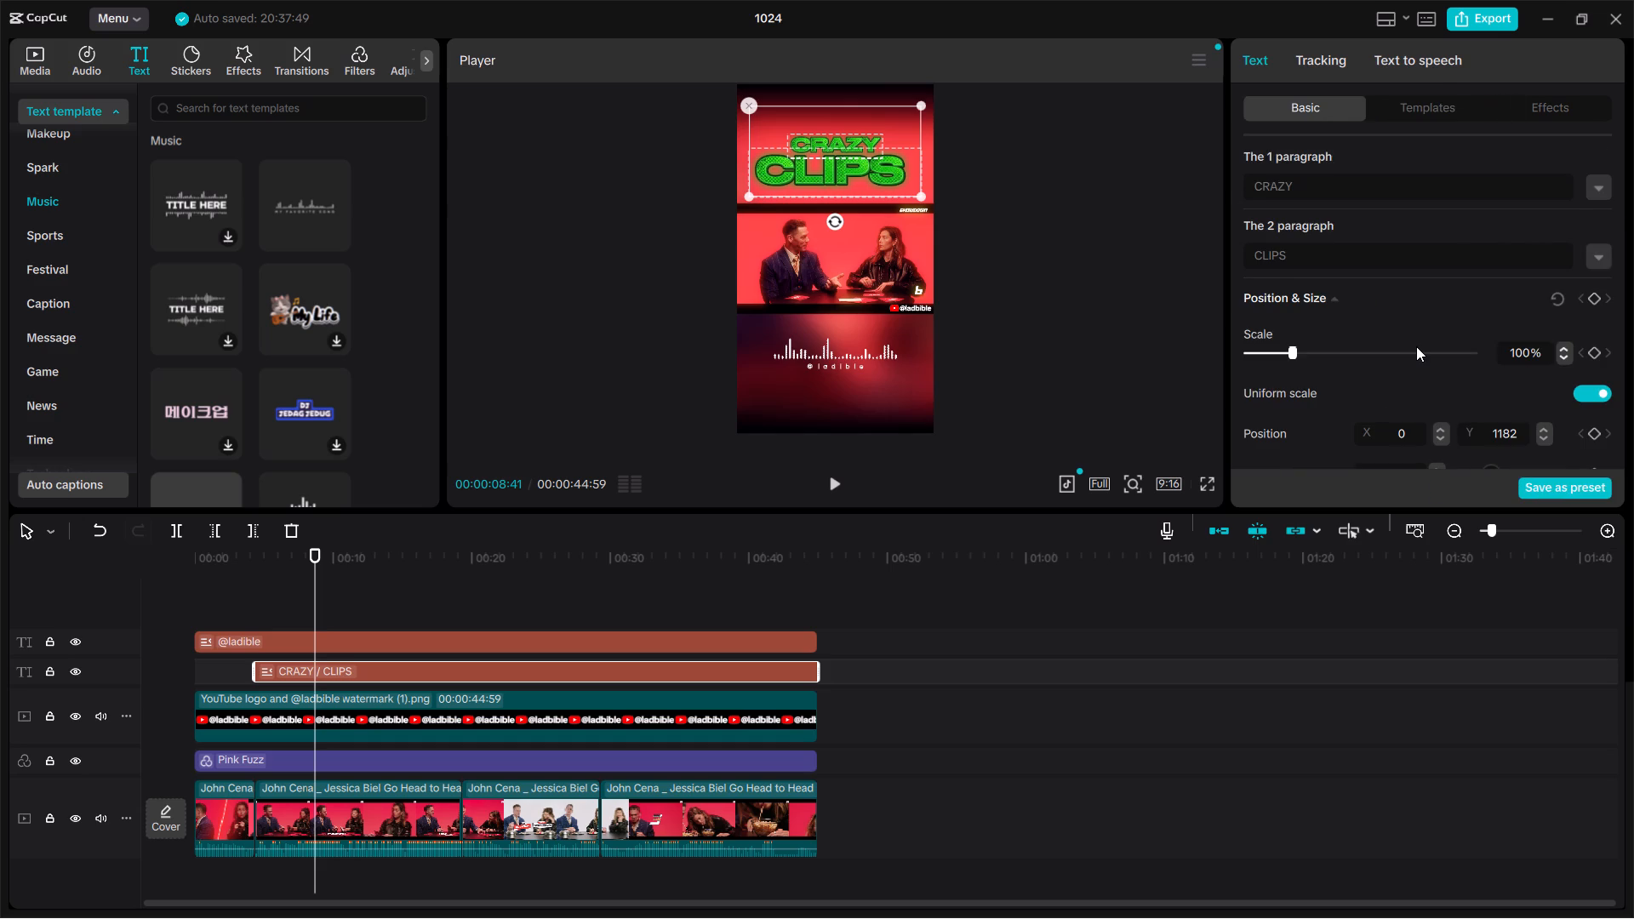
{"action": "scroll", "coordinate": [1416, 346], "scroll_direction": "down", "scroll_amount": 3}
{"action": "scroll", "coordinate": [1416, 346], "scroll_direction": "up", "scroll_amount": 3}
{"action": "left_click", "coordinate": [1422, 112]}
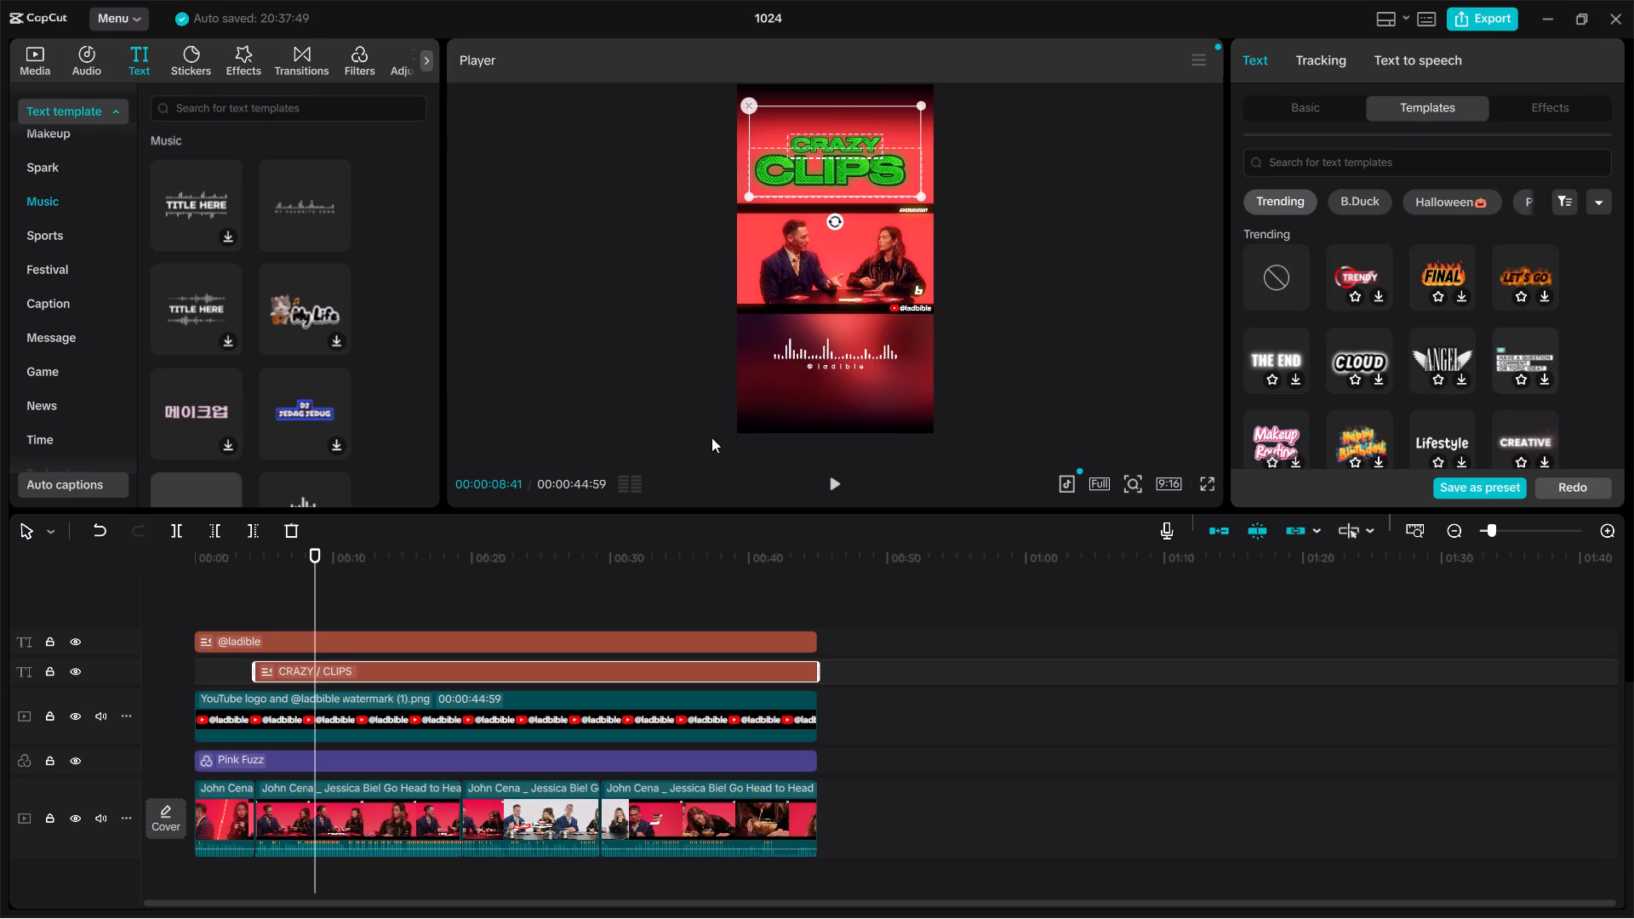
{"action": "left_click", "coordinate": [1329, 111]}
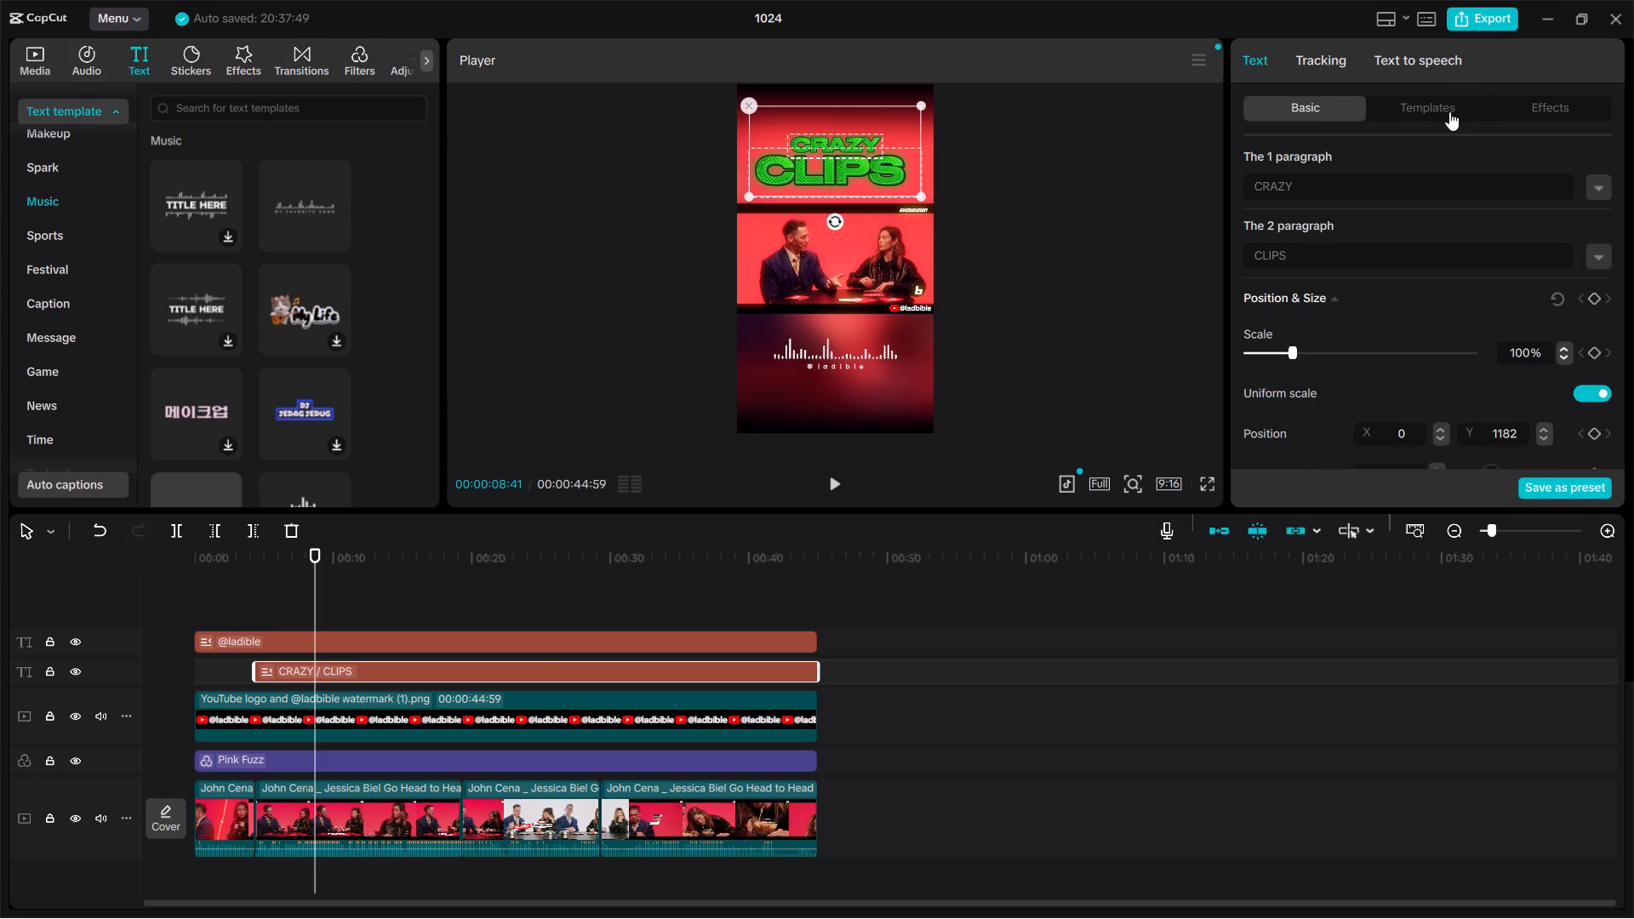
{"action": "left_click", "coordinate": [1410, 45]}
{"action": "left_click", "coordinate": [1337, 61]}
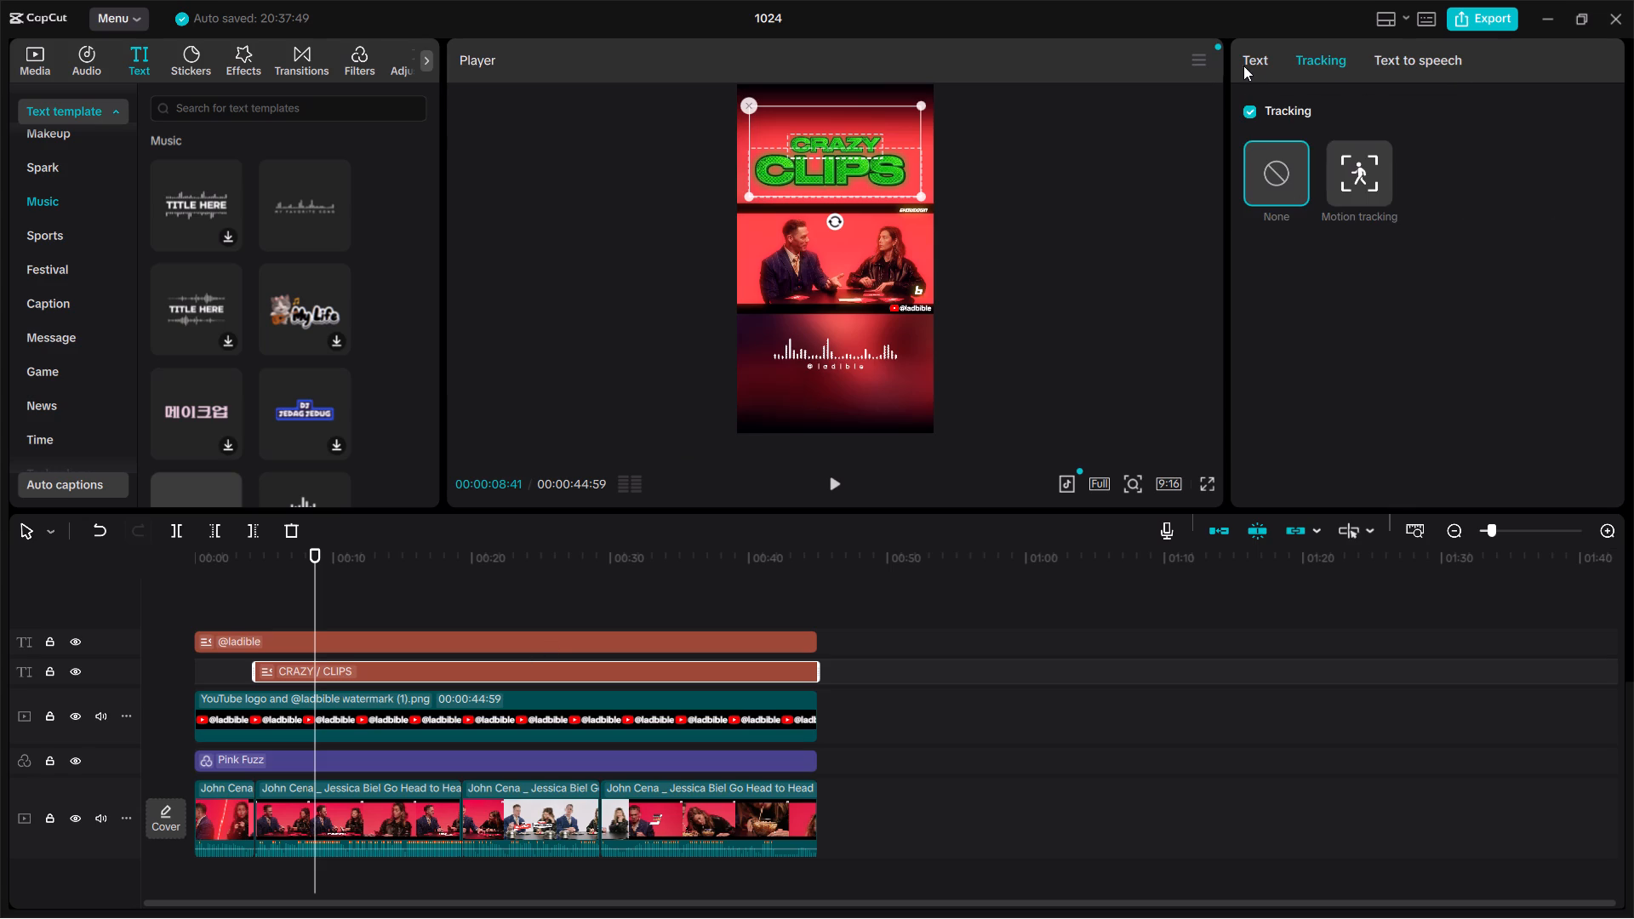
{"action": "left_click", "coordinate": [1238, 61]}
{"action": "left_click", "coordinate": [1315, 58]}
{"action": "left_click", "coordinate": [1258, 57]}
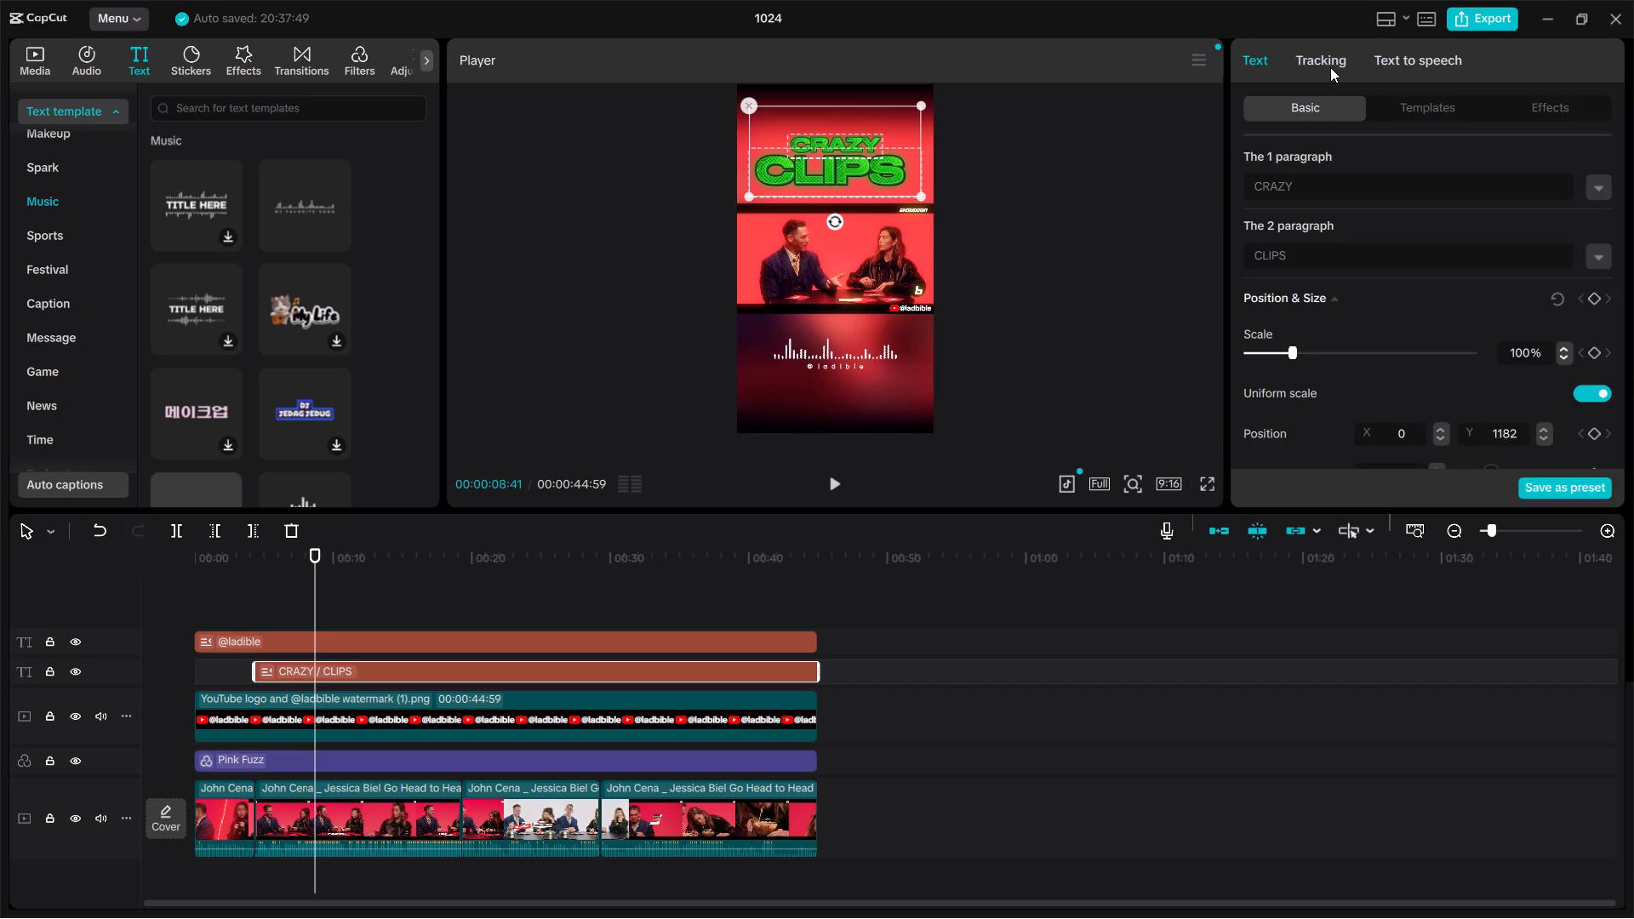
{"action": "left_click", "coordinate": [1330, 68]}
Scrub between about 3 and 17 seconds to check the CRAZY CLIPS title against the footage.
{"action": "left_click", "coordinate": [542, 579]}
{"action": "left_click_drag", "start_coordinate": [542, 579], "coordinate": [426, 616]}
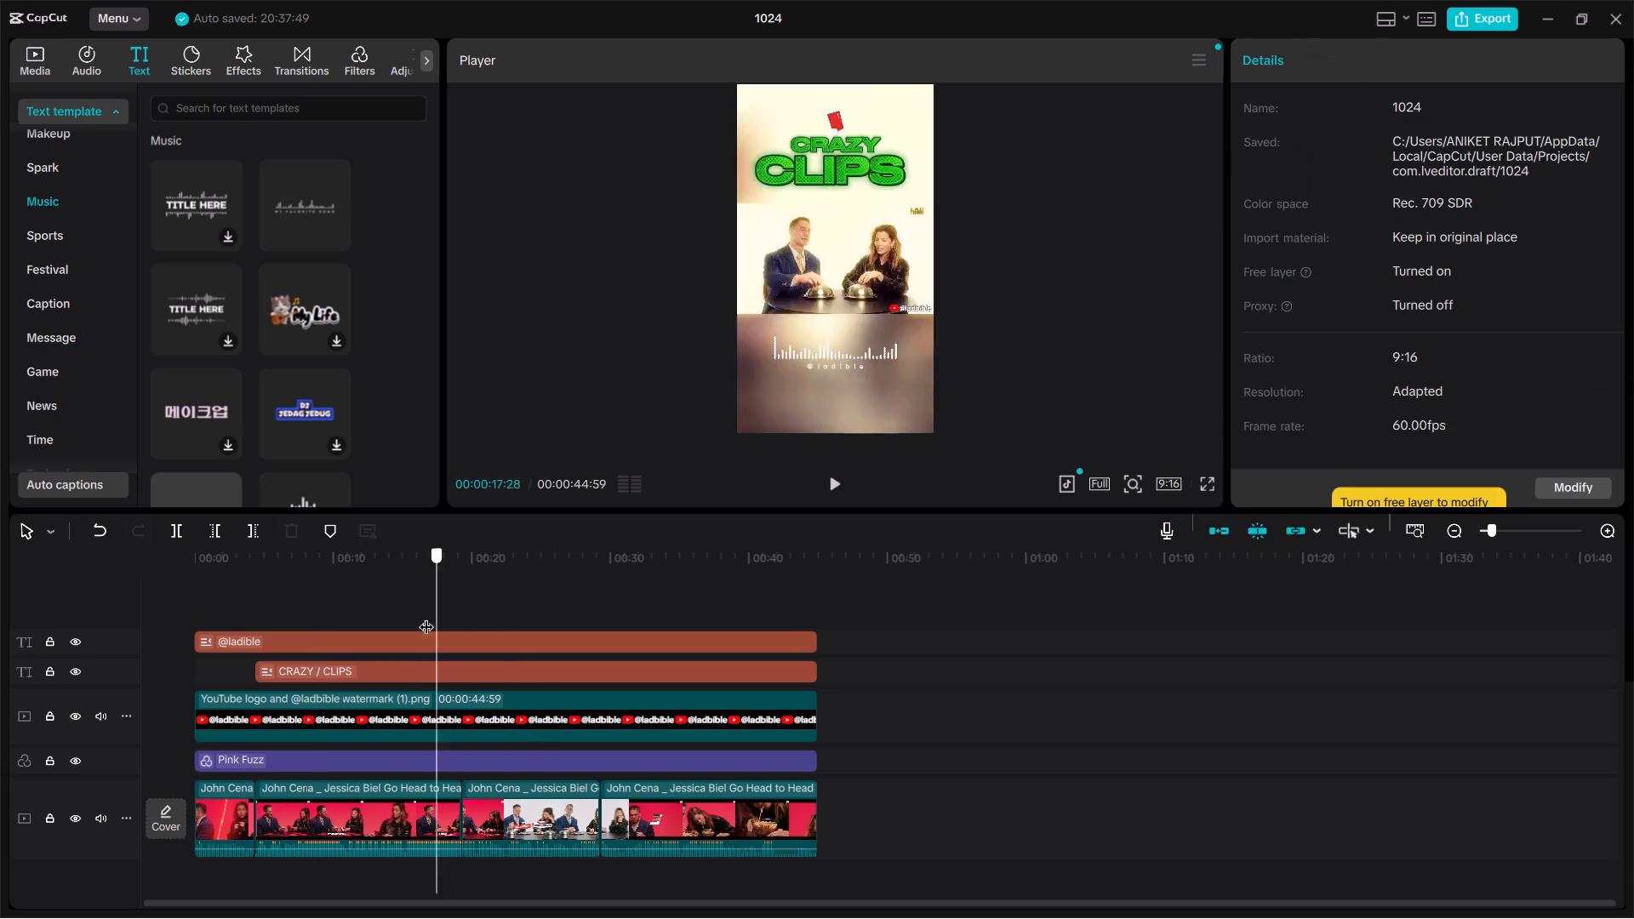
{"action": "left_click_drag", "start_coordinate": [426, 616], "coordinate": [311, 593]}
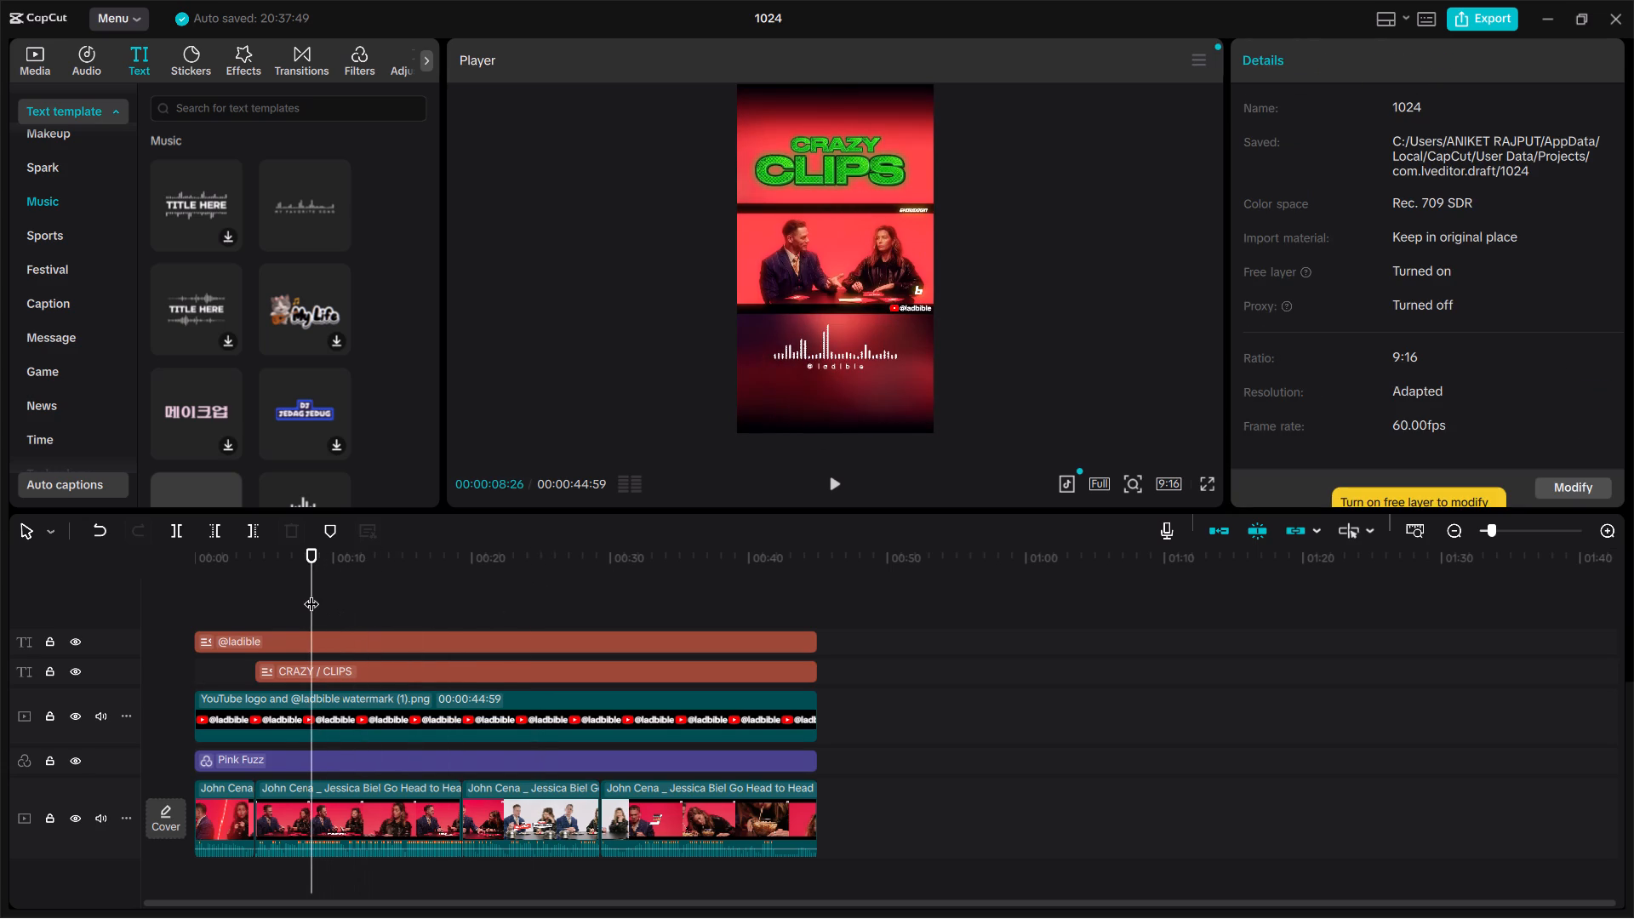
{"action": "left_click_drag", "start_coordinate": [311, 593], "coordinate": [230, 615]}
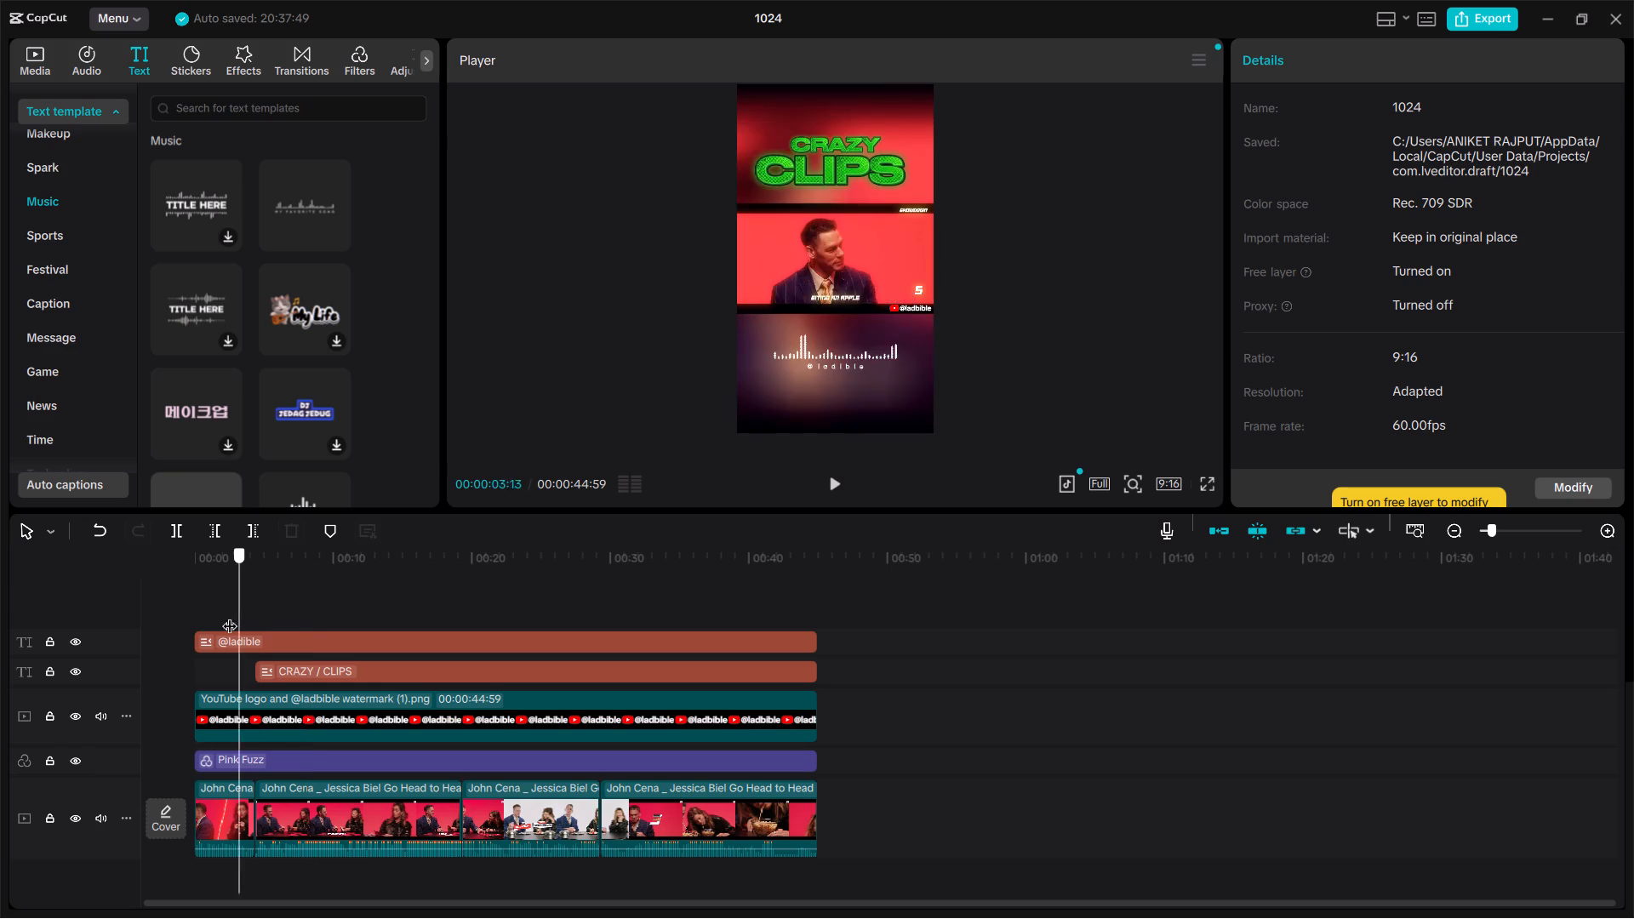
{"action": "left_click_drag", "start_coordinate": [230, 615], "coordinate": [299, 602]}
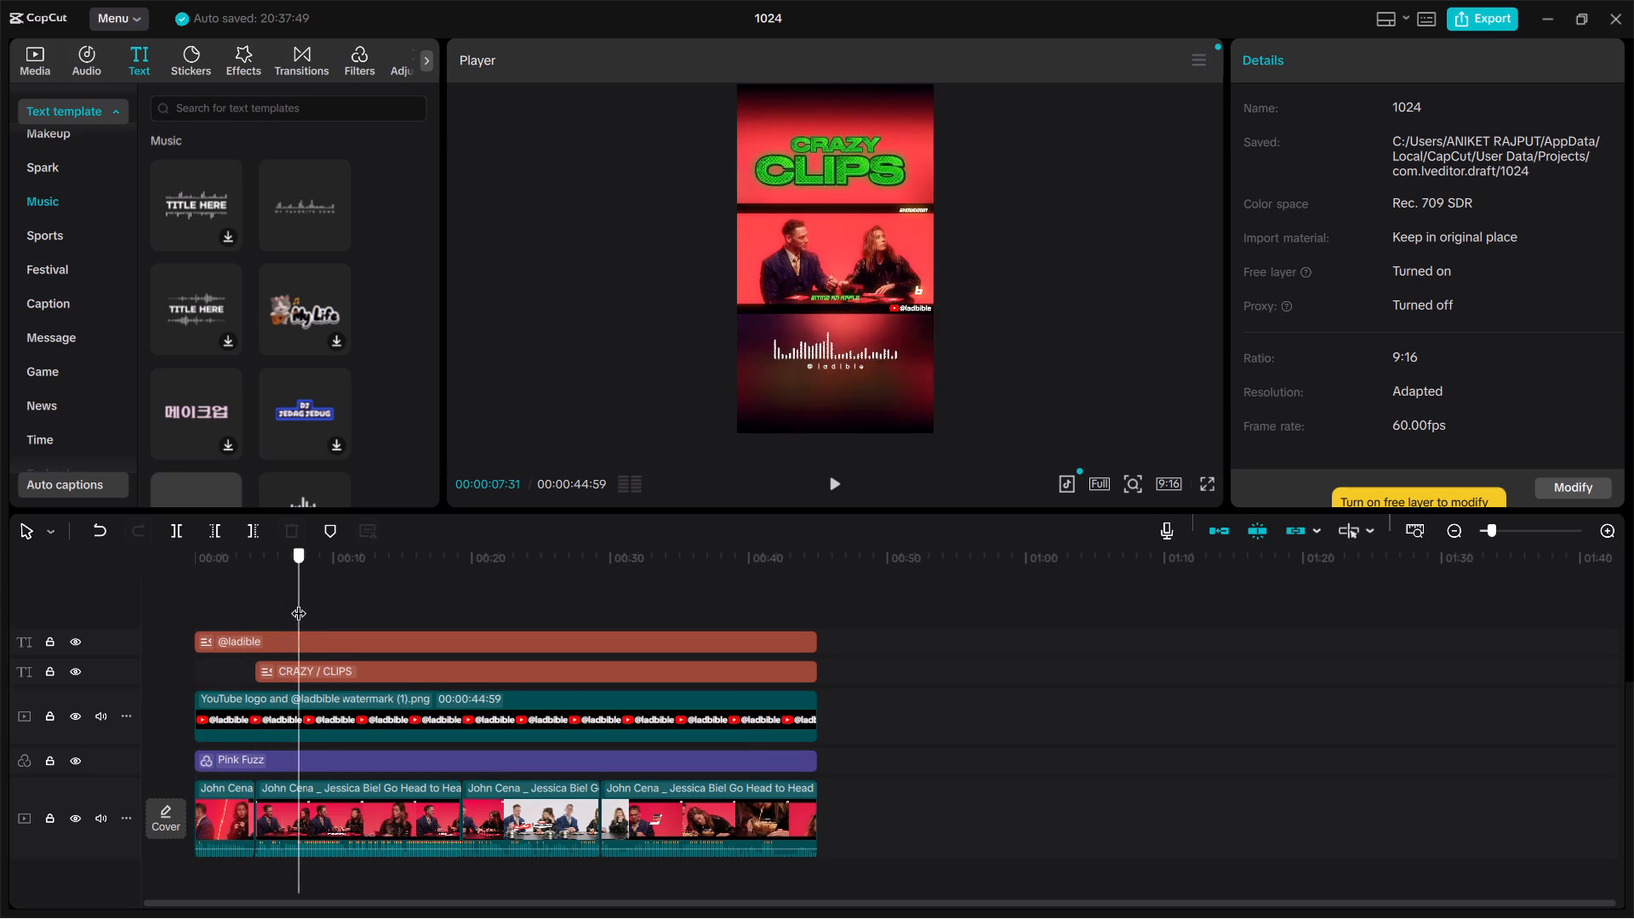
{"action": "left_click_drag", "start_coordinate": [299, 602], "coordinate": [298, 608]}
Add the red and black ROCK music text template on a new track above the CRAZY / CLIPS title, starting where that title starts.
{"action": "left_click", "coordinate": [287, 676]}
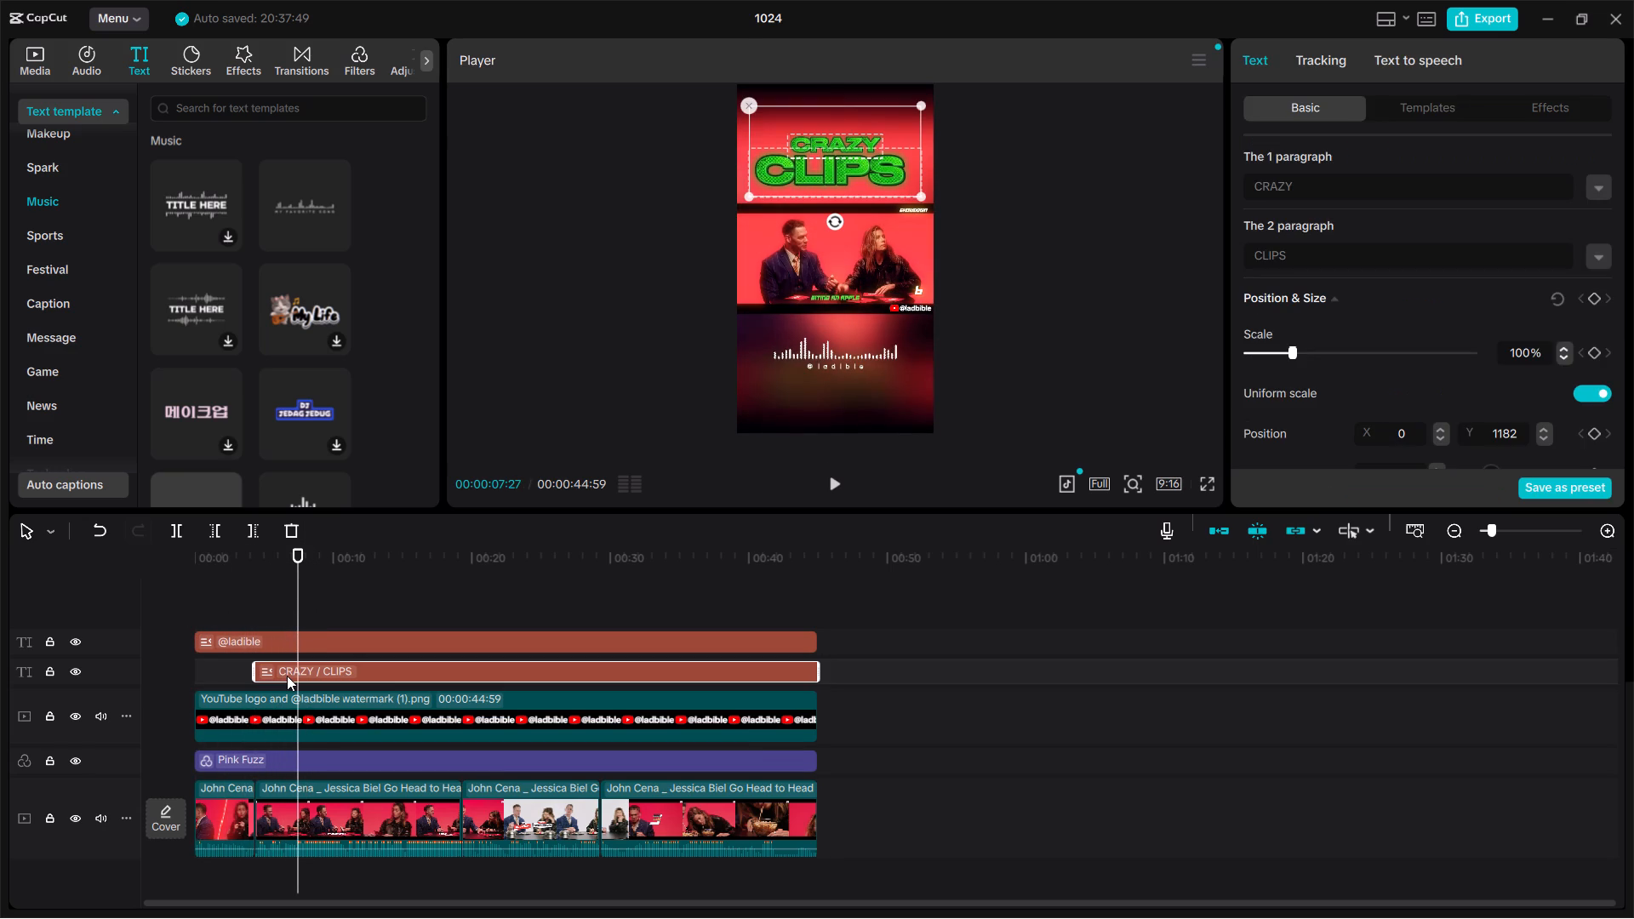
{"action": "scroll", "coordinate": [301, 305], "scroll_direction": "down", "scroll_amount": 1}
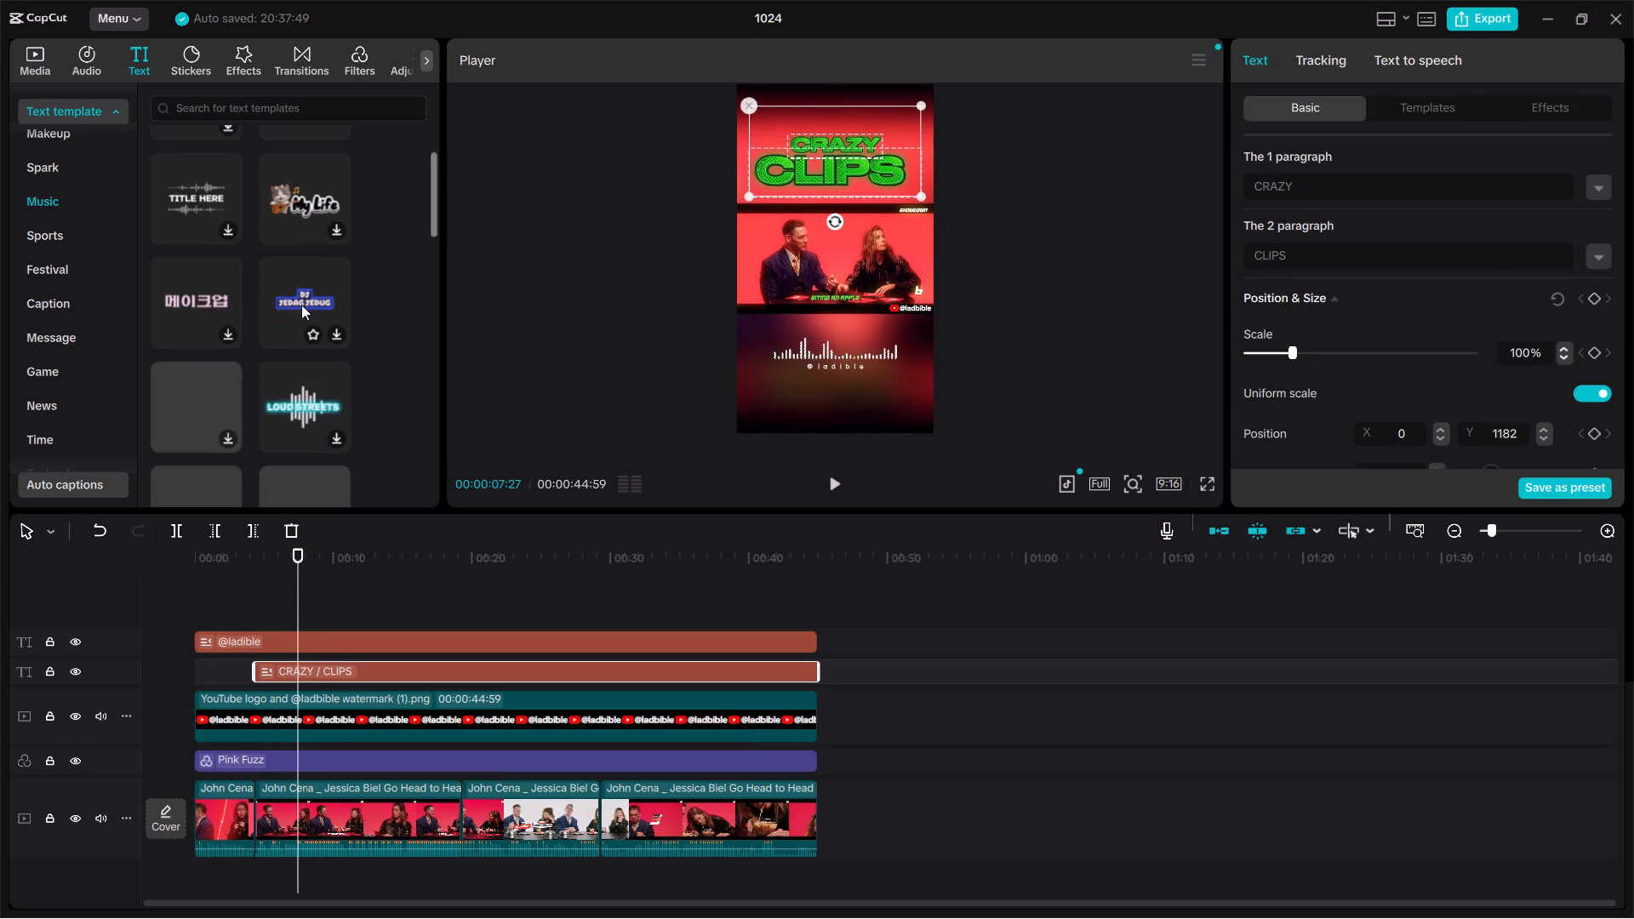
{"action": "scroll", "coordinate": [318, 390], "scroll_direction": "down", "scroll_amount": 2}
{"action": "scroll", "coordinate": [318, 390], "scroll_direction": "up", "scroll_amount": 1}
{"action": "scroll", "coordinate": [318, 390], "scroll_direction": "down", "scroll_amount": 1}
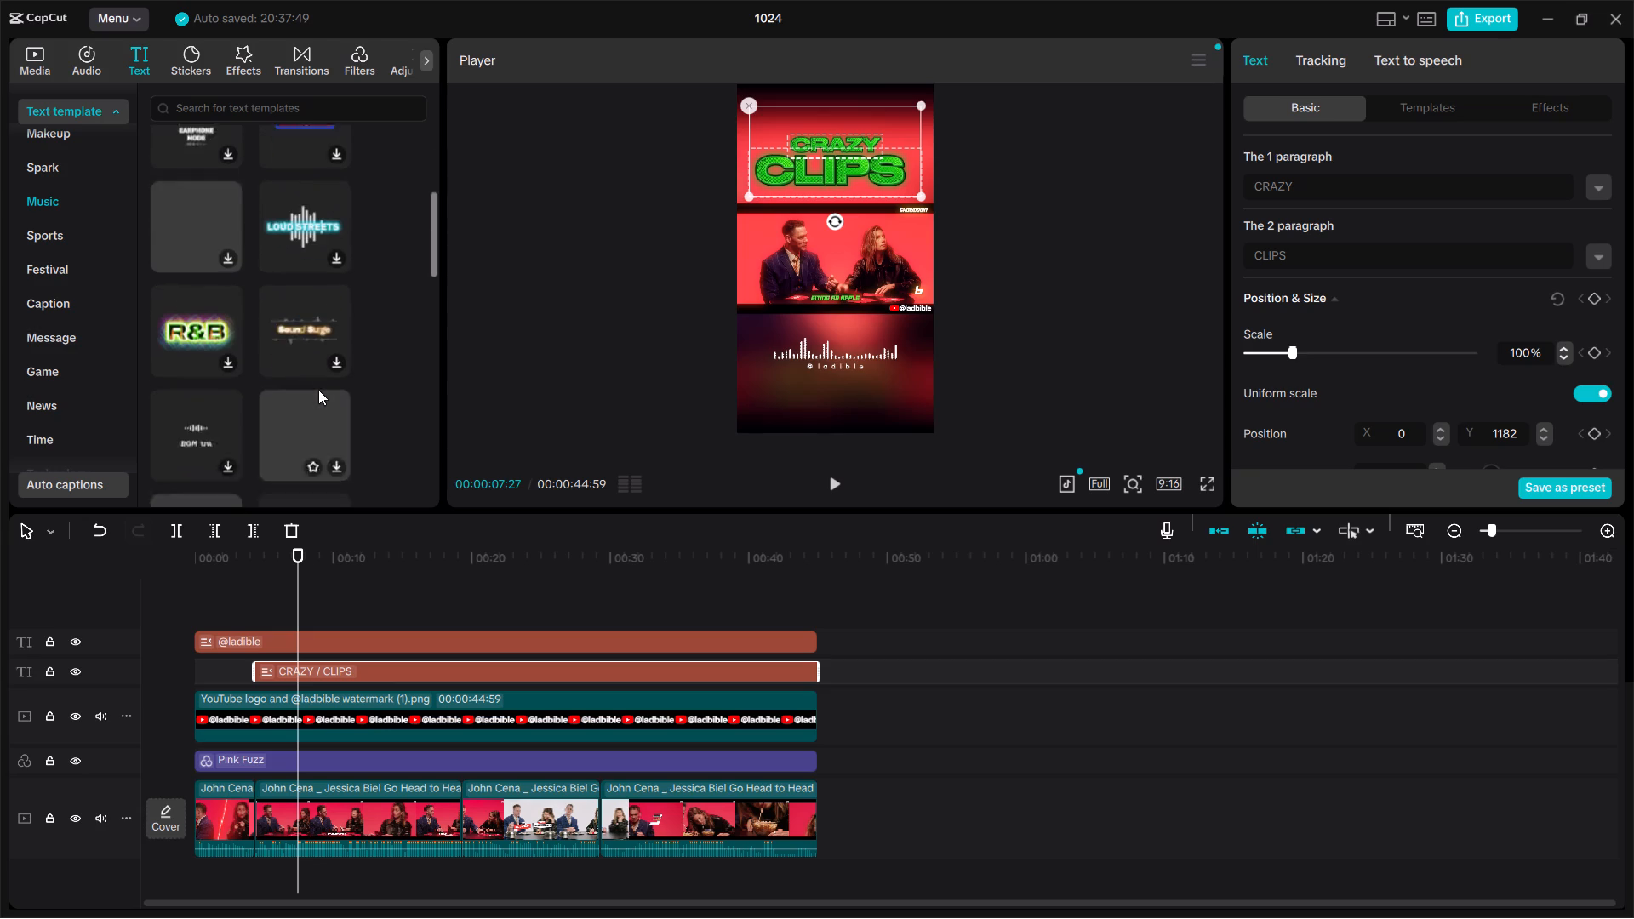
{"action": "scroll", "coordinate": [318, 390], "scroll_direction": "down", "scroll_amount": 1}
{"action": "scroll", "coordinate": [318, 390], "scroll_direction": "up", "scroll_amount": 1}
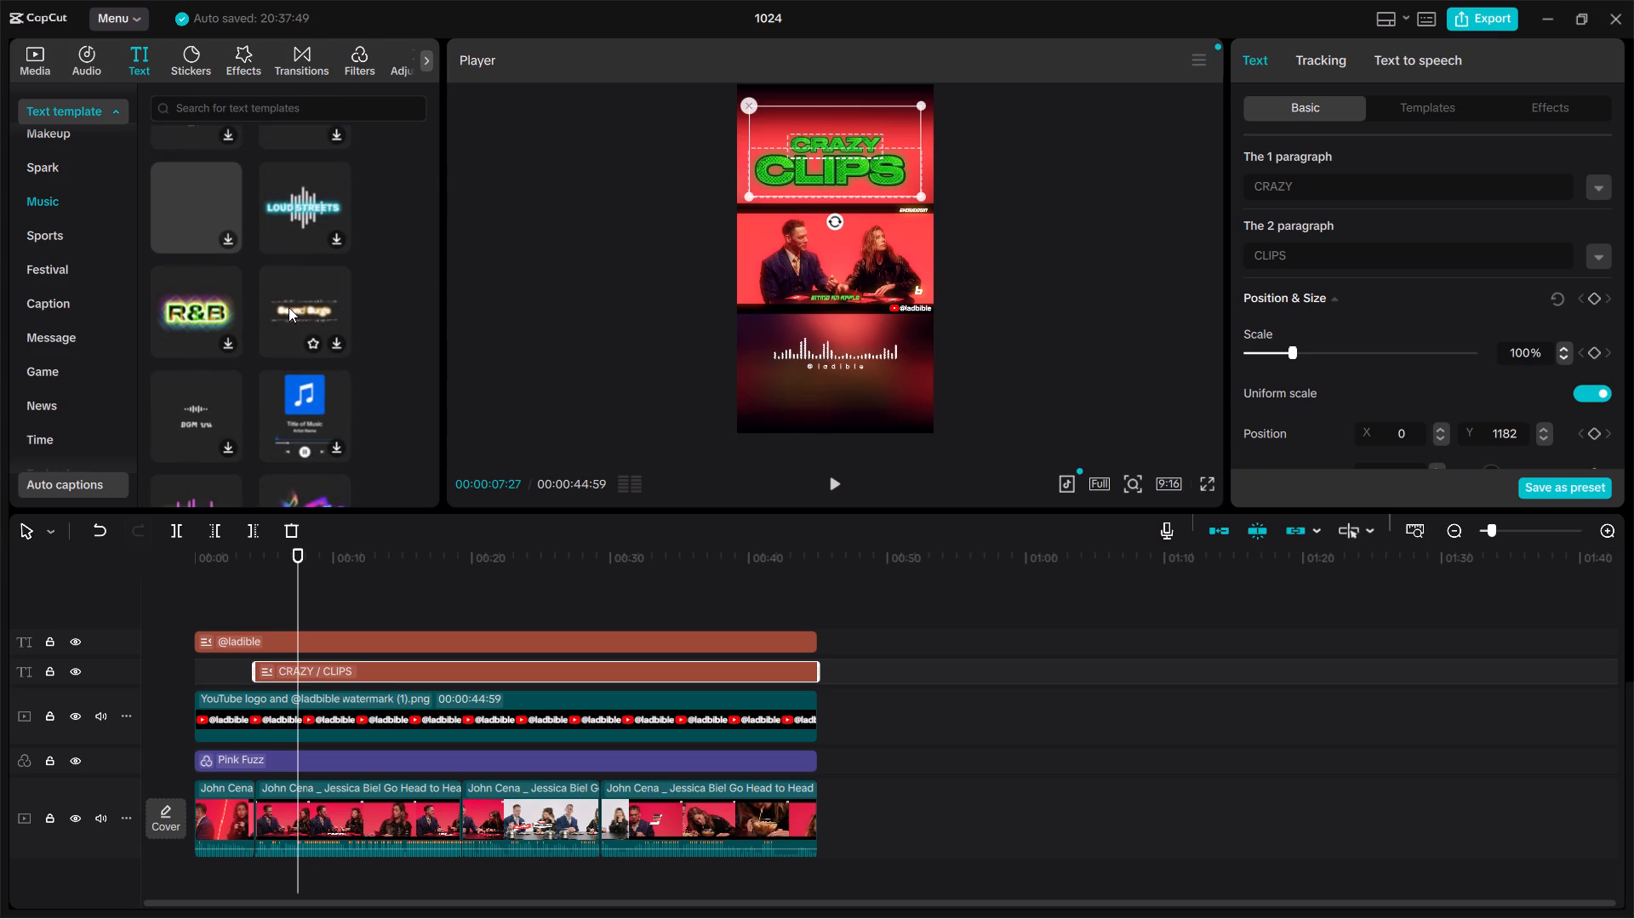
{"action": "scroll", "coordinate": [289, 307], "scroll_direction": "down", "scroll_amount": 1}
{"action": "scroll", "coordinate": [269, 375], "scroll_direction": "down", "scroll_amount": 2}
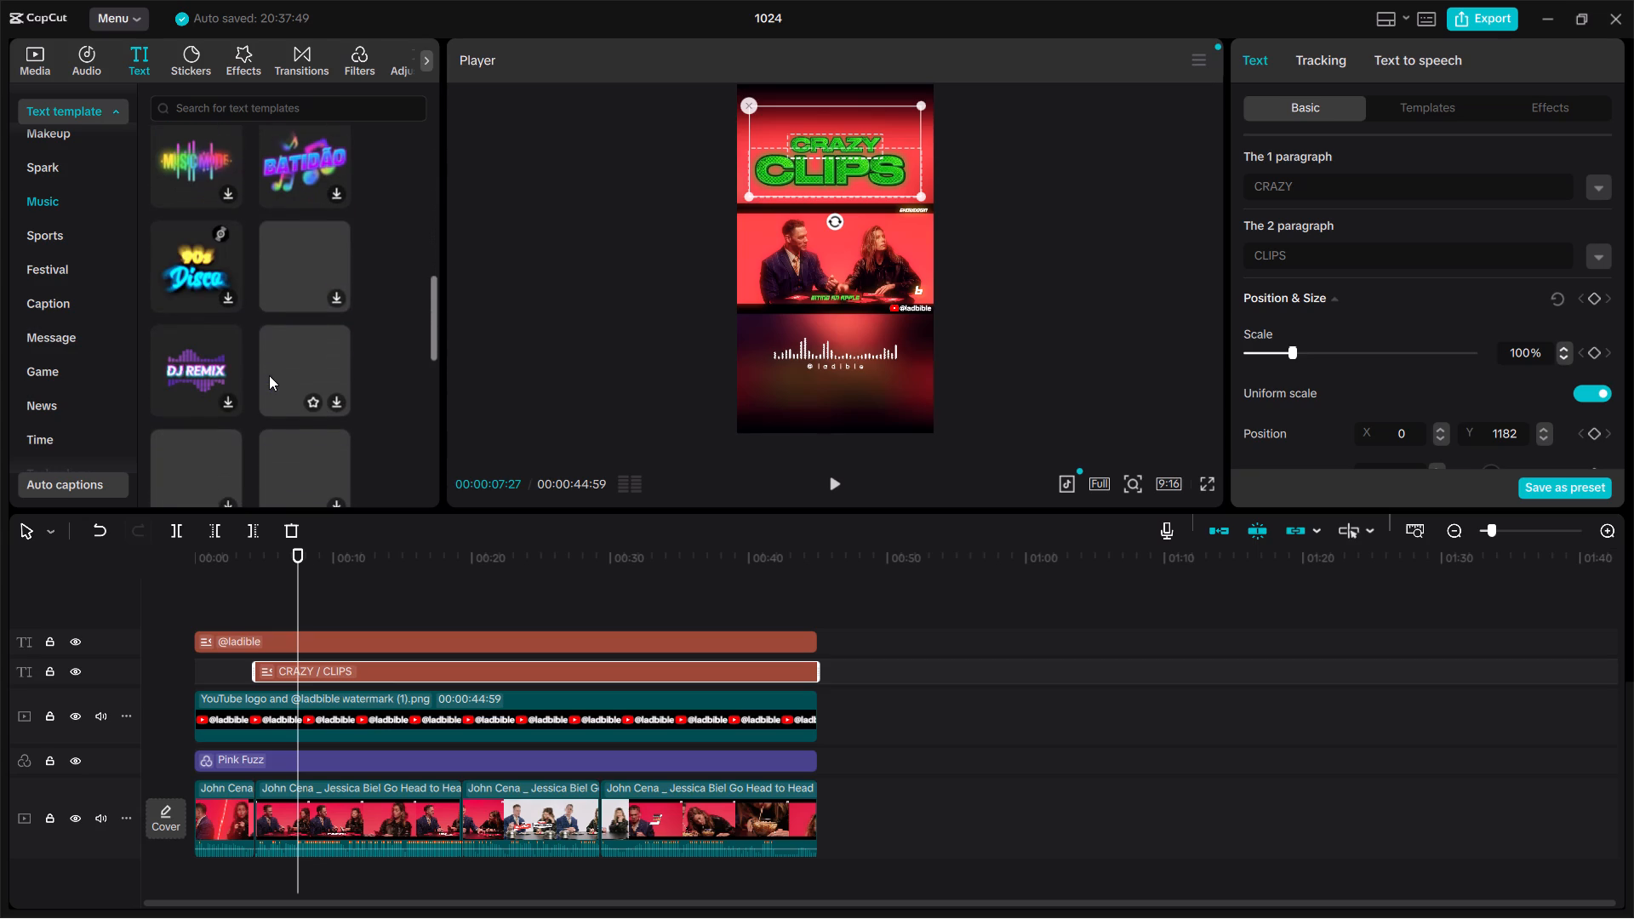
{"action": "scroll", "coordinate": [269, 375], "scroll_direction": "down", "scroll_amount": 2}
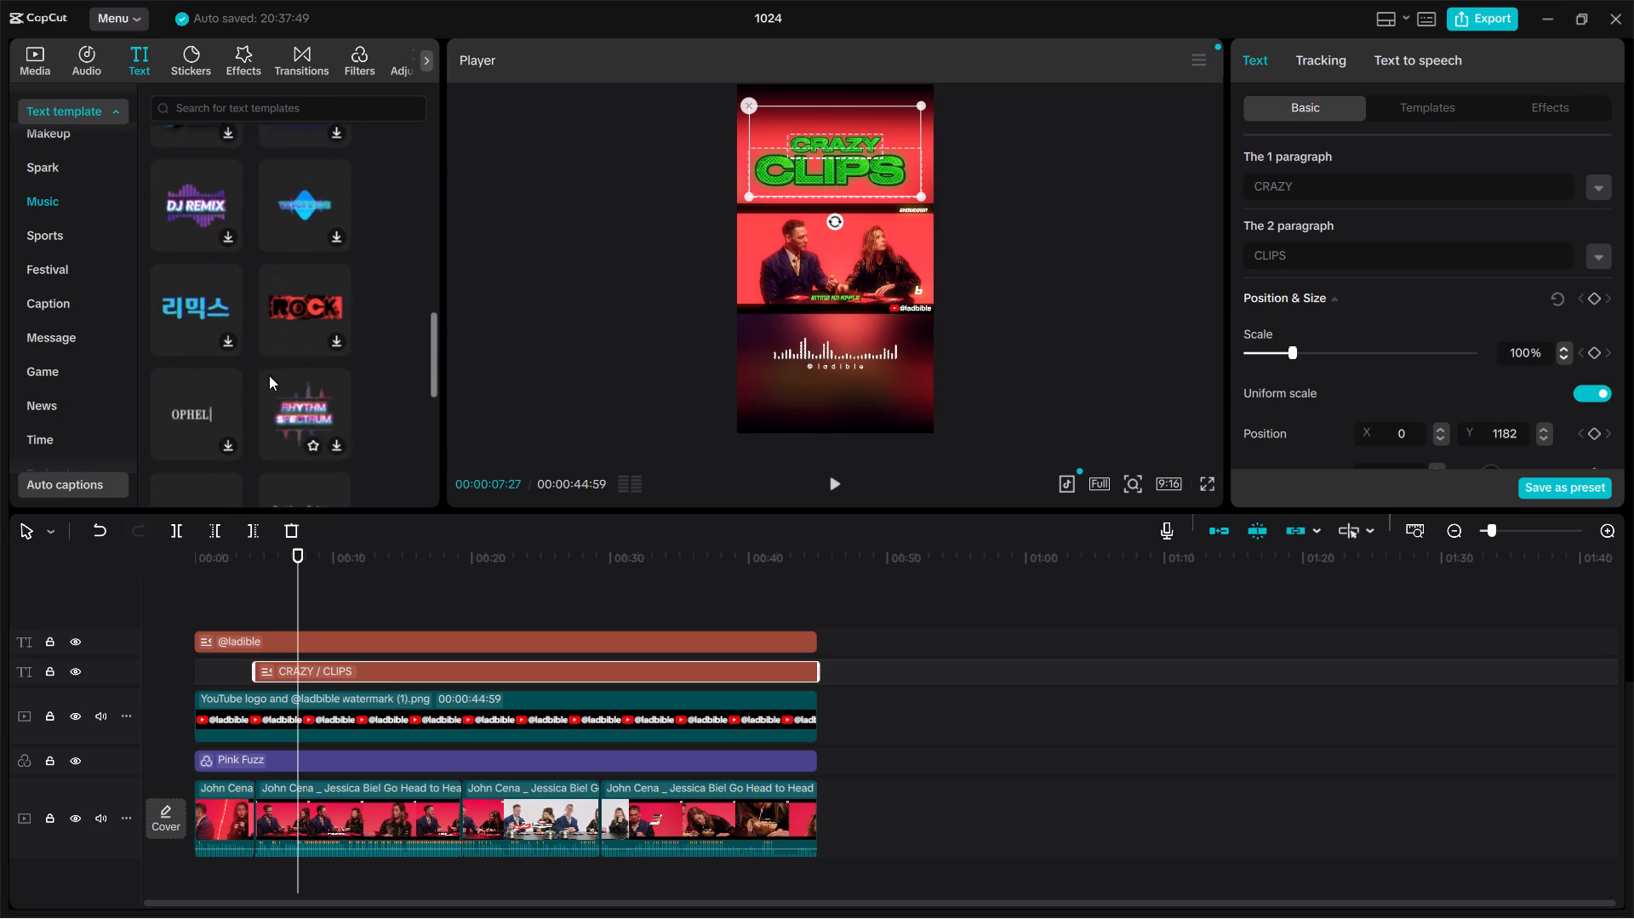
{"action": "scroll", "coordinate": [269, 375], "scroll_direction": "down", "scroll_amount": 1}
{"action": "left_click", "coordinate": [301, 157]}
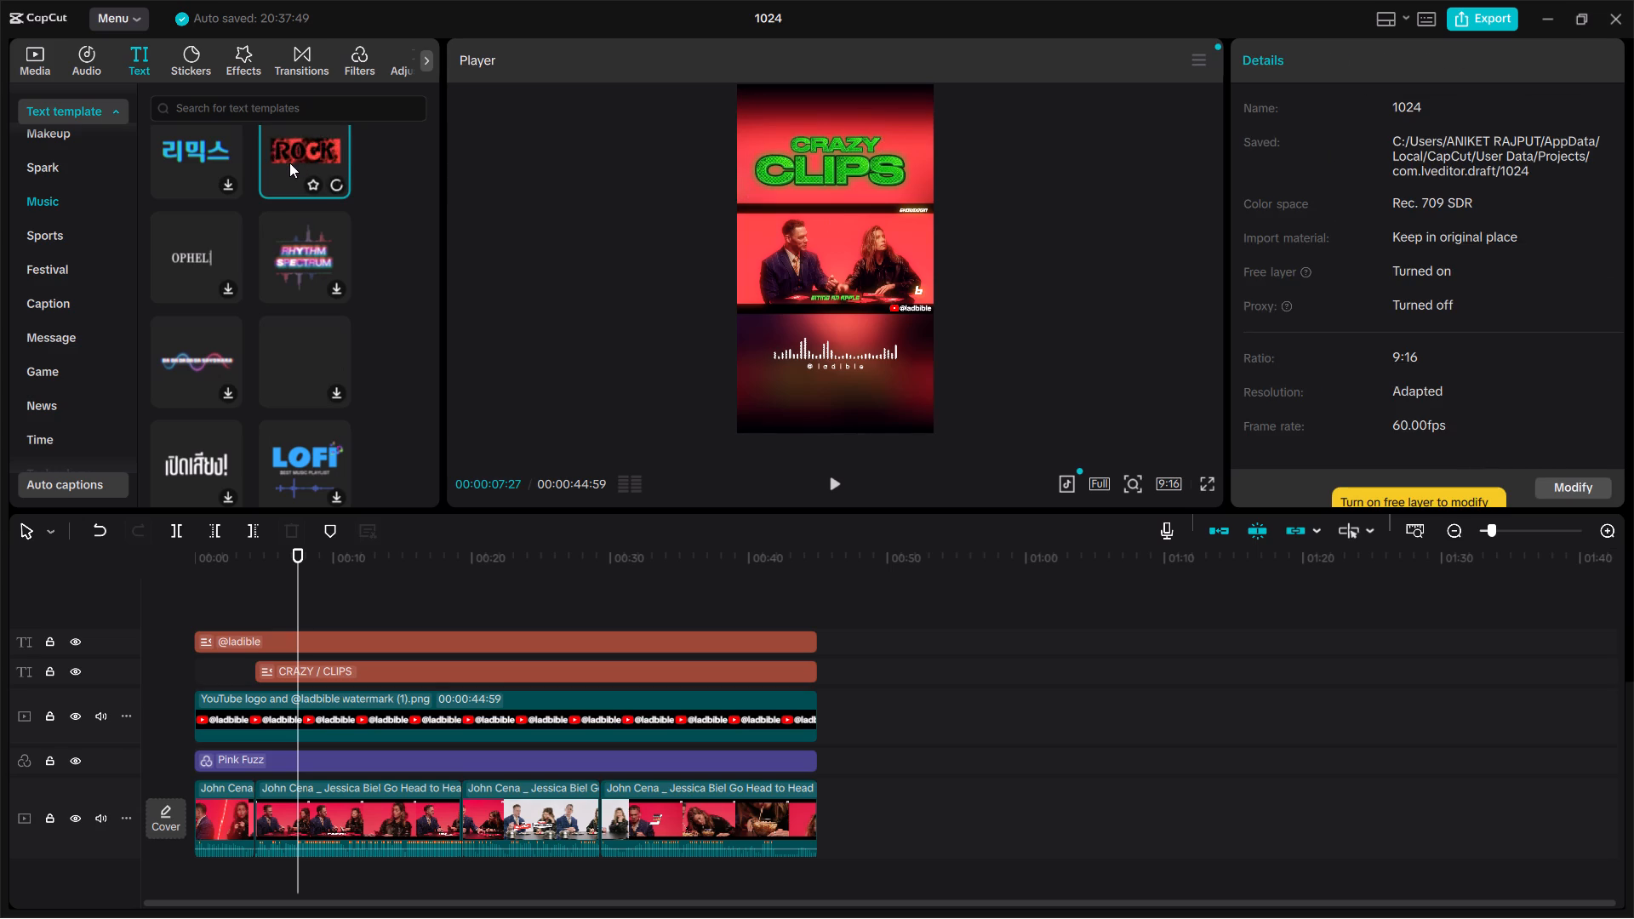
{"action": "left_click_drag", "start_coordinate": [289, 163], "coordinate": [257, 661]}
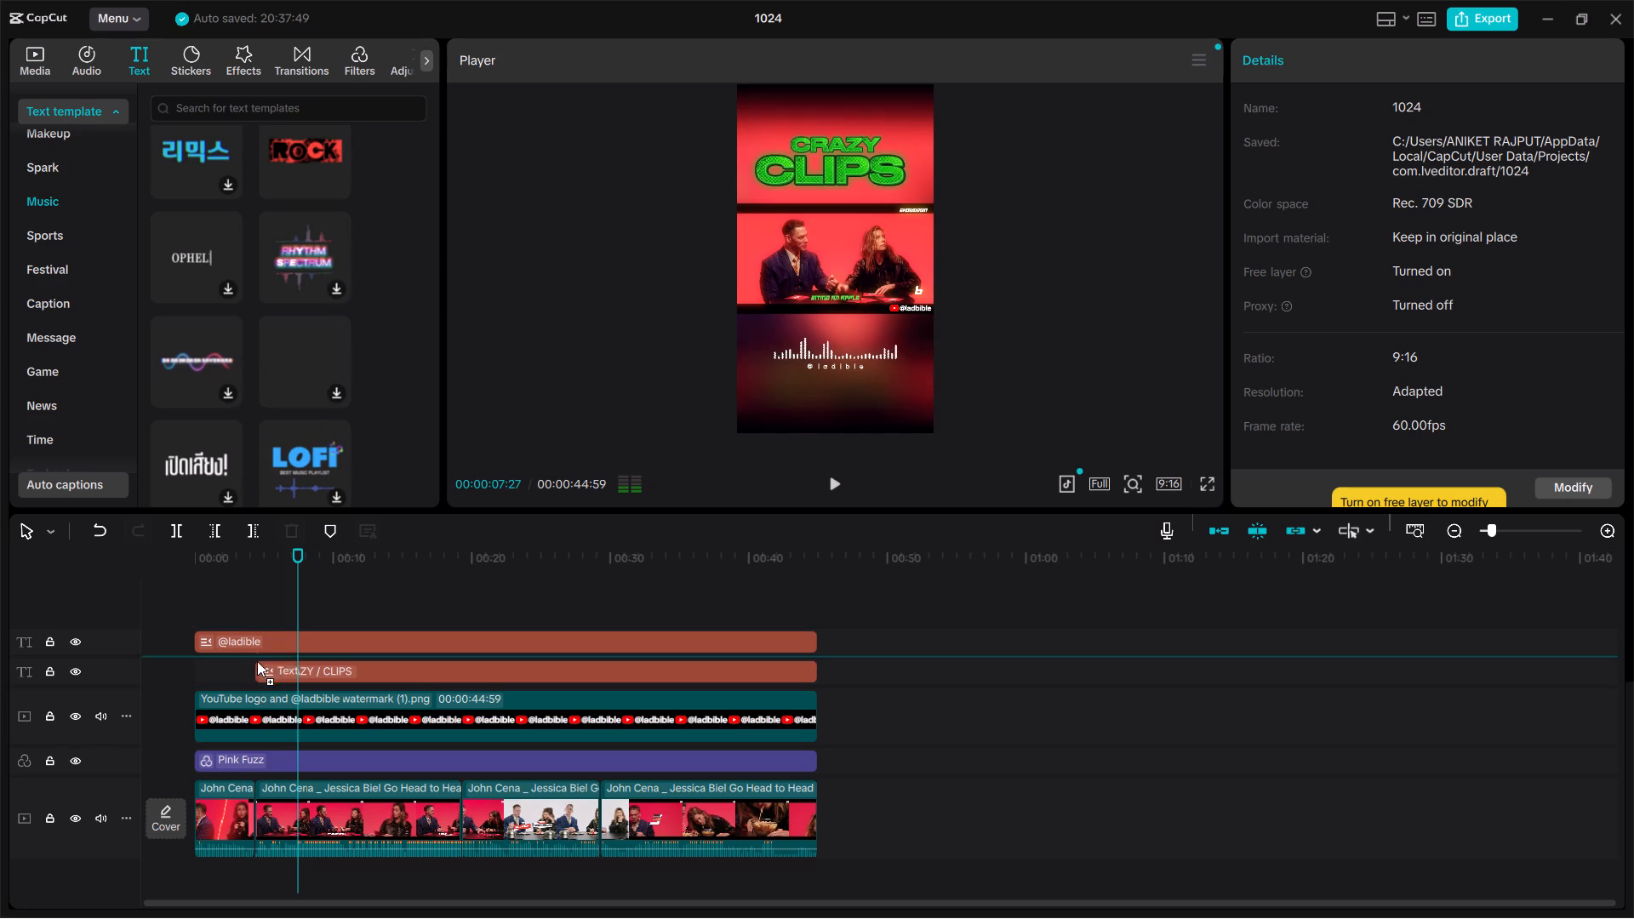
{"action": "left_click_drag", "start_coordinate": [257, 661], "coordinate": [260, 659]}
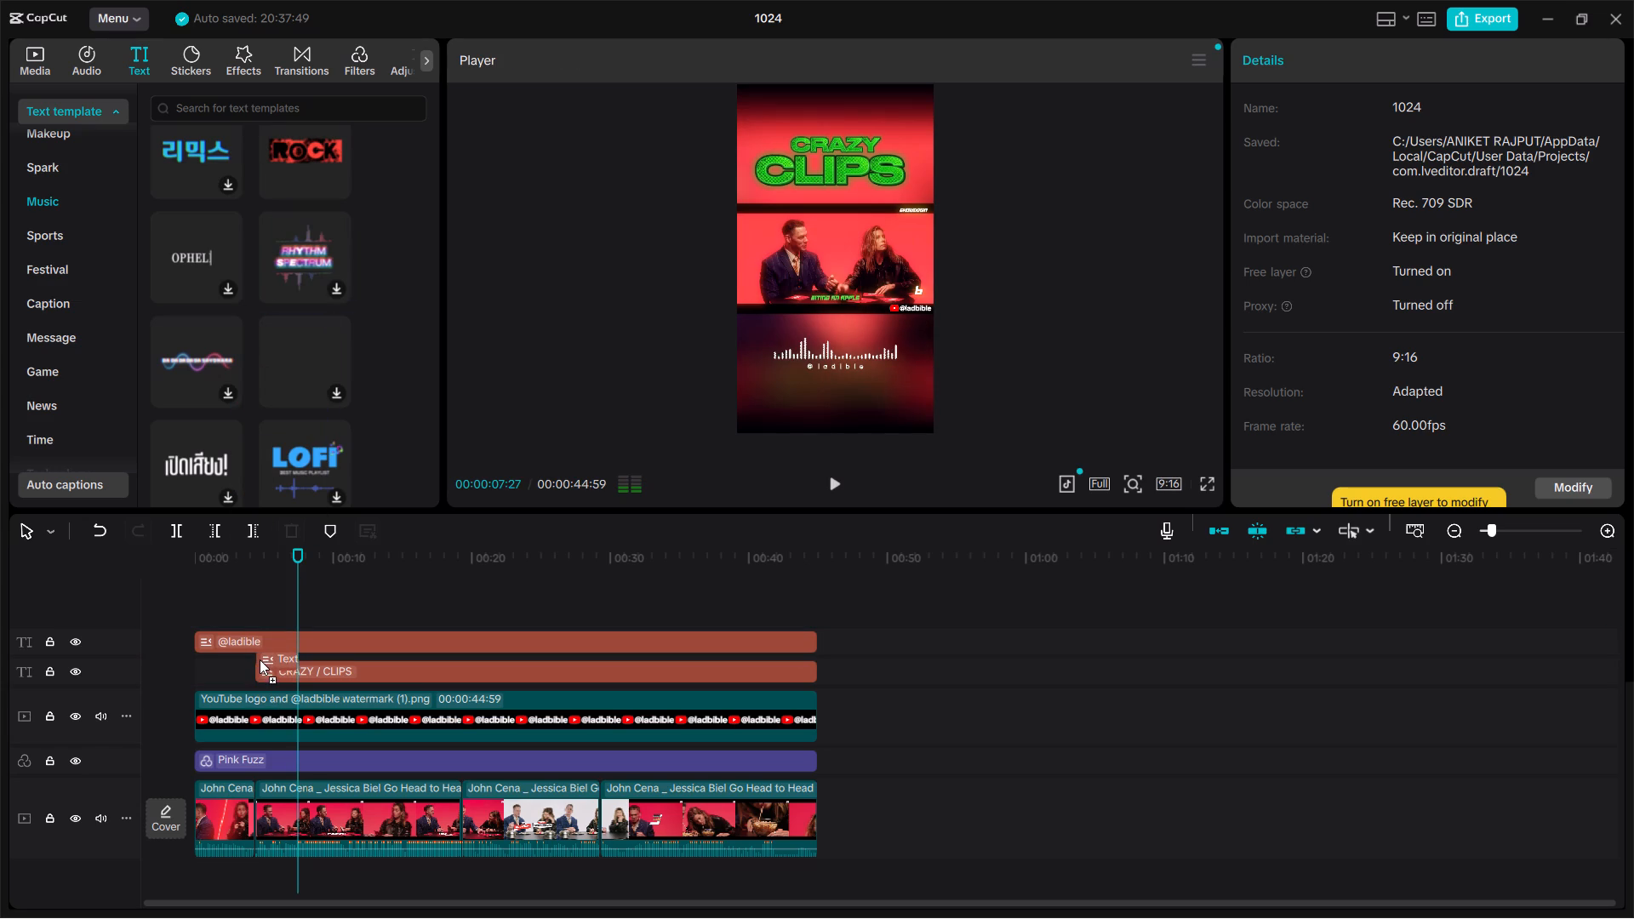
{"action": "left_click_drag", "start_coordinate": [260, 659], "coordinate": [260, 663]}
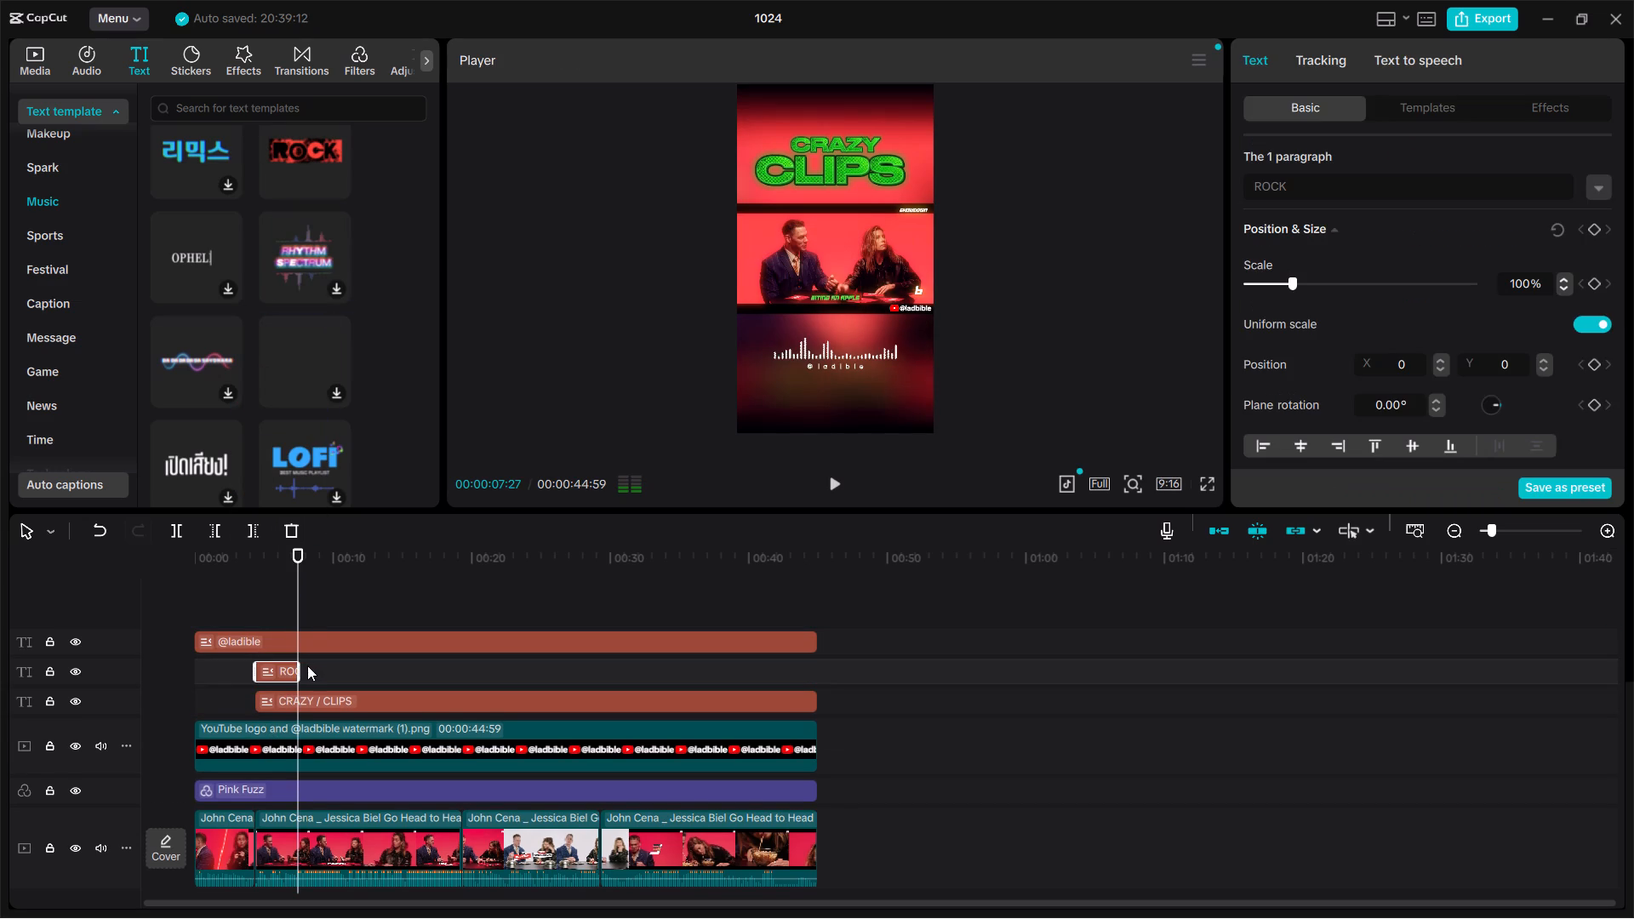
Extend the ROCK text clip to the end of the video.
{"action": "left_click_drag", "start_coordinate": [300, 667], "coordinate": [815, 732]}
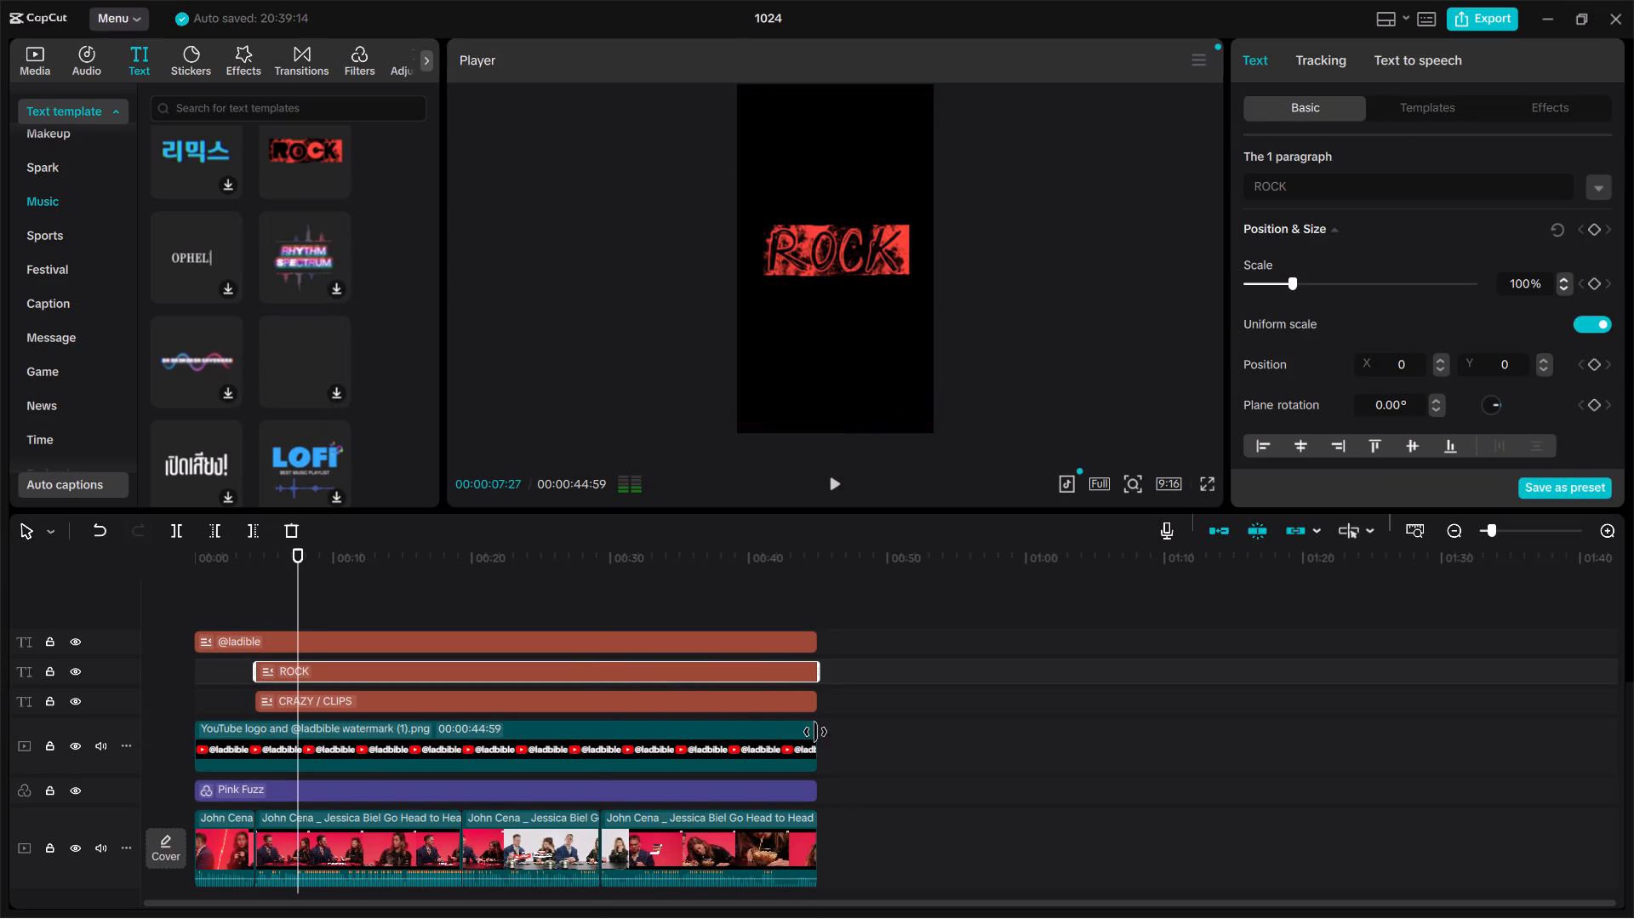
Place the ROCK text over the CRAZY CLIPS title, horizontally centred at Y position 1036, and enlarge it to 124% scale.
{"action": "left_click_drag", "start_coordinate": [840, 262], "coordinate": [838, 169]}
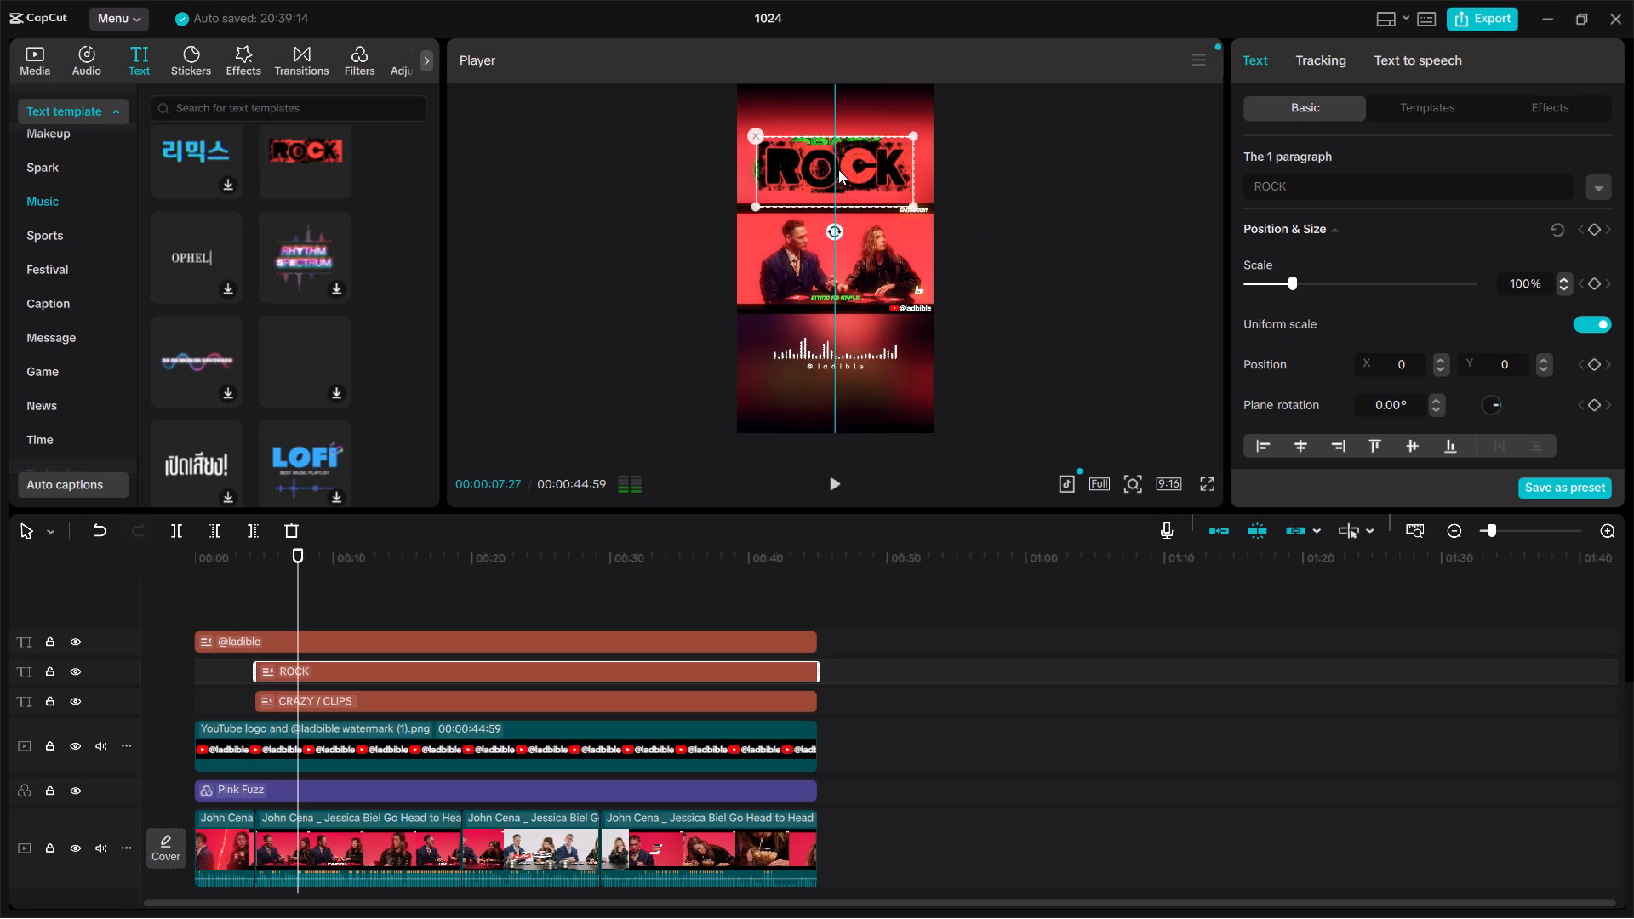
{"action": "left_click_drag", "start_coordinate": [838, 169], "coordinate": [837, 168]}
{"action": "left_click_drag", "start_coordinate": [914, 208], "coordinate": [932, 208]}
{"action": "left_click", "coordinate": [850, 171]}
{"action": "left_click_drag", "start_coordinate": [905, 191], "coordinate": [930, 209]}
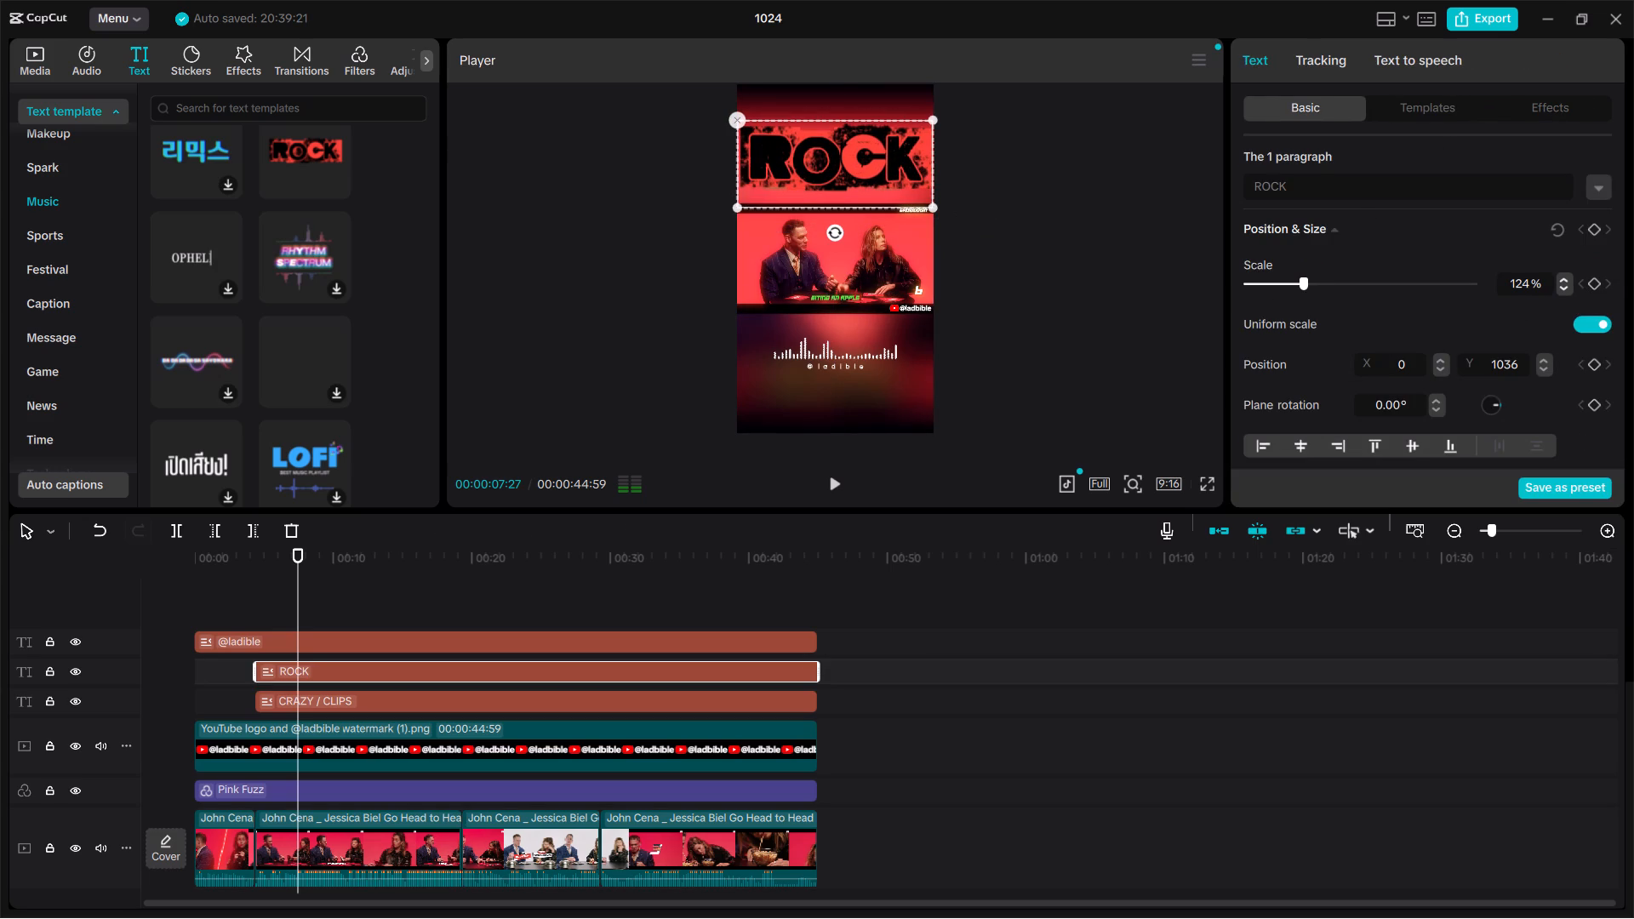
Replace the ROCK template's wording with CLIPS.
{"action": "left_click", "coordinate": [1358, 192]}
{"action": "left_click_drag", "start_coordinate": [1358, 192], "coordinate": [1058, 204]}
{"action": "key", "text": "BackSpace"}
{"action": "key", "text": "BackSpace"}
{"action": "key", "text": "BackSpace"}
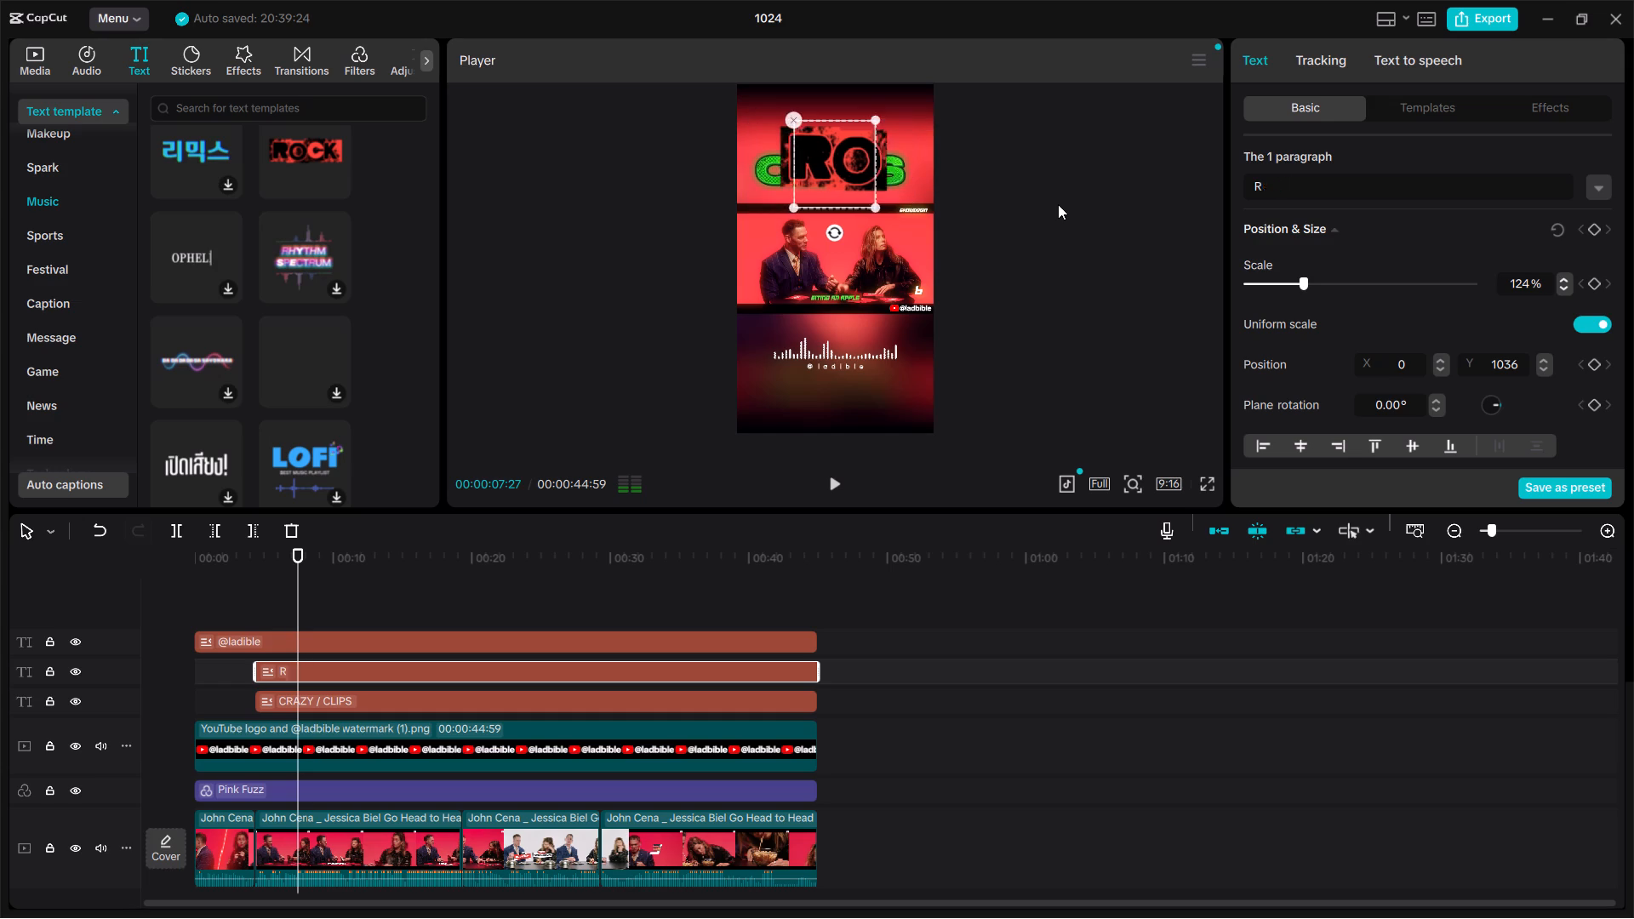
{"action": "key", "text": "BackSpace"}
{"action": "key", "text": "BackSpace"}
{"action": "key", "text": "BackSpace"}
{"action": "key", "text": "BackSpace"}
{"action": "key", "text": "BackSpace"}
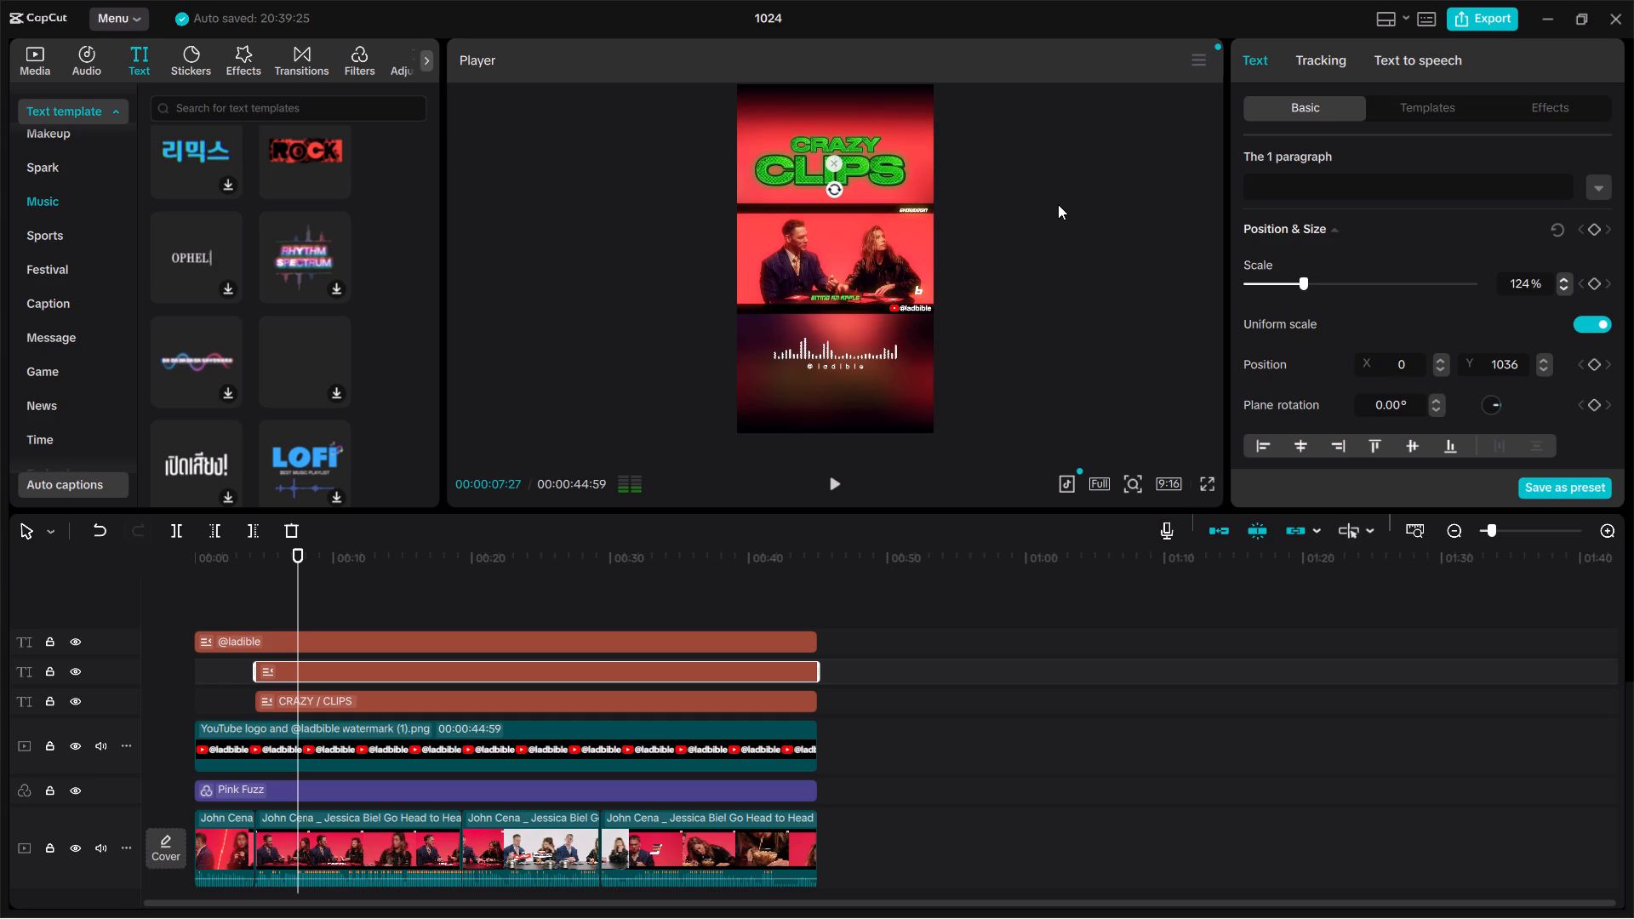
{"action": "key", "text": "c"}
{"action": "type", "text": "LIOP"}
{"action": "key", "text": "BackSpace"}
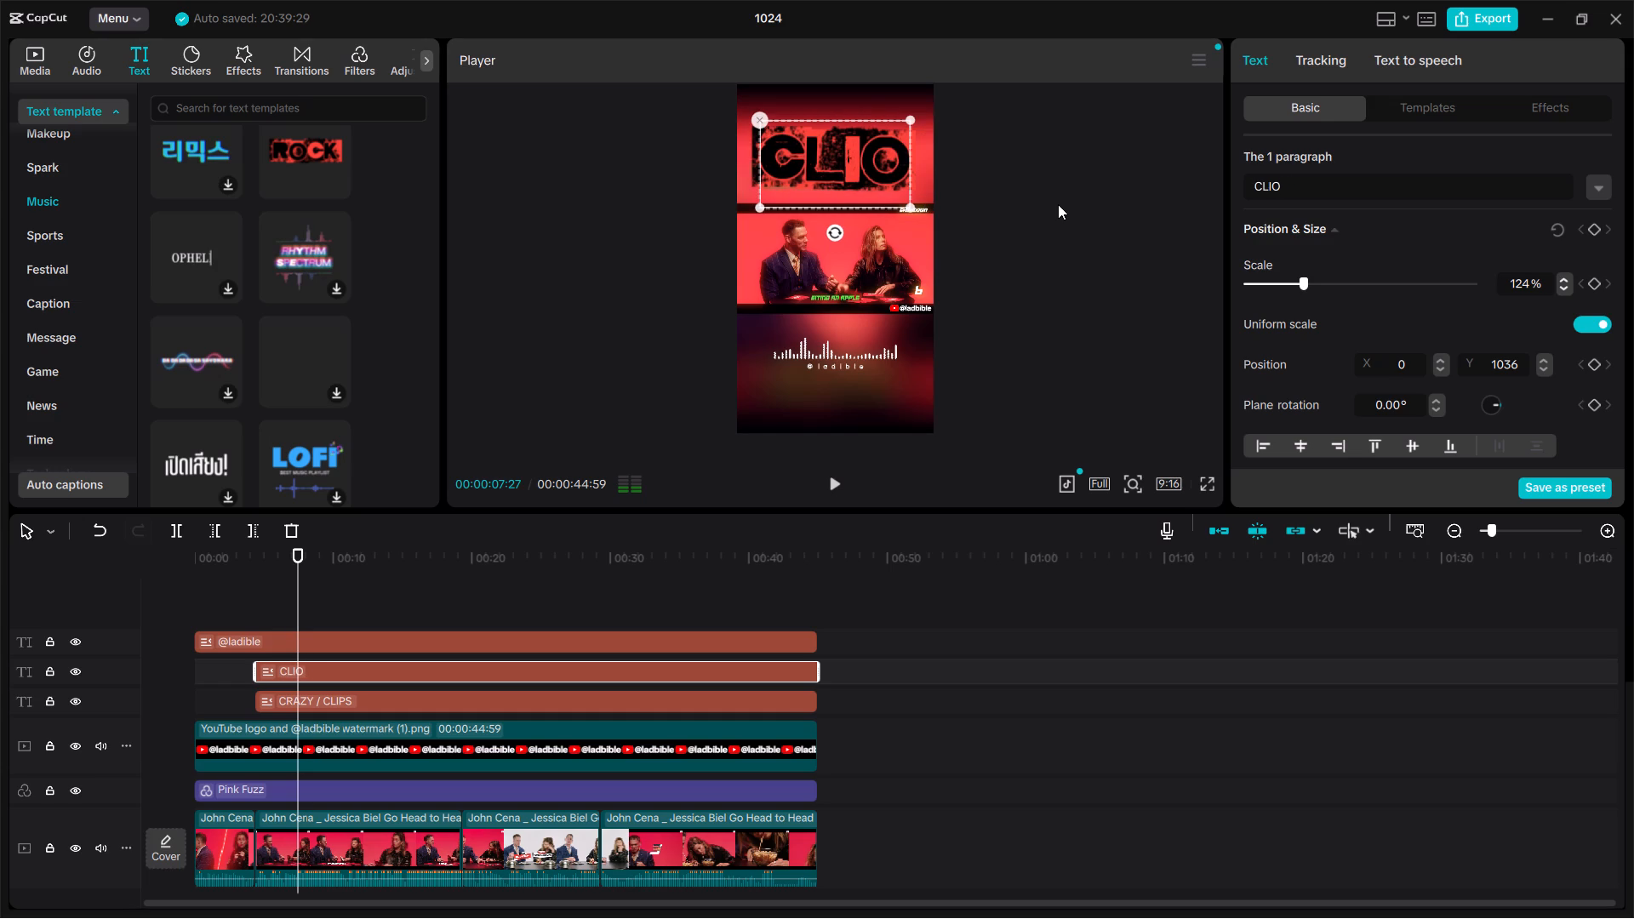
{"action": "key", "text": "BackSpace"}
{"action": "type", "text": "PS"}
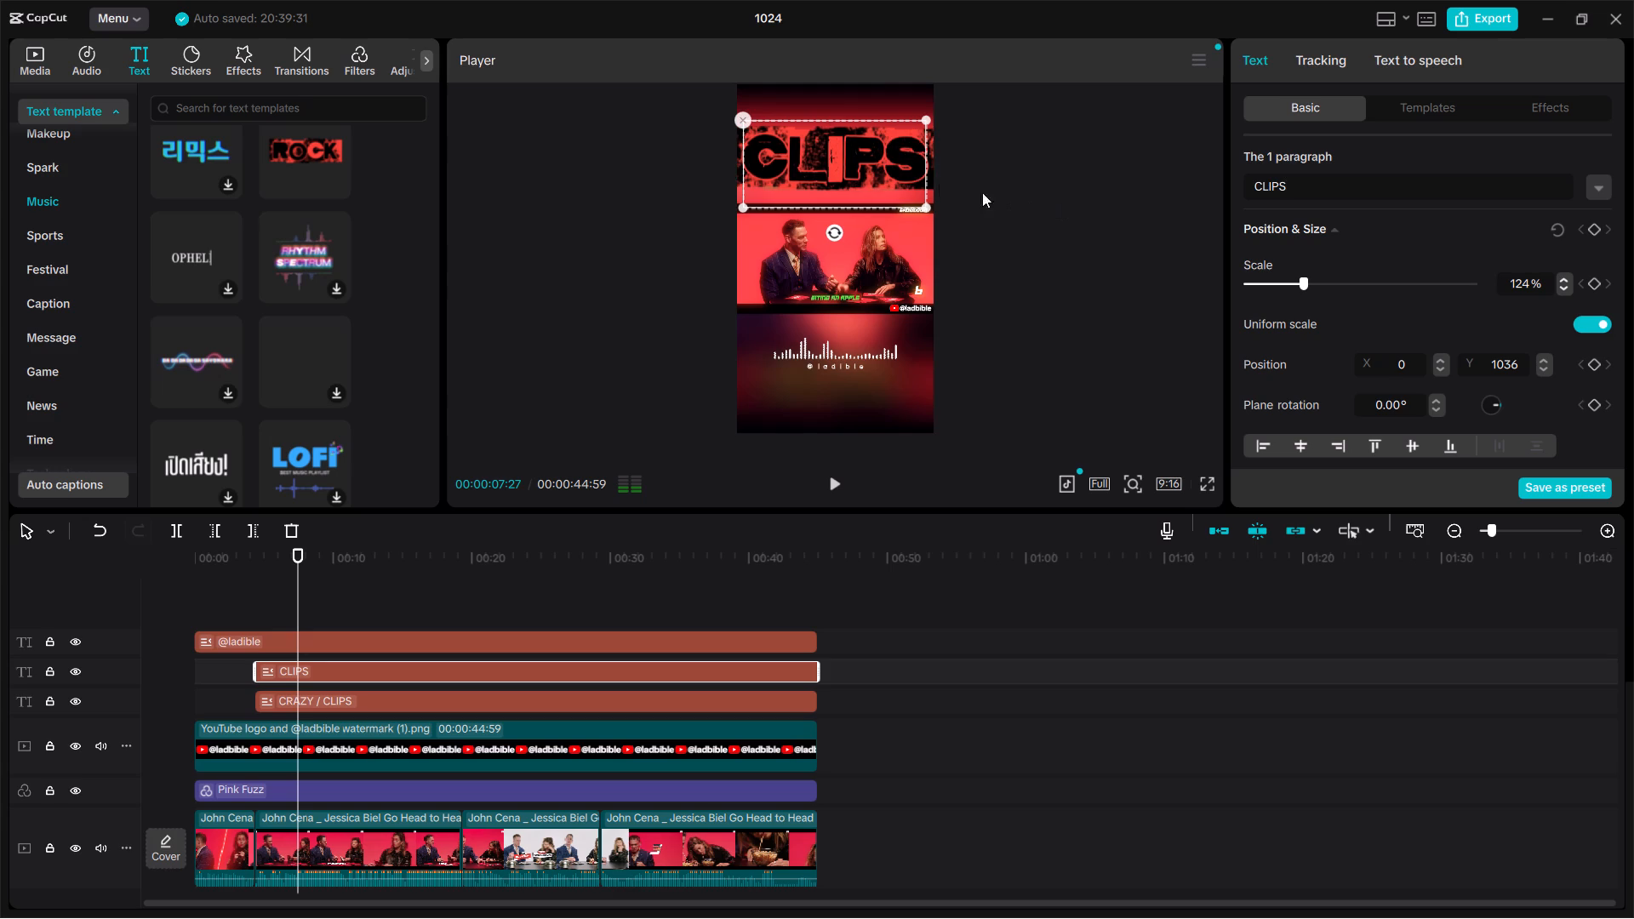
Play the video from the start and scrub through it to check the animated red and black CLIPS title.
{"action": "left_click", "coordinate": [977, 206]}
{"action": "left_click", "coordinate": [211, 599]}
{"action": "left_click_drag", "start_coordinate": [211, 599], "coordinate": [94, 612]}
{"action": "key", "text": "space"}
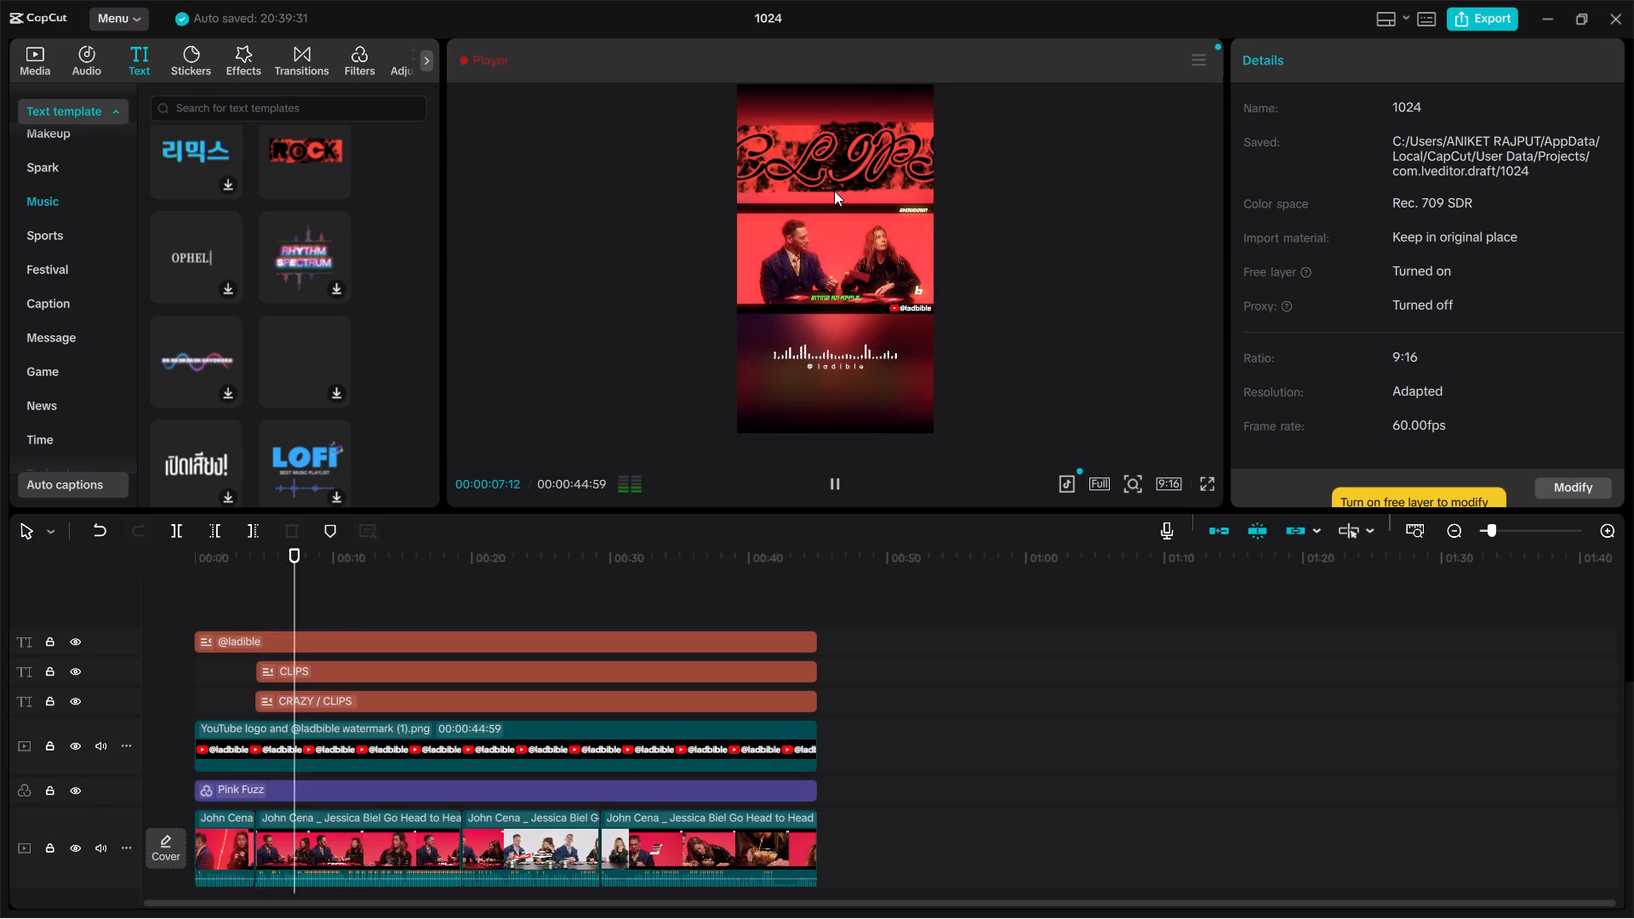
{"action": "left_click", "coordinate": [840, 486]}
{"action": "left_click", "coordinate": [376, 644]}
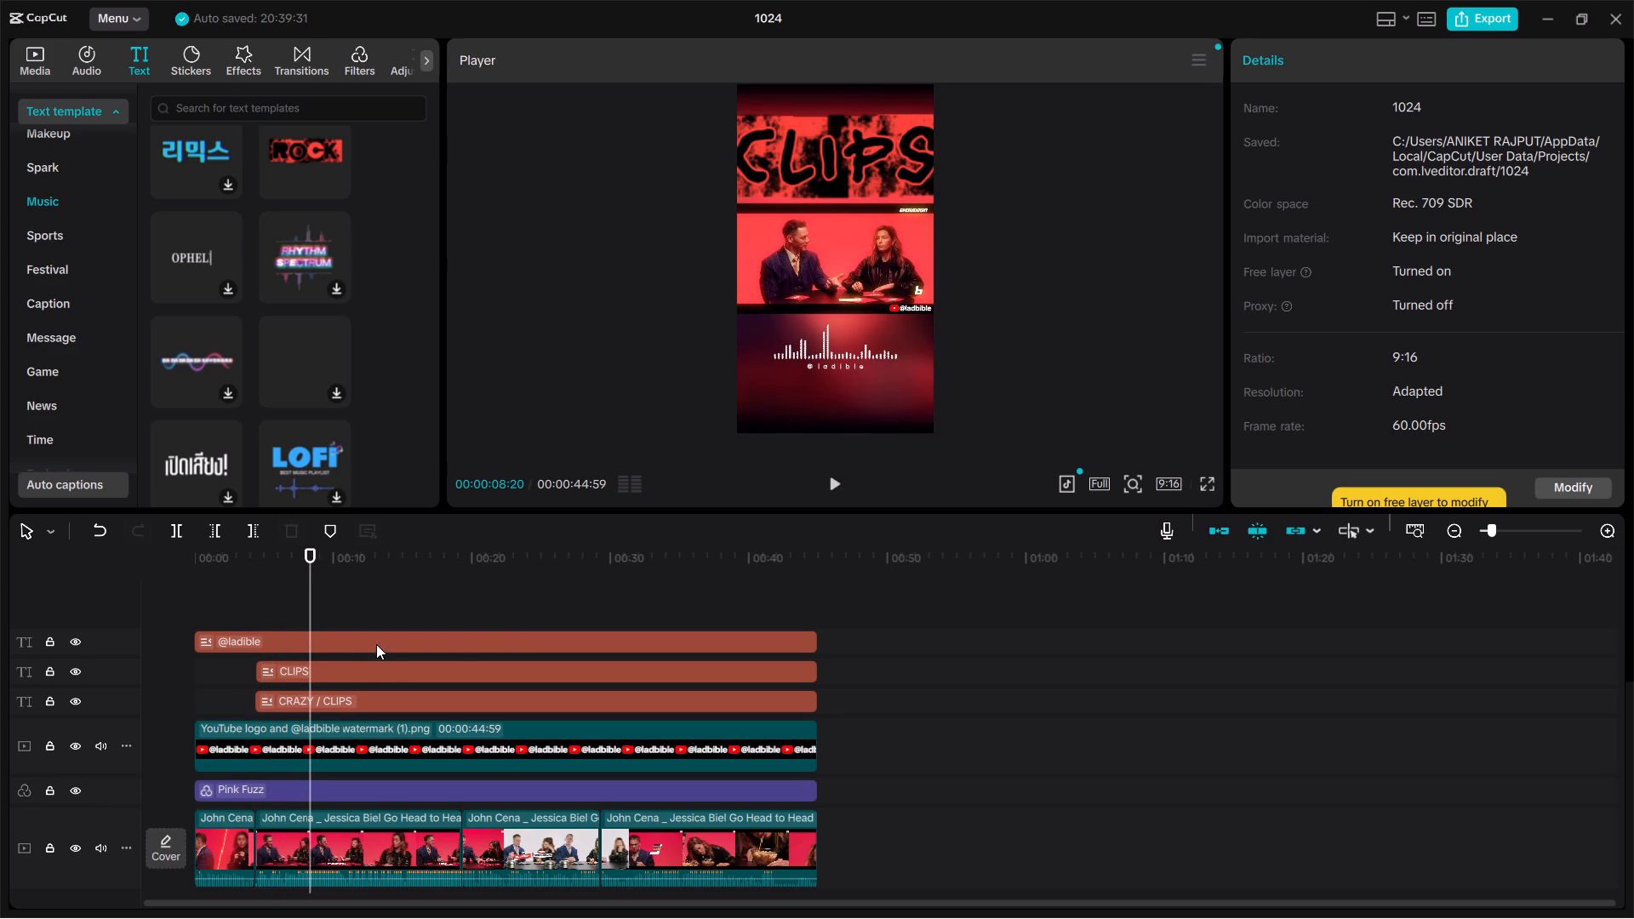
{"action": "left_click", "coordinate": [372, 610]}
{"action": "left_click_drag", "start_coordinate": [372, 610], "coordinate": [214, 624]}
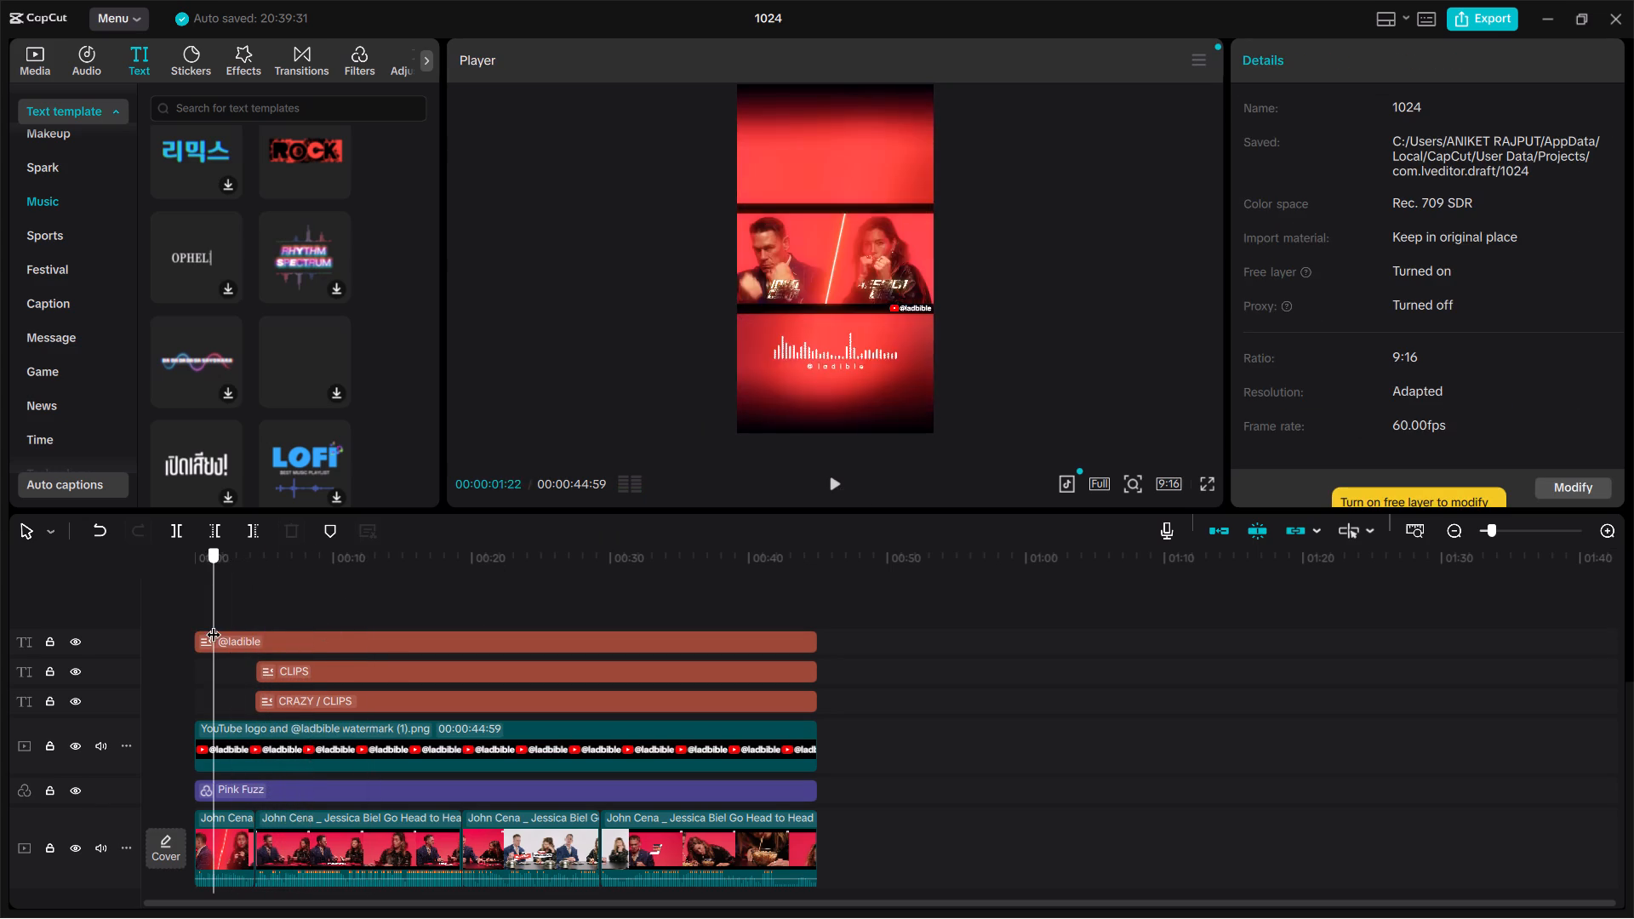
{"action": "left_click_drag", "start_coordinate": [214, 624], "coordinate": [417, 646]}
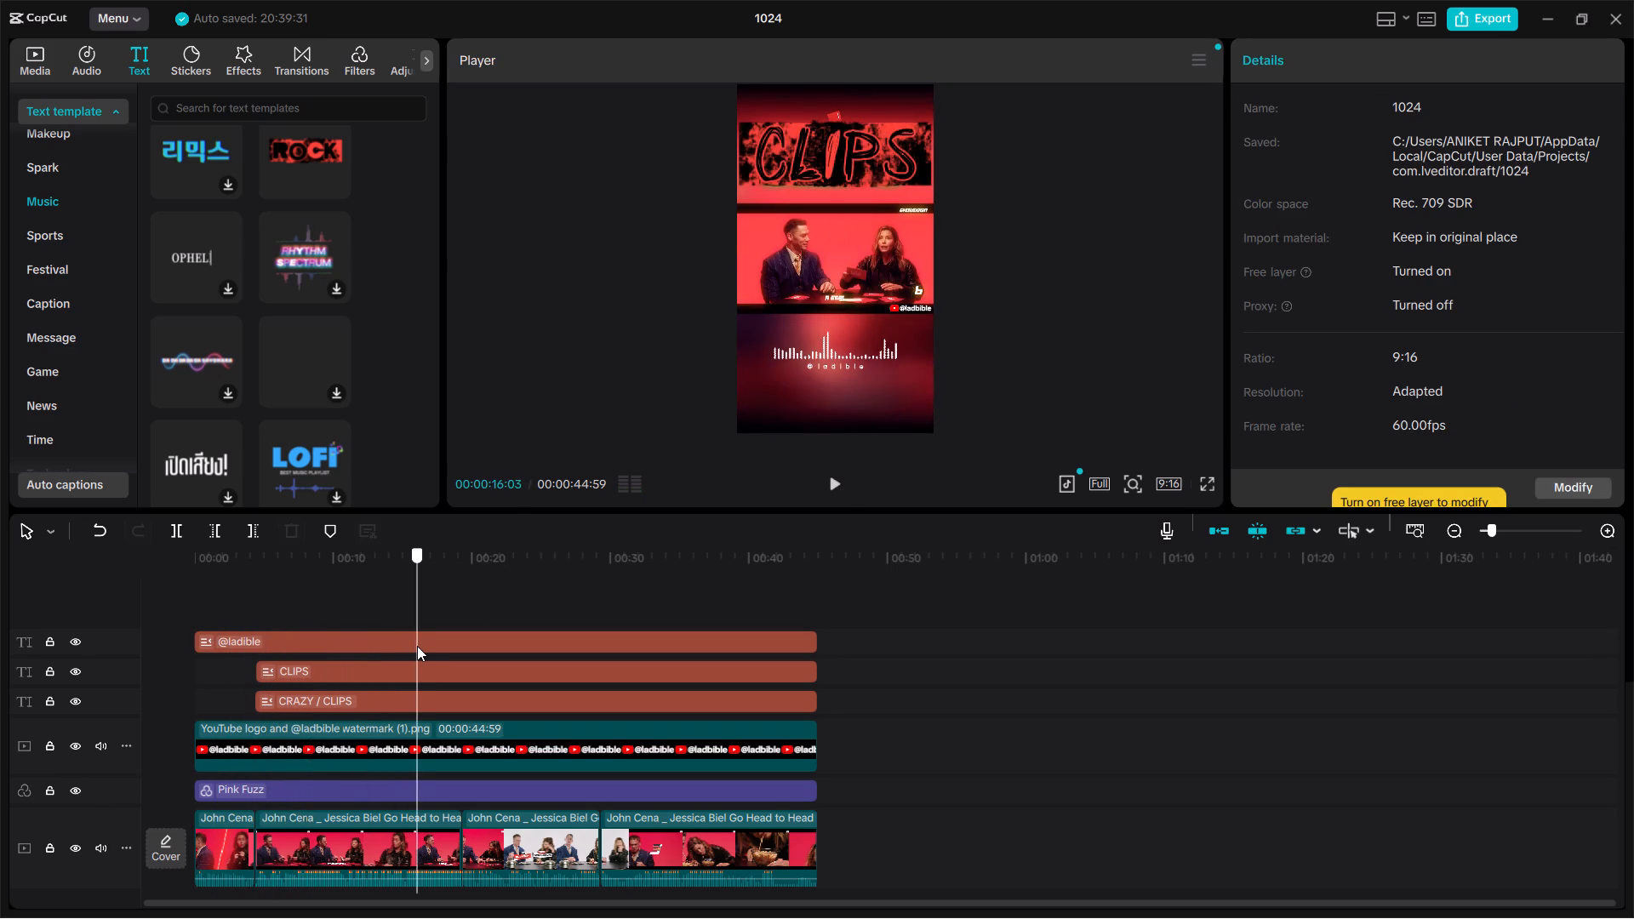
{"action": "left_click_drag", "start_coordinate": [417, 646], "coordinate": [408, 653]}
Delete the red and black CLIPS text clip from the timeline.
{"action": "left_click", "coordinate": [368, 702]}
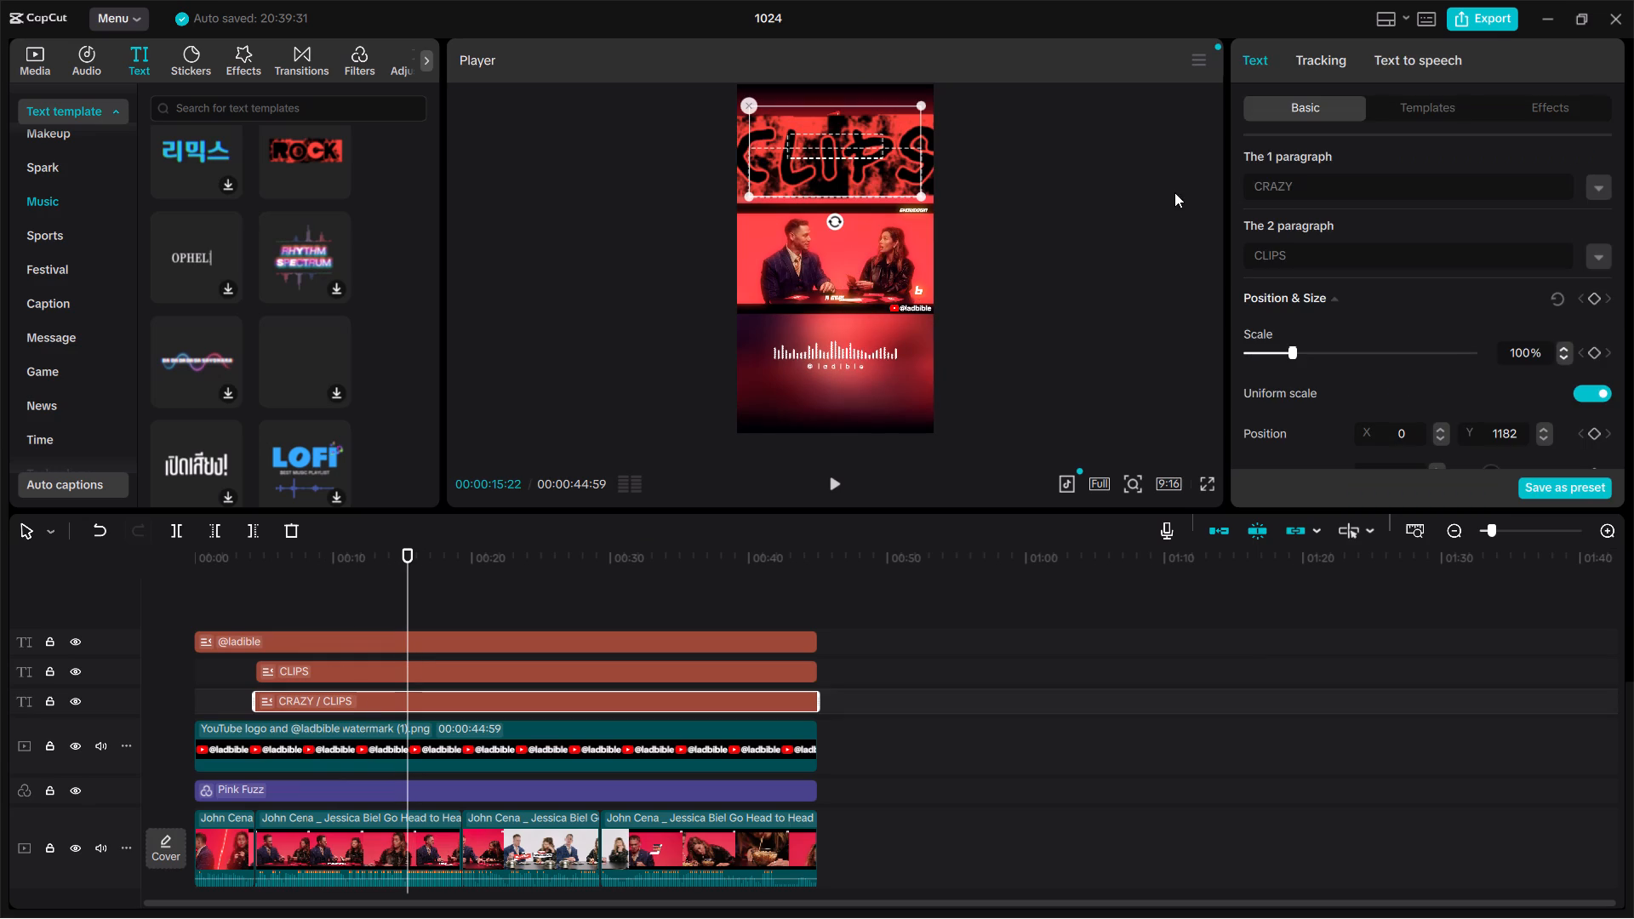
{"action": "left_click", "coordinate": [848, 160]}
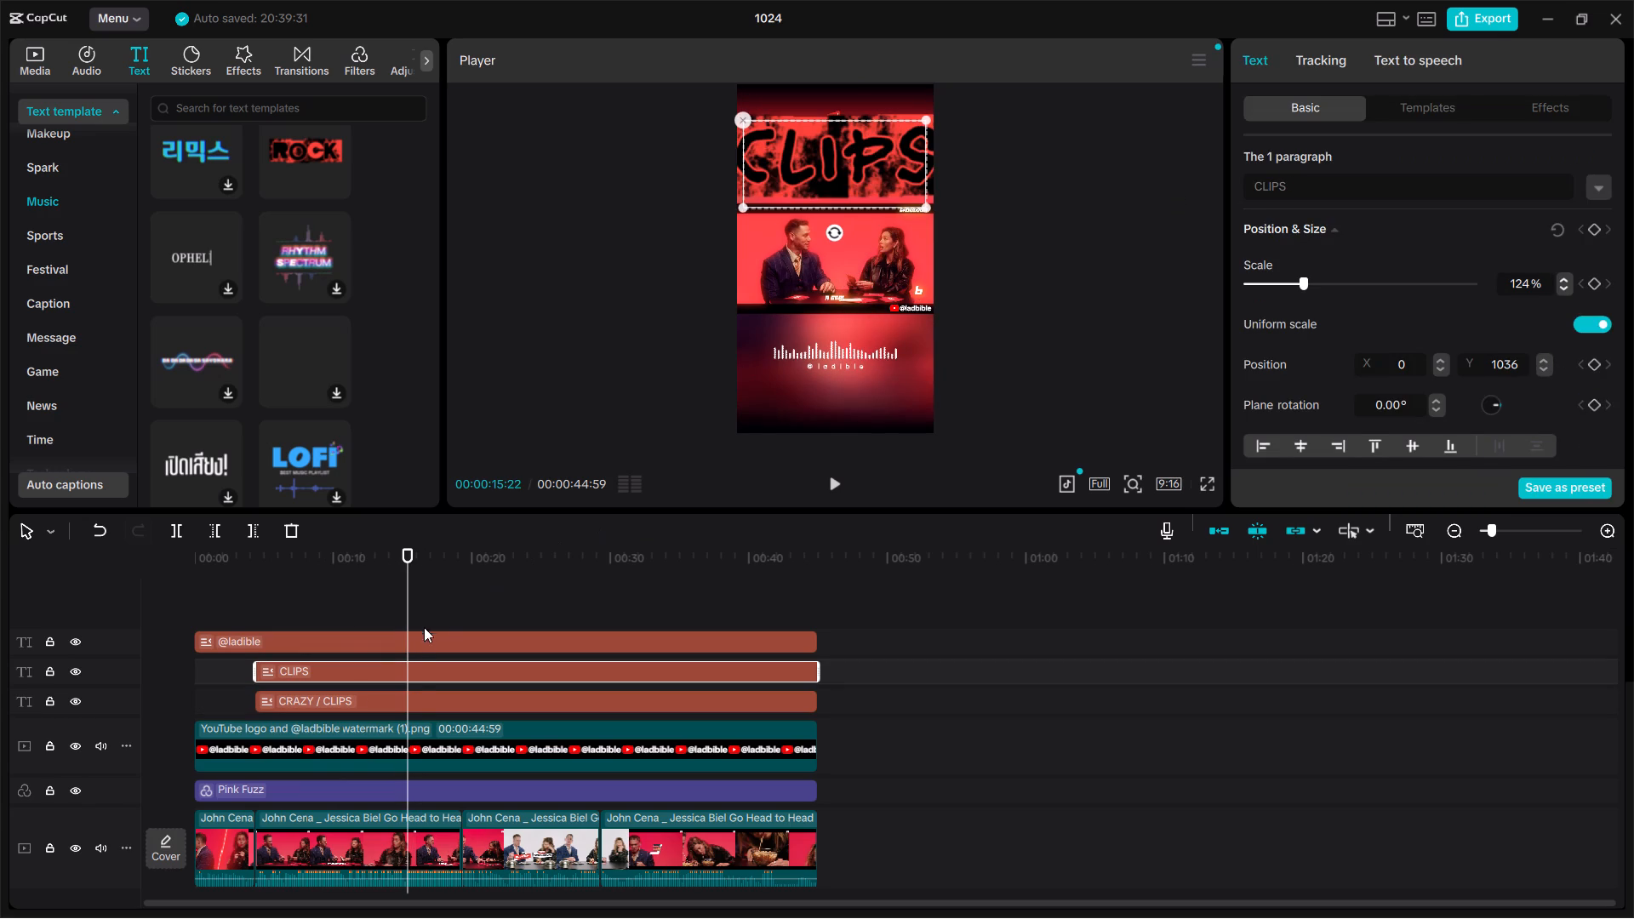
{"action": "left_click", "coordinate": [409, 710]}
{"action": "left_click", "coordinate": [422, 695]}
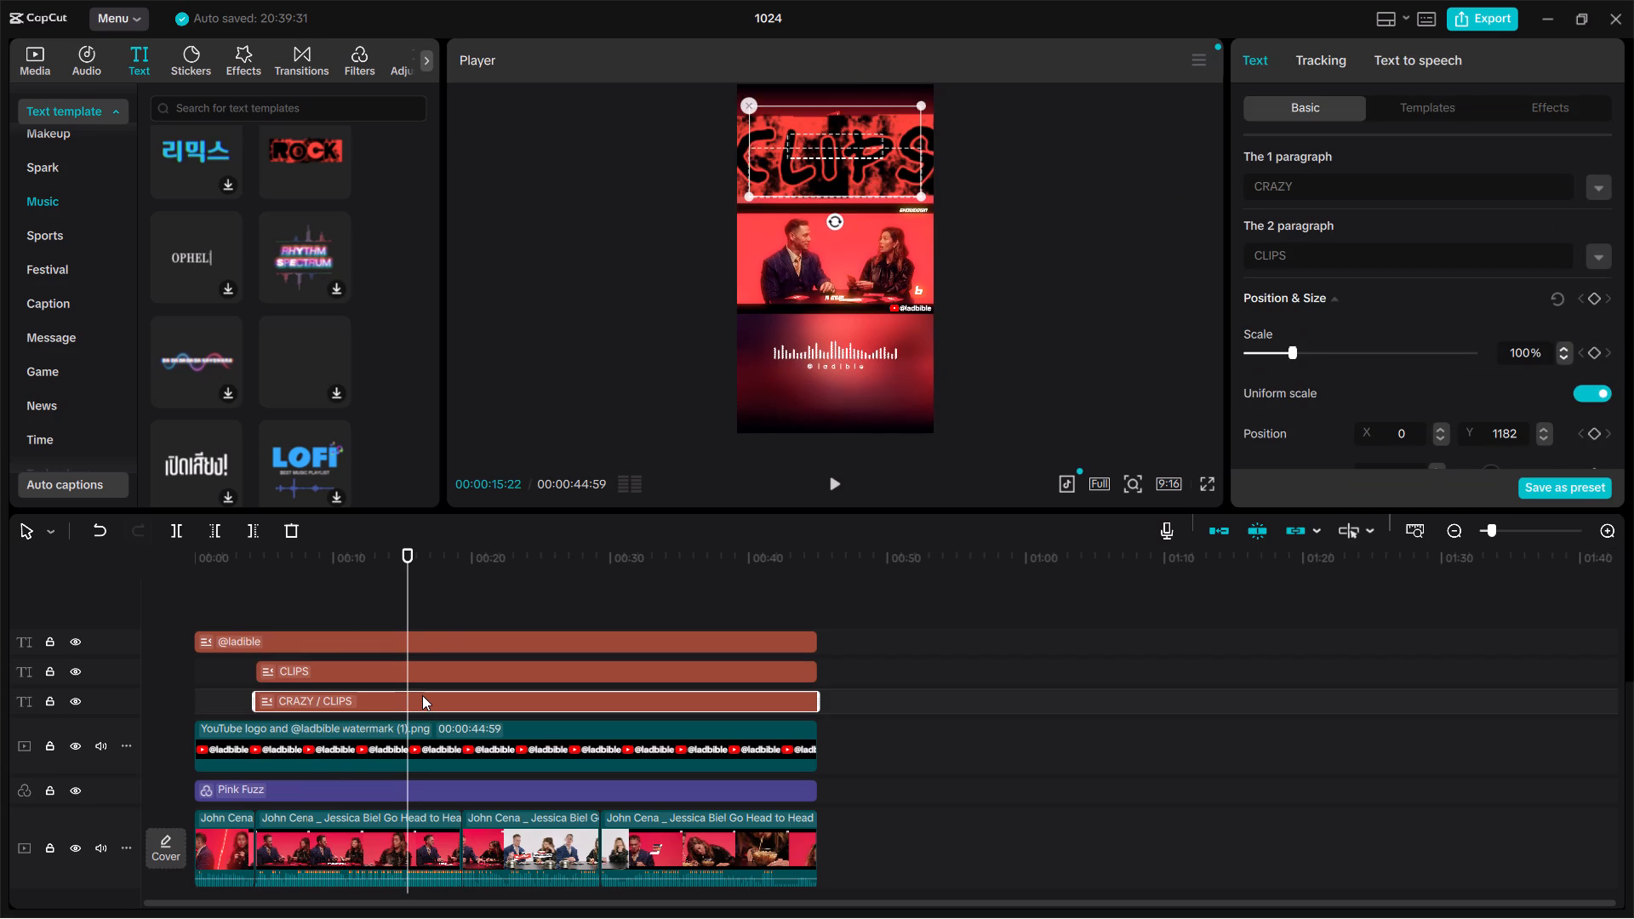
{"action": "left_click", "coordinate": [316, 647]}
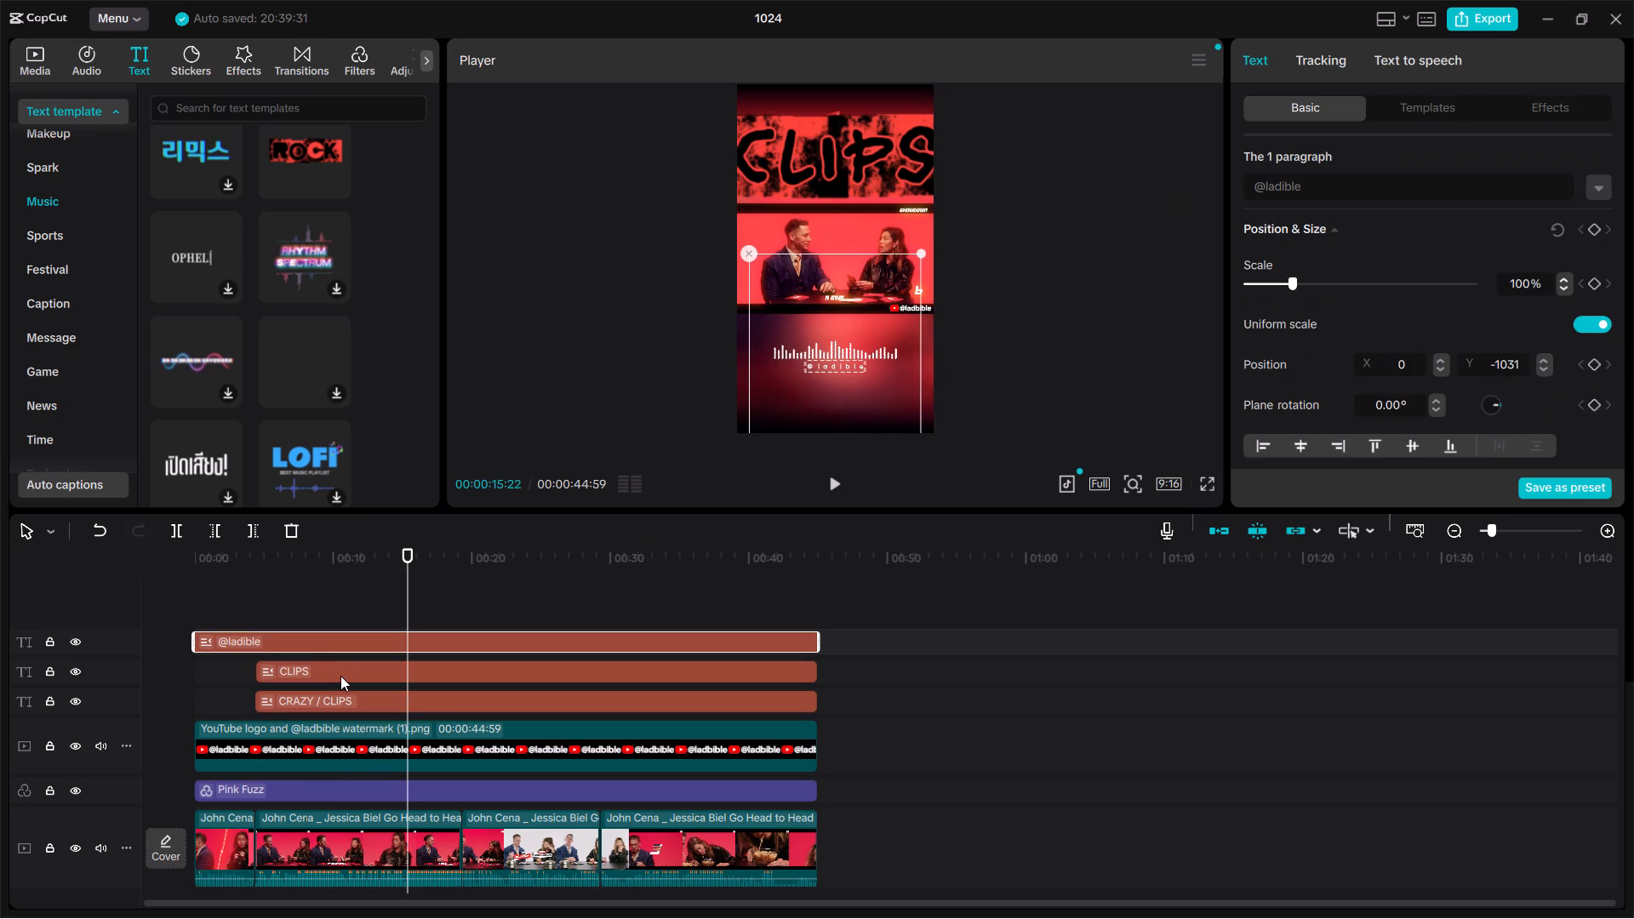
{"action": "left_click", "coordinate": [340, 676]}
{"action": "key", "text": "Delete"}
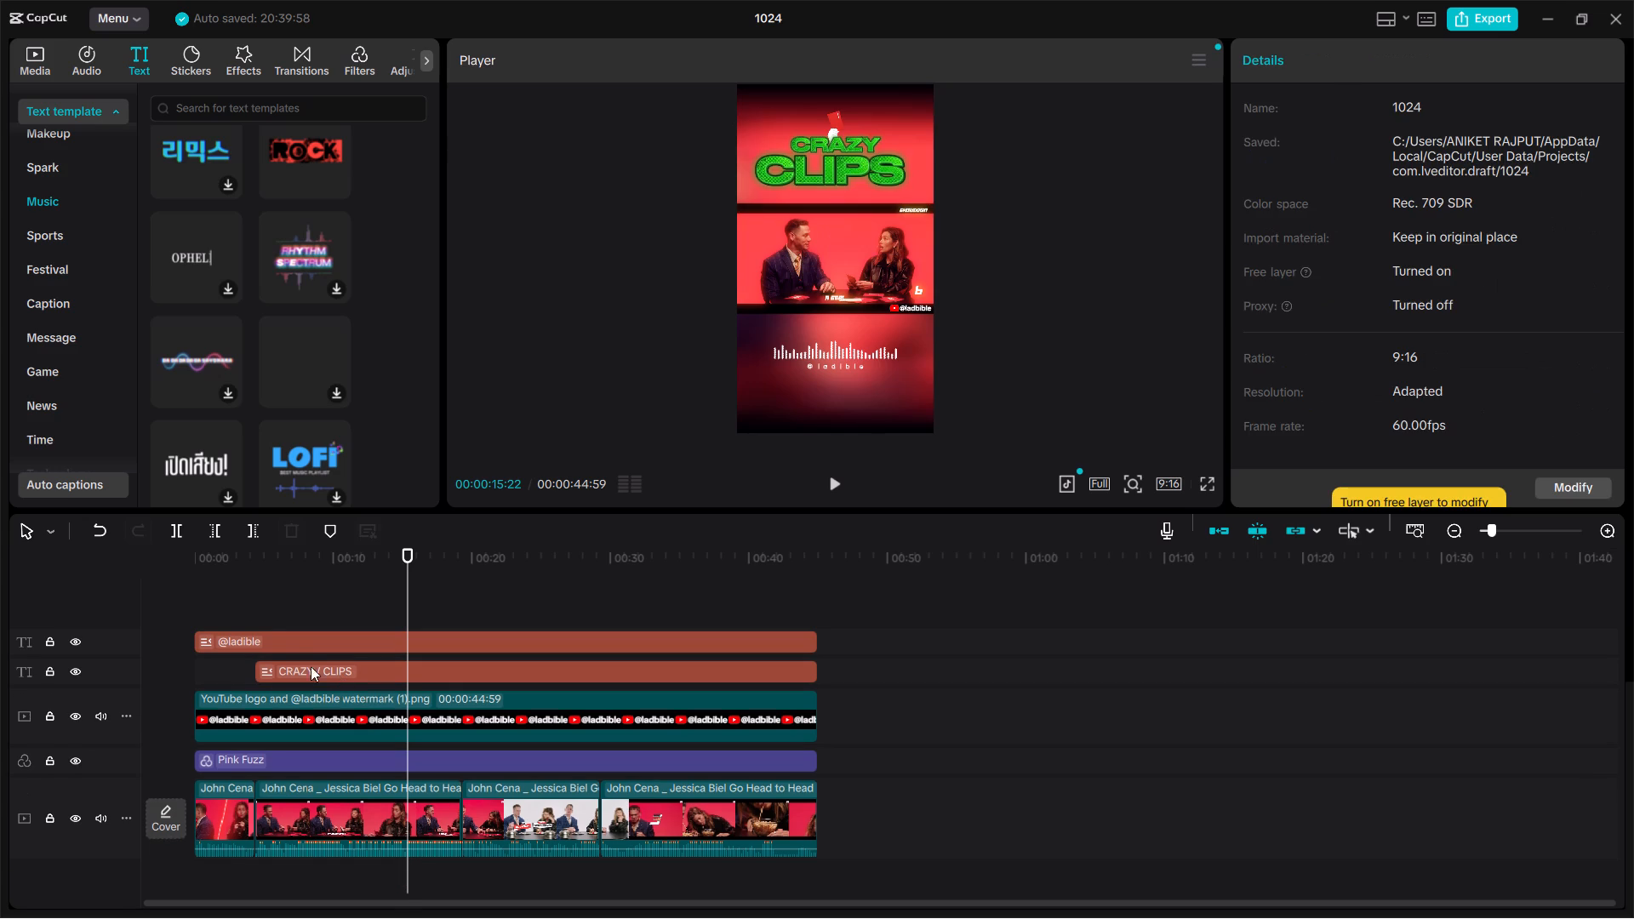
Delete the green CRAZY / CLIPS title clip from the timeline.
{"action": "left_click", "coordinate": [268, 608]}
{"action": "left_click_drag", "start_coordinate": [268, 608], "coordinate": [271, 618]}
{"action": "left_click", "coordinate": [300, 682]}
{"action": "key", "text": "Delete"}
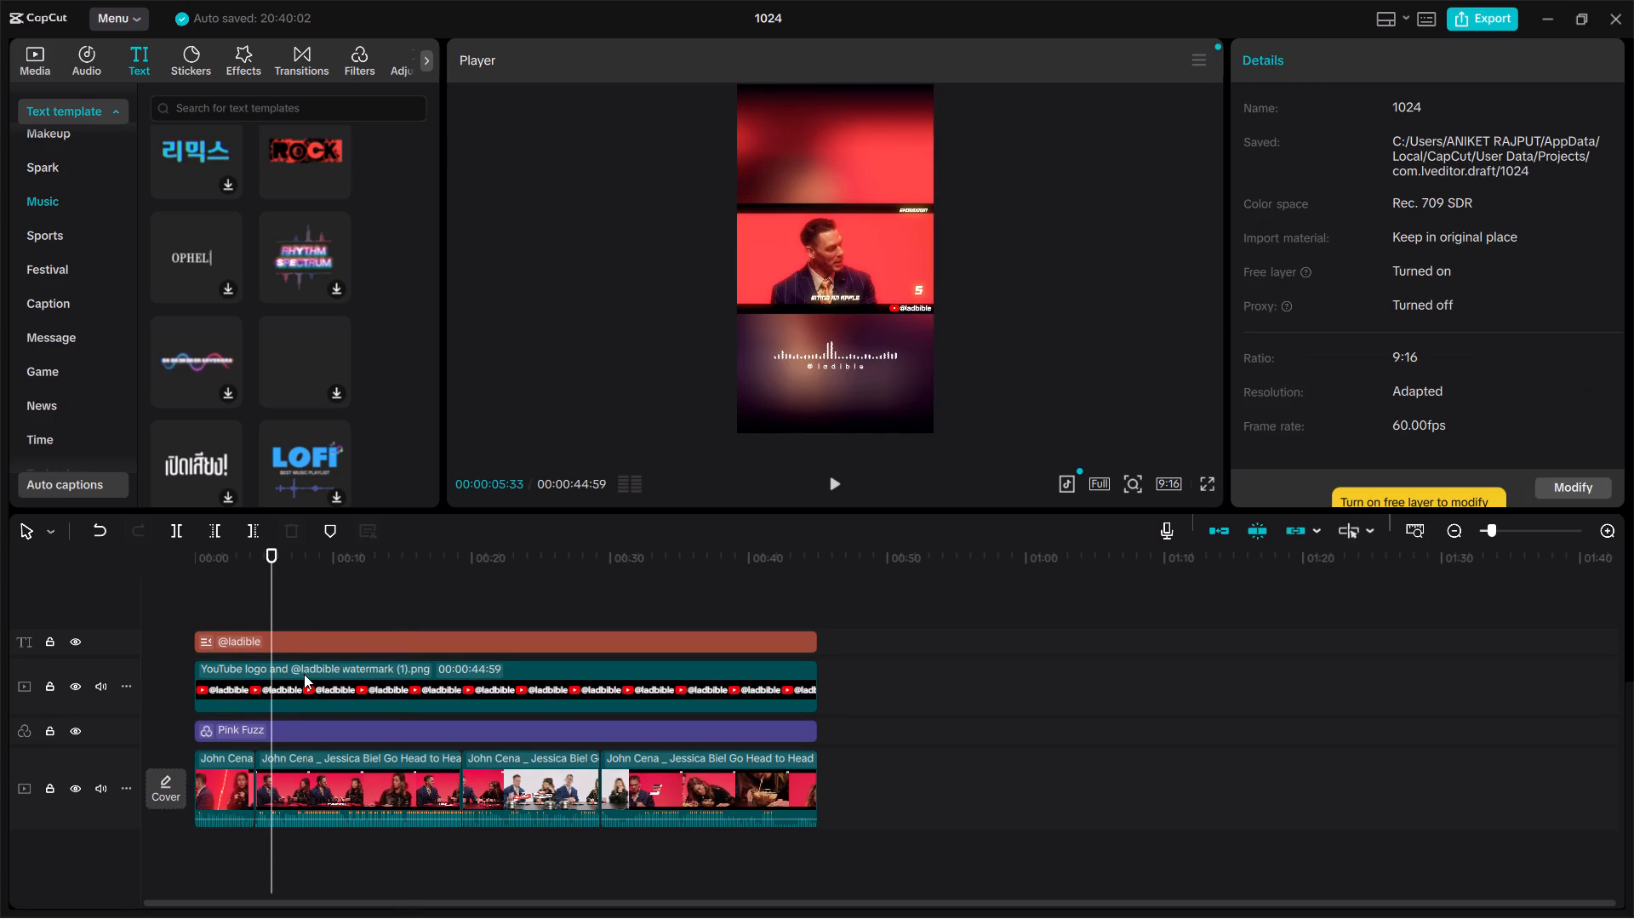
Play the opening seconds to check the layout without a title, and return to the start of the video.
{"action": "left_click", "coordinate": [237, 601]}
{"action": "left_click_drag", "start_coordinate": [237, 601], "coordinate": [26, 602]}
{"action": "key", "text": "space"}
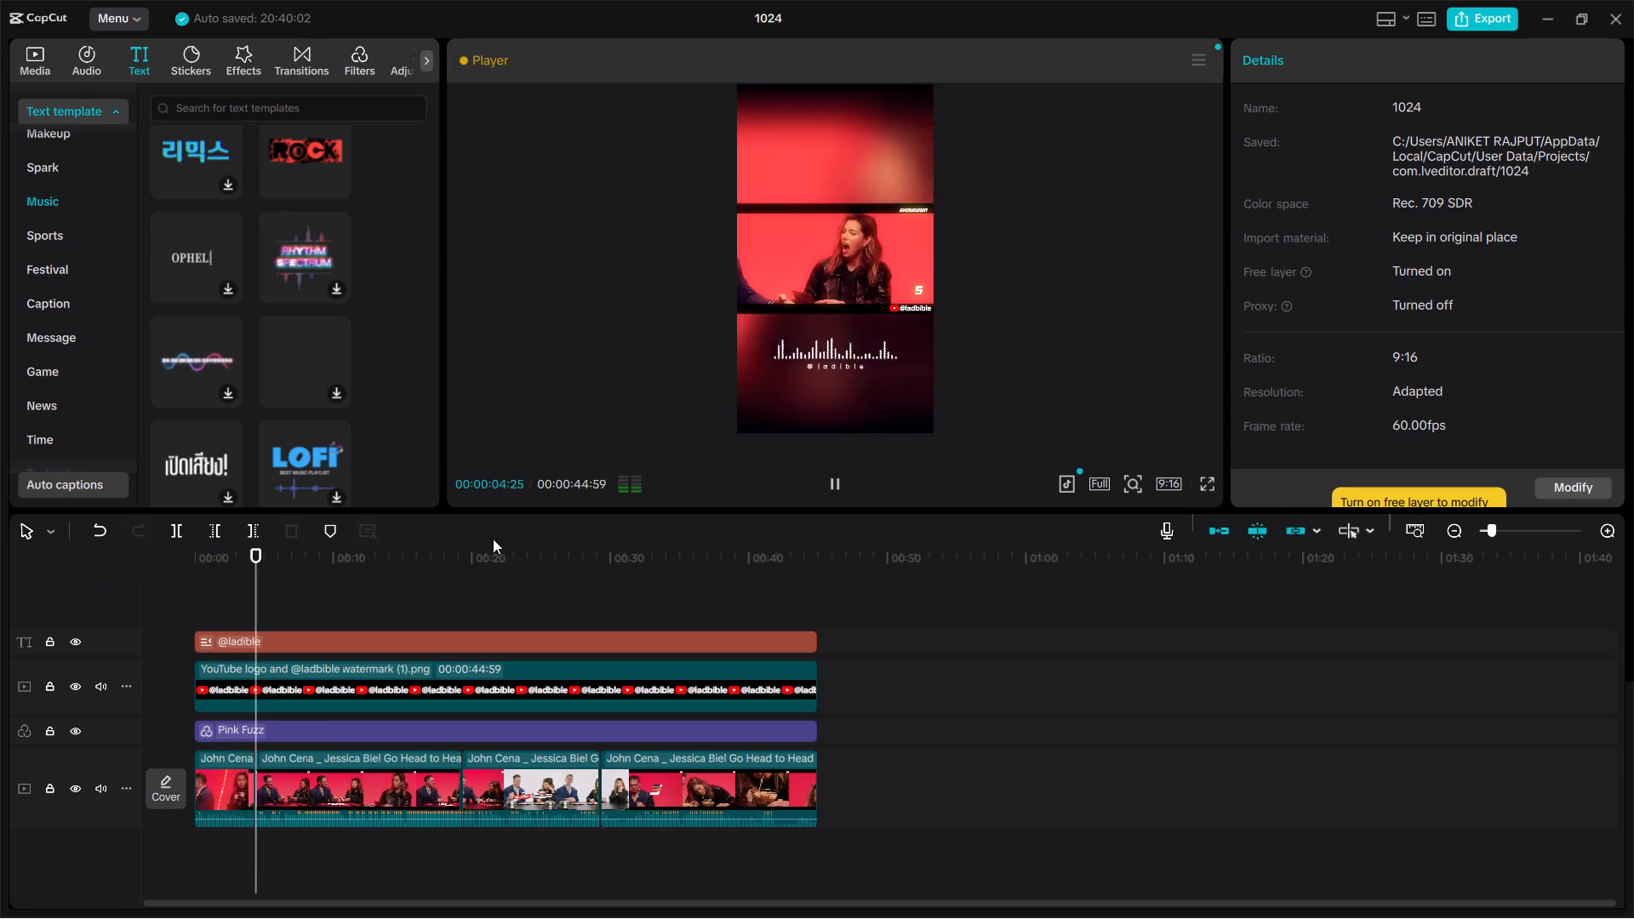
{"action": "left_click", "coordinate": [833, 482]}
{"action": "left_click", "coordinate": [255, 607]}
{"action": "left_click_drag", "start_coordinate": [255, 607], "coordinate": [178, 609]}
Browse the Music, 3D, Time, Game and Message text templates for a replacement title style.
{"action": "scroll", "coordinate": [178, 609], "scroll_direction": "down", "scroll_amount": 4}
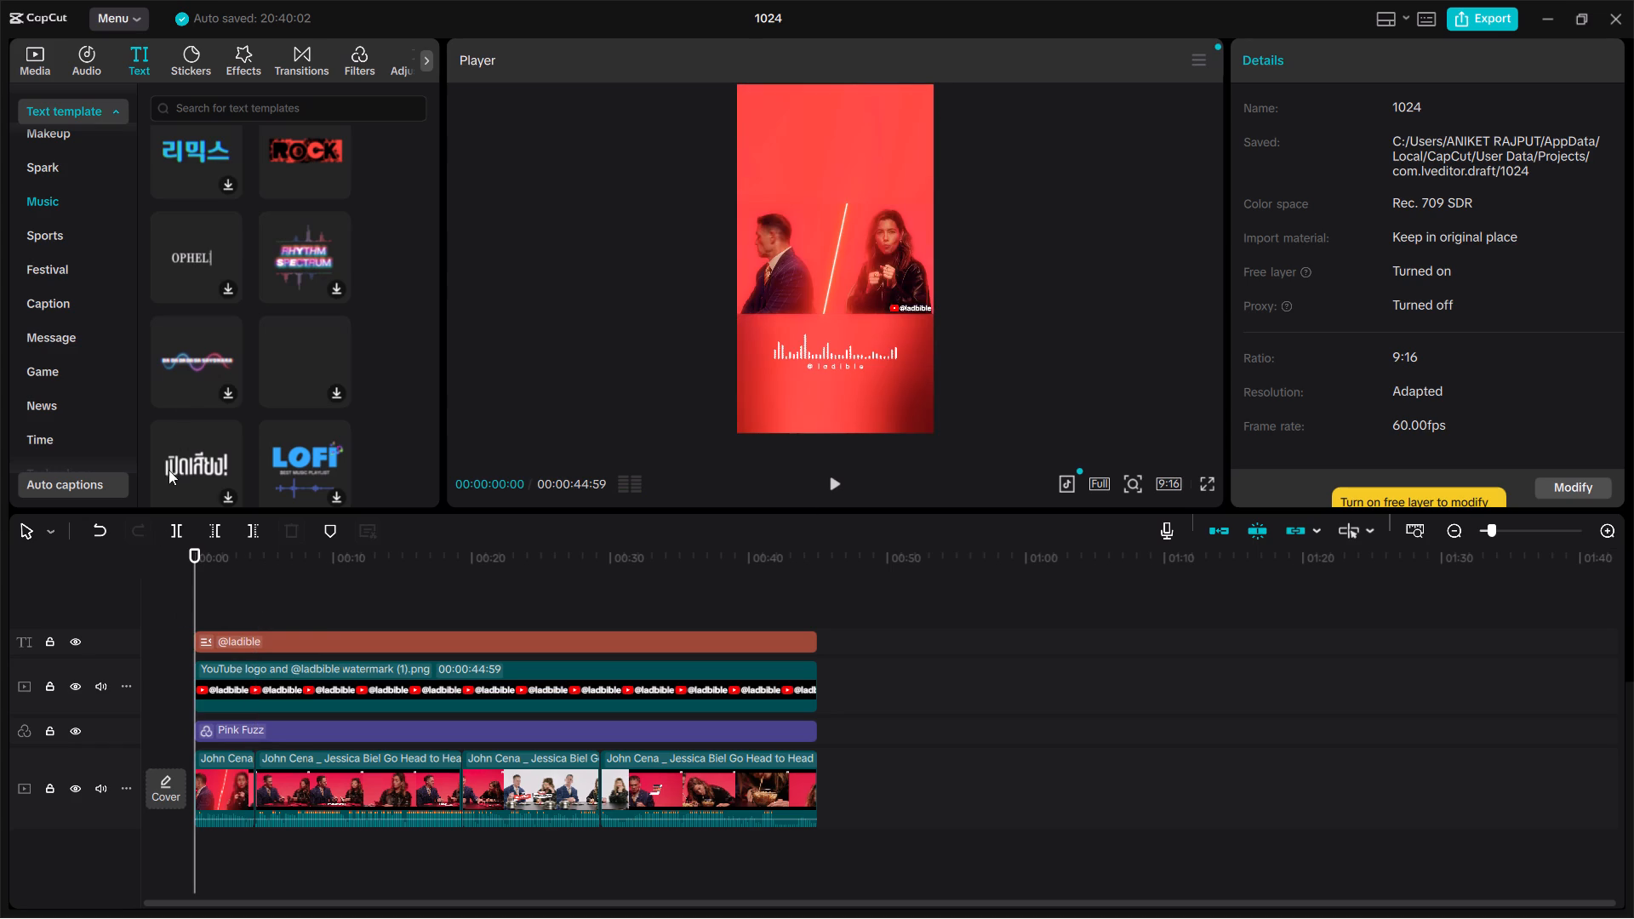
{"action": "scroll", "coordinate": [191, 404], "scroll_direction": "down", "scroll_amount": 2}
{"action": "scroll", "coordinate": [294, 243], "scroll_direction": "down", "scroll_amount": 1}
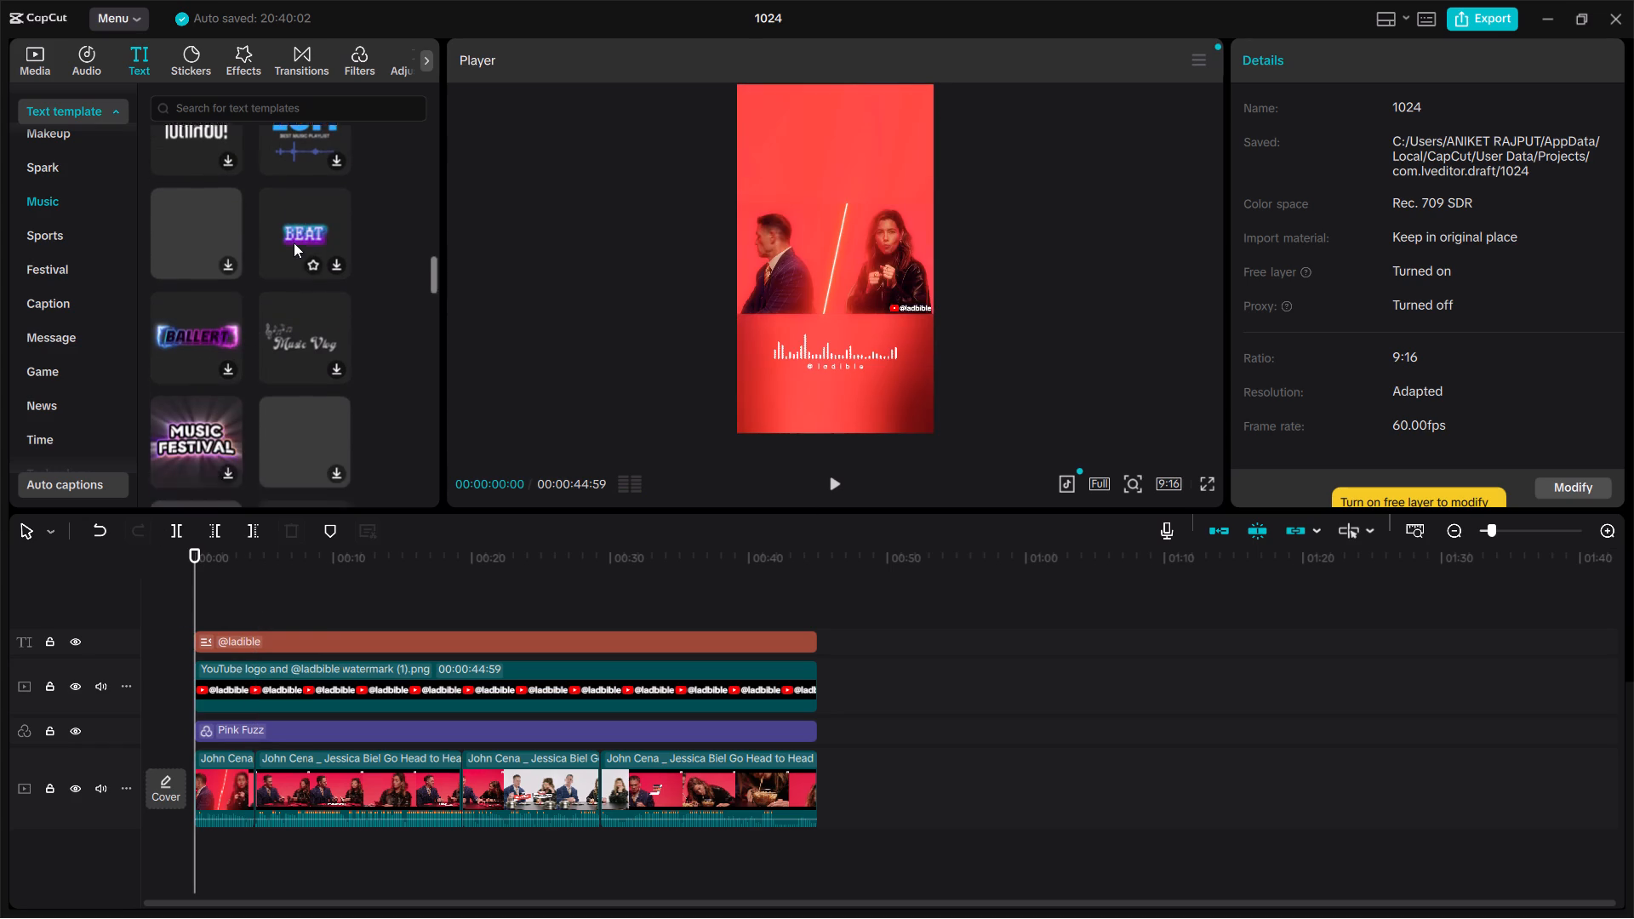
{"action": "scroll", "coordinate": [294, 243], "scroll_direction": "down", "scroll_amount": 3}
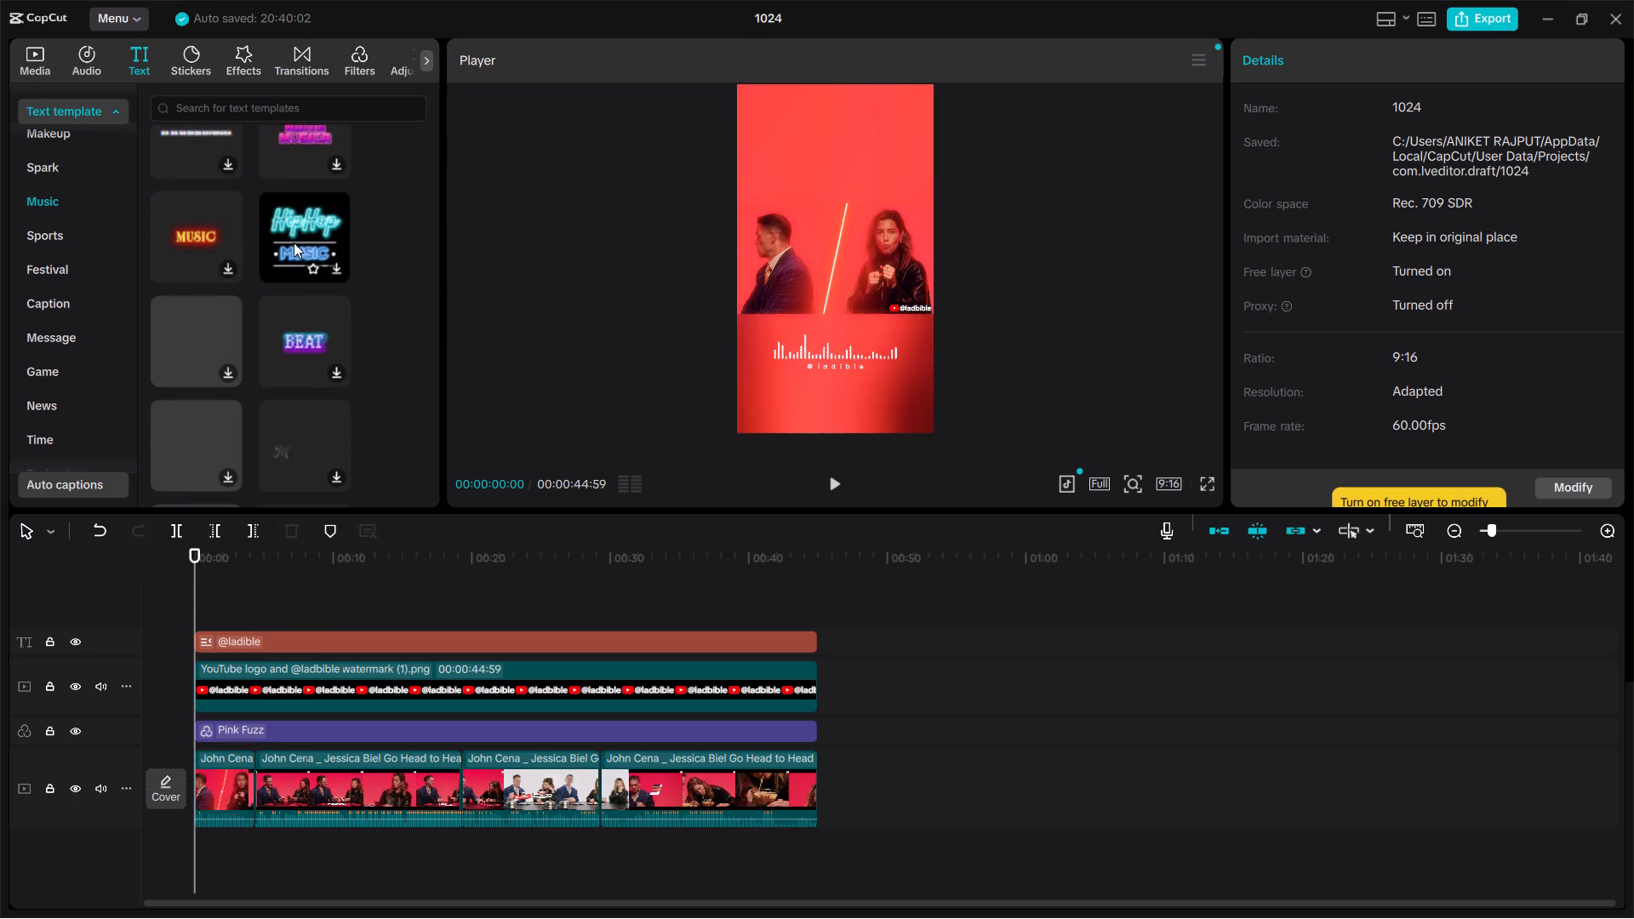
{"action": "scroll", "coordinate": [294, 243], "scroll_direction": "up", "scroll_amount": 8}
{"action": "scroll", "coordinate": [42, 255], "scroll_direction": "up", "scroll_amount": 2}
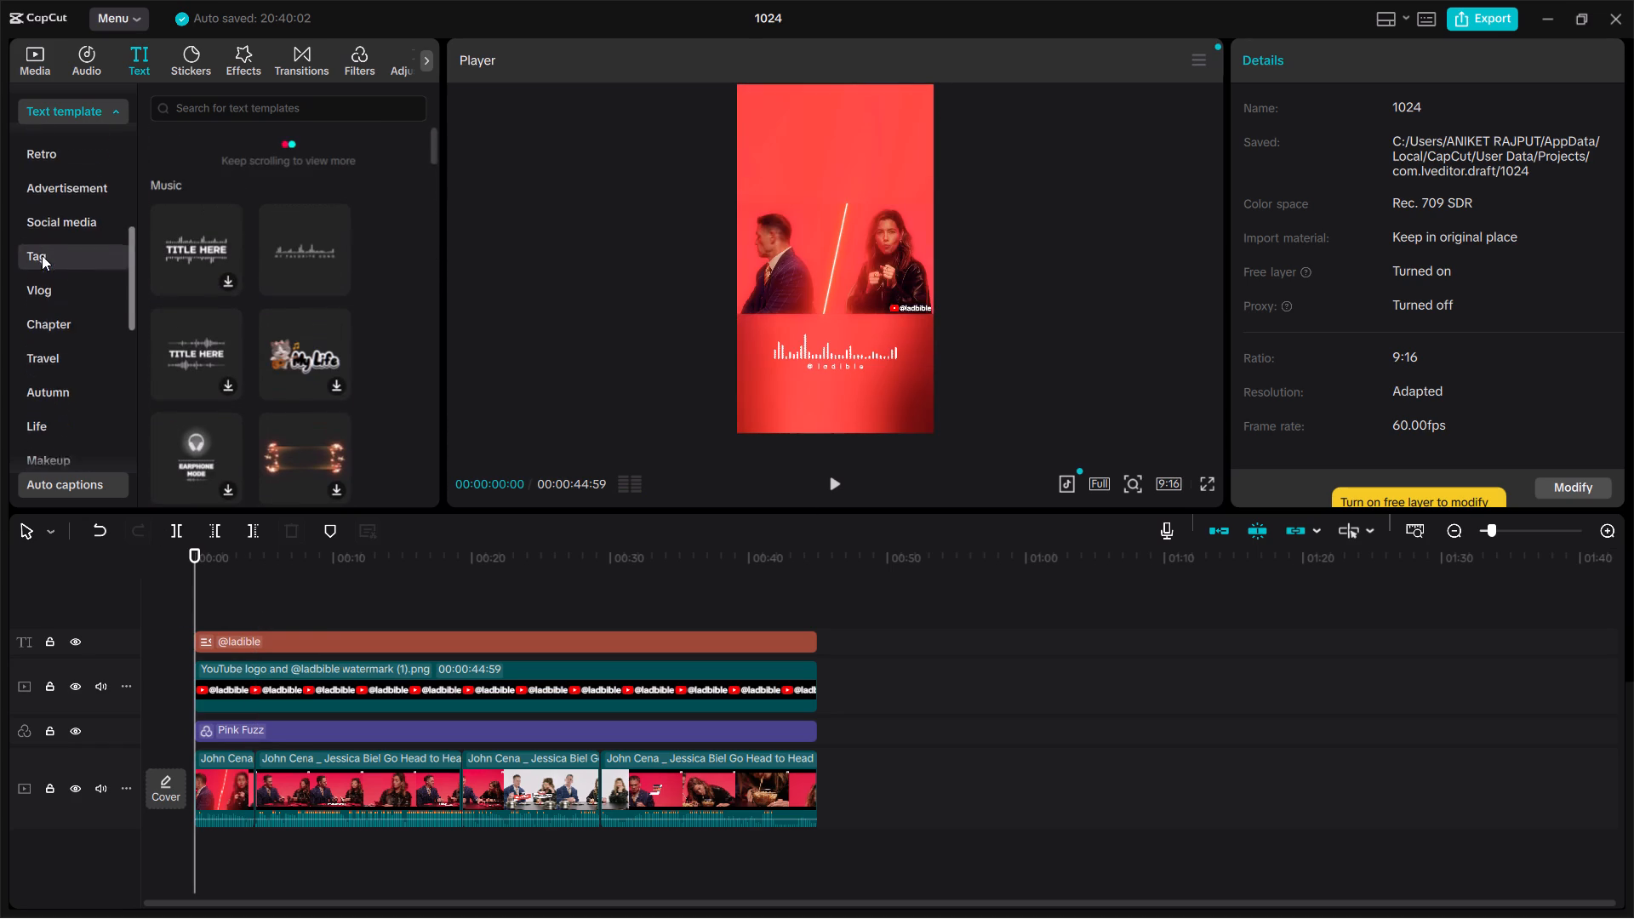
{"action": "scroll", "coordinate": [70, 220], "scroll_direction": "up", "scroll_amount": 1}
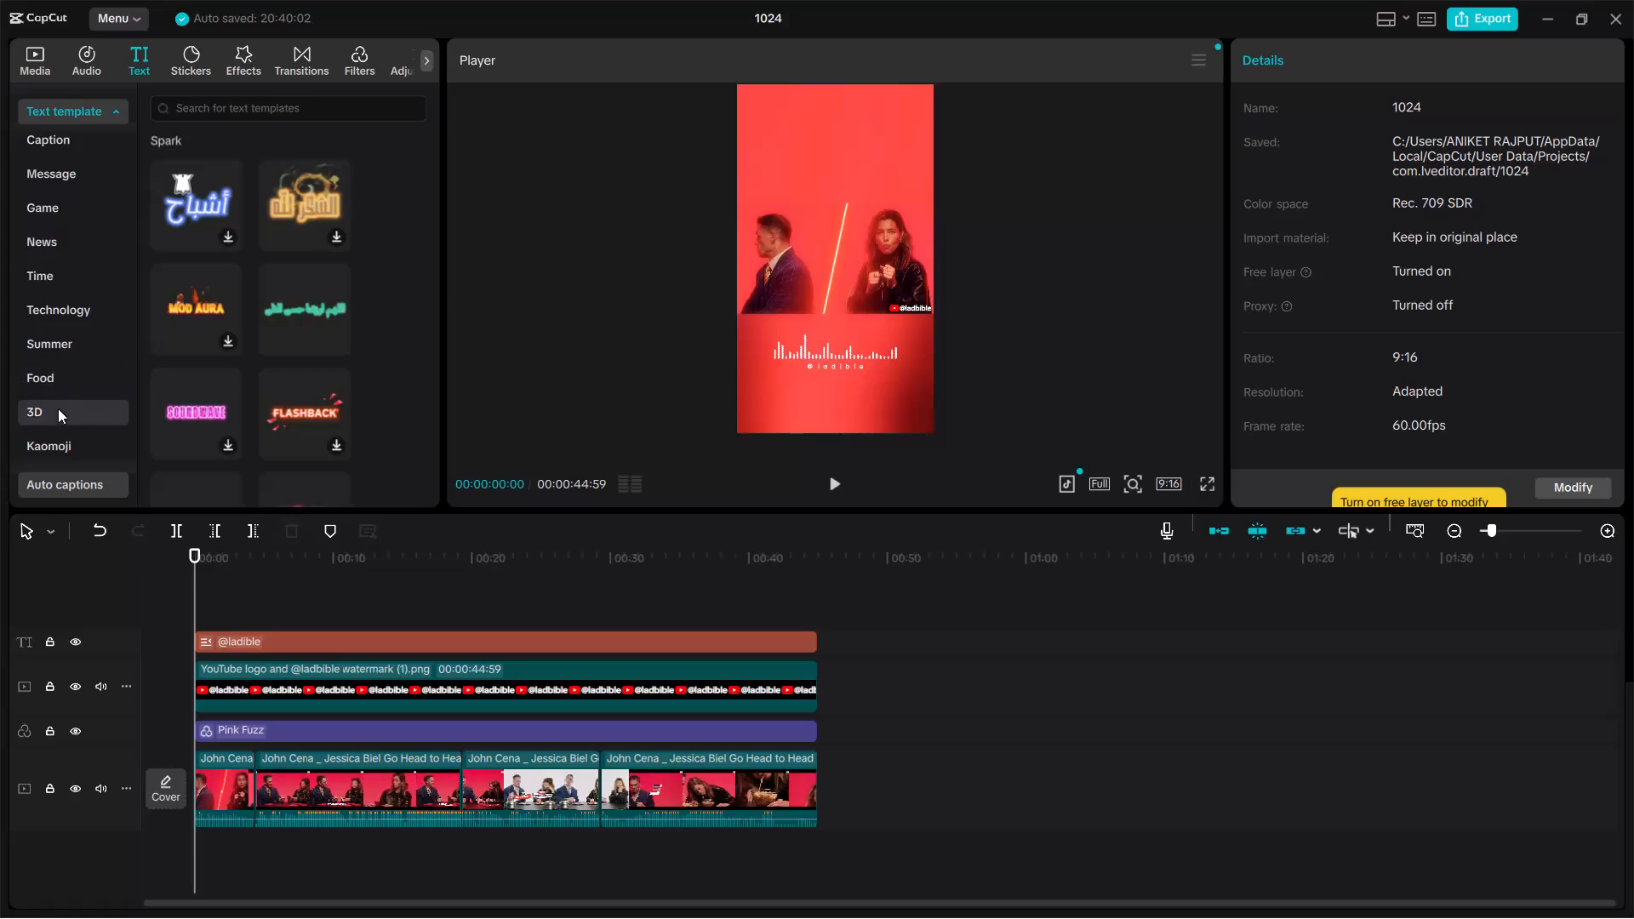
{"action": "left_click", "coordinate": [35, 416]}
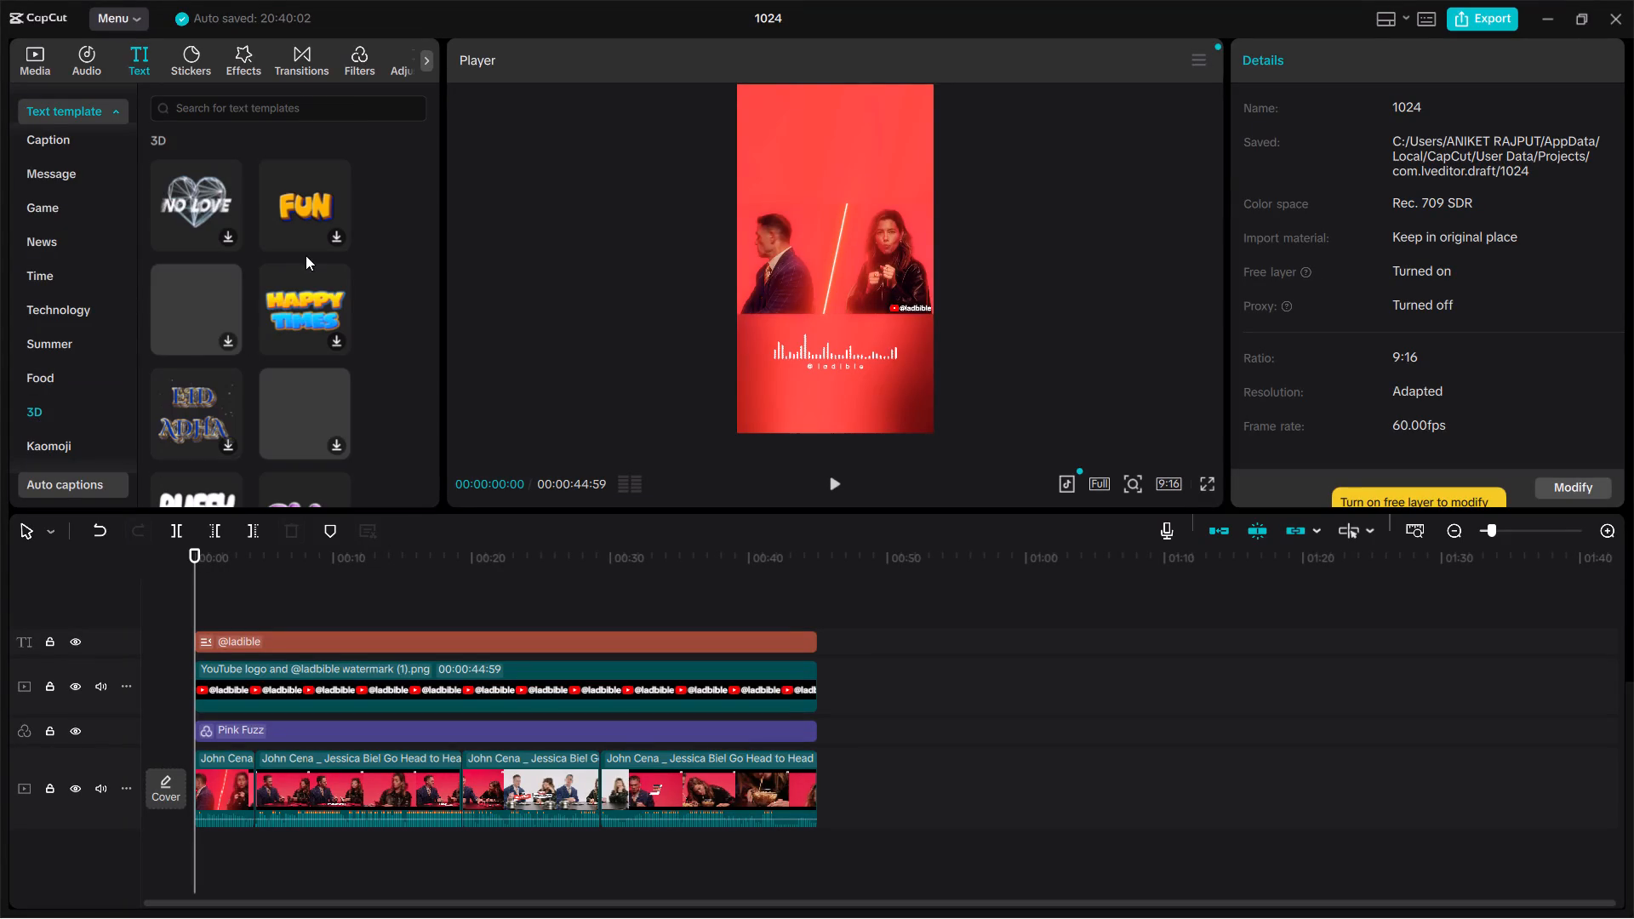
{"action": "scroll", "coordinate": [226, 362], "scroll_direction": "down", "scroll_amount": 2}
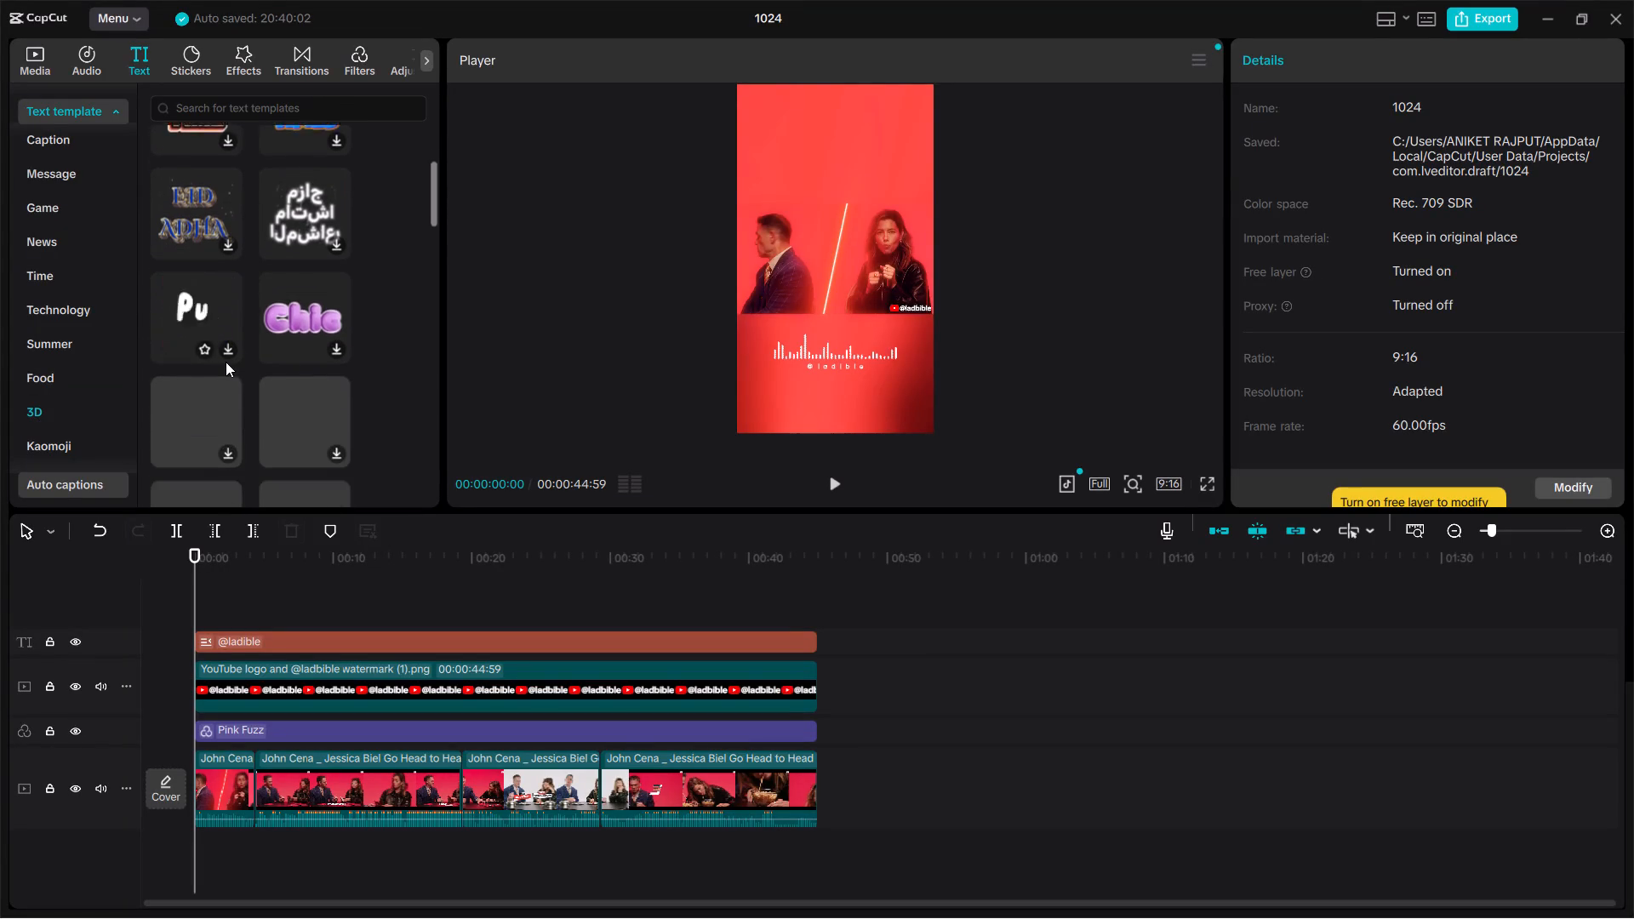
{"action": "scroll", "coordinate": [226, 362], "scroll_direction": "down", "scroll_amount": 2}
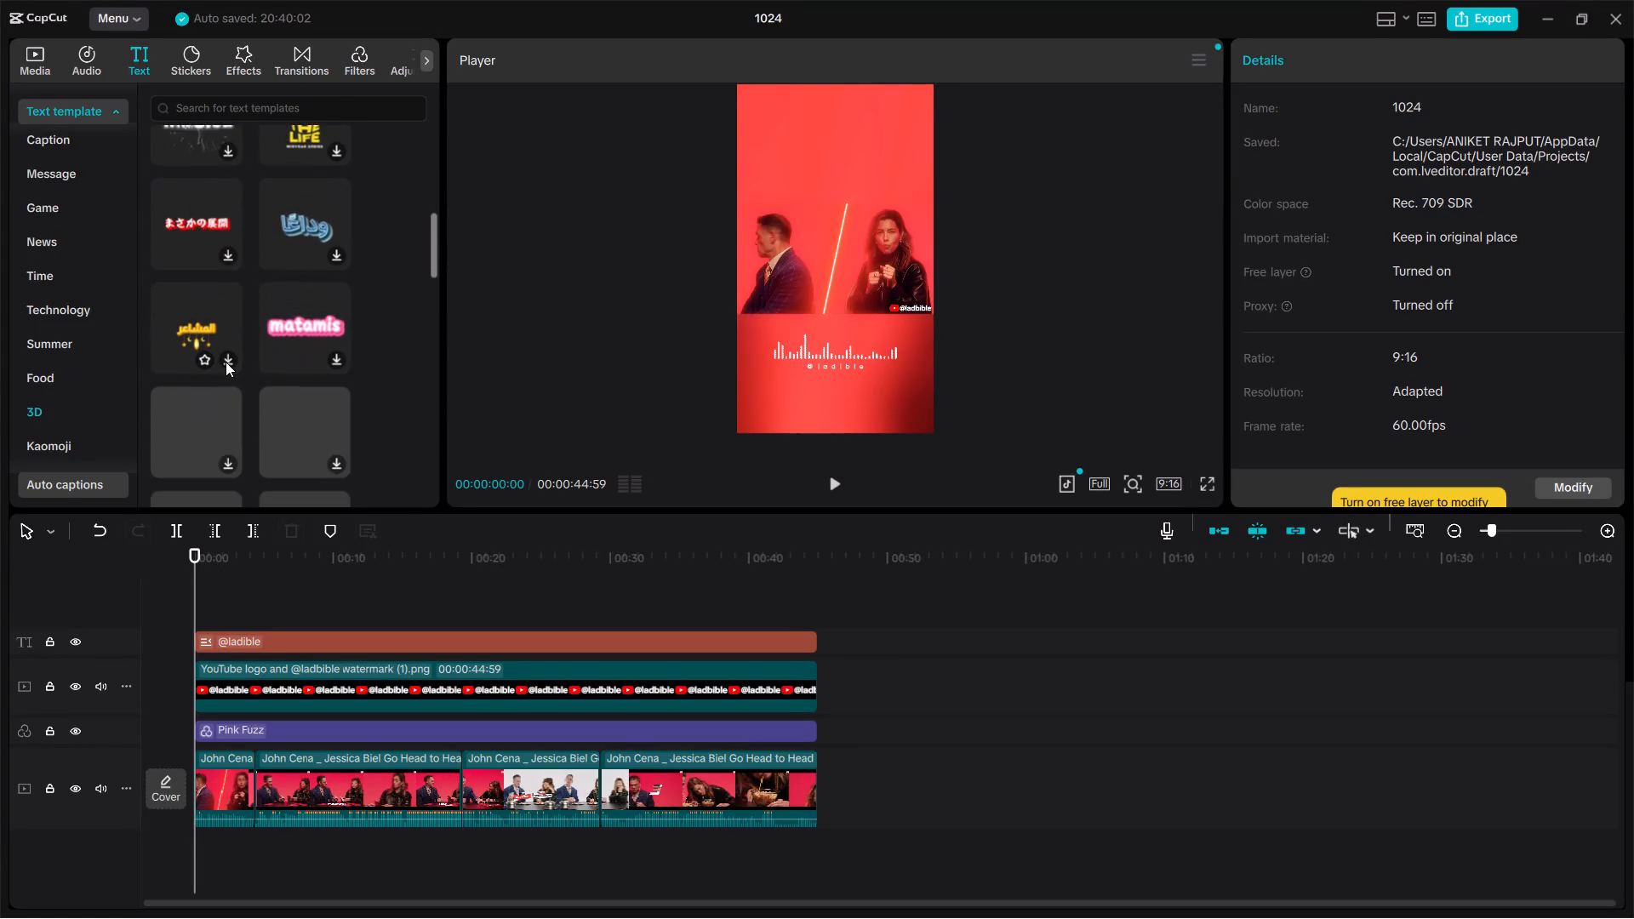
{"action": "scroll", "coordinate": [226, 362], "scroll_direction": "down", "scroll_amount": 5}
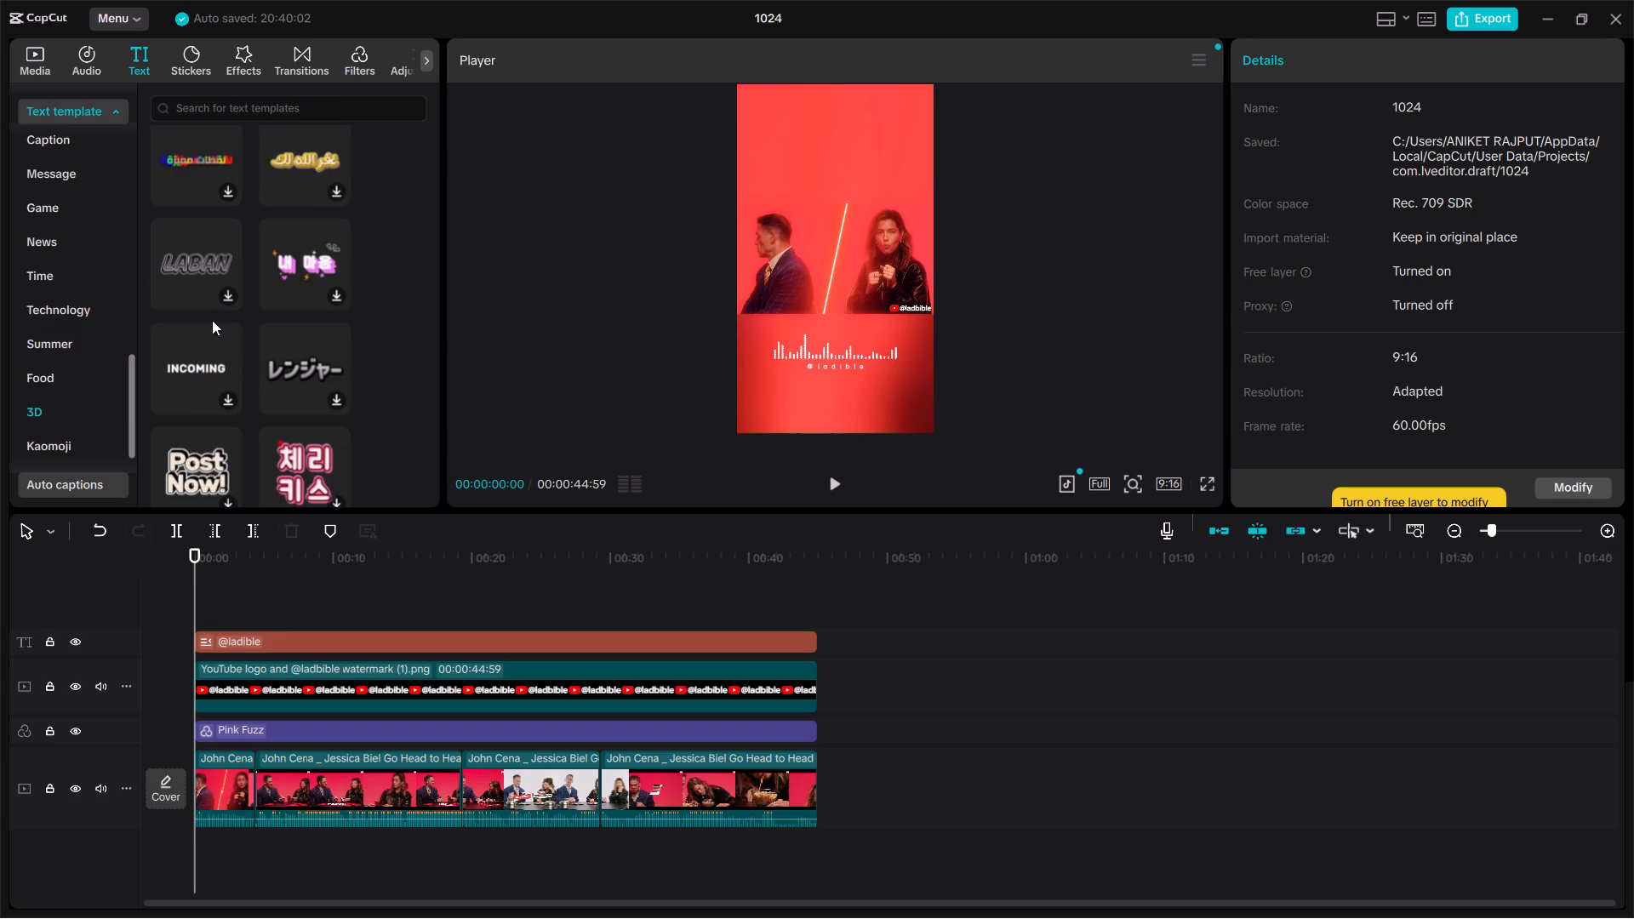
{"action": "scroll", "coordinate": [49, 328], "scroll_direction": "down", "scroll_amount": 1}
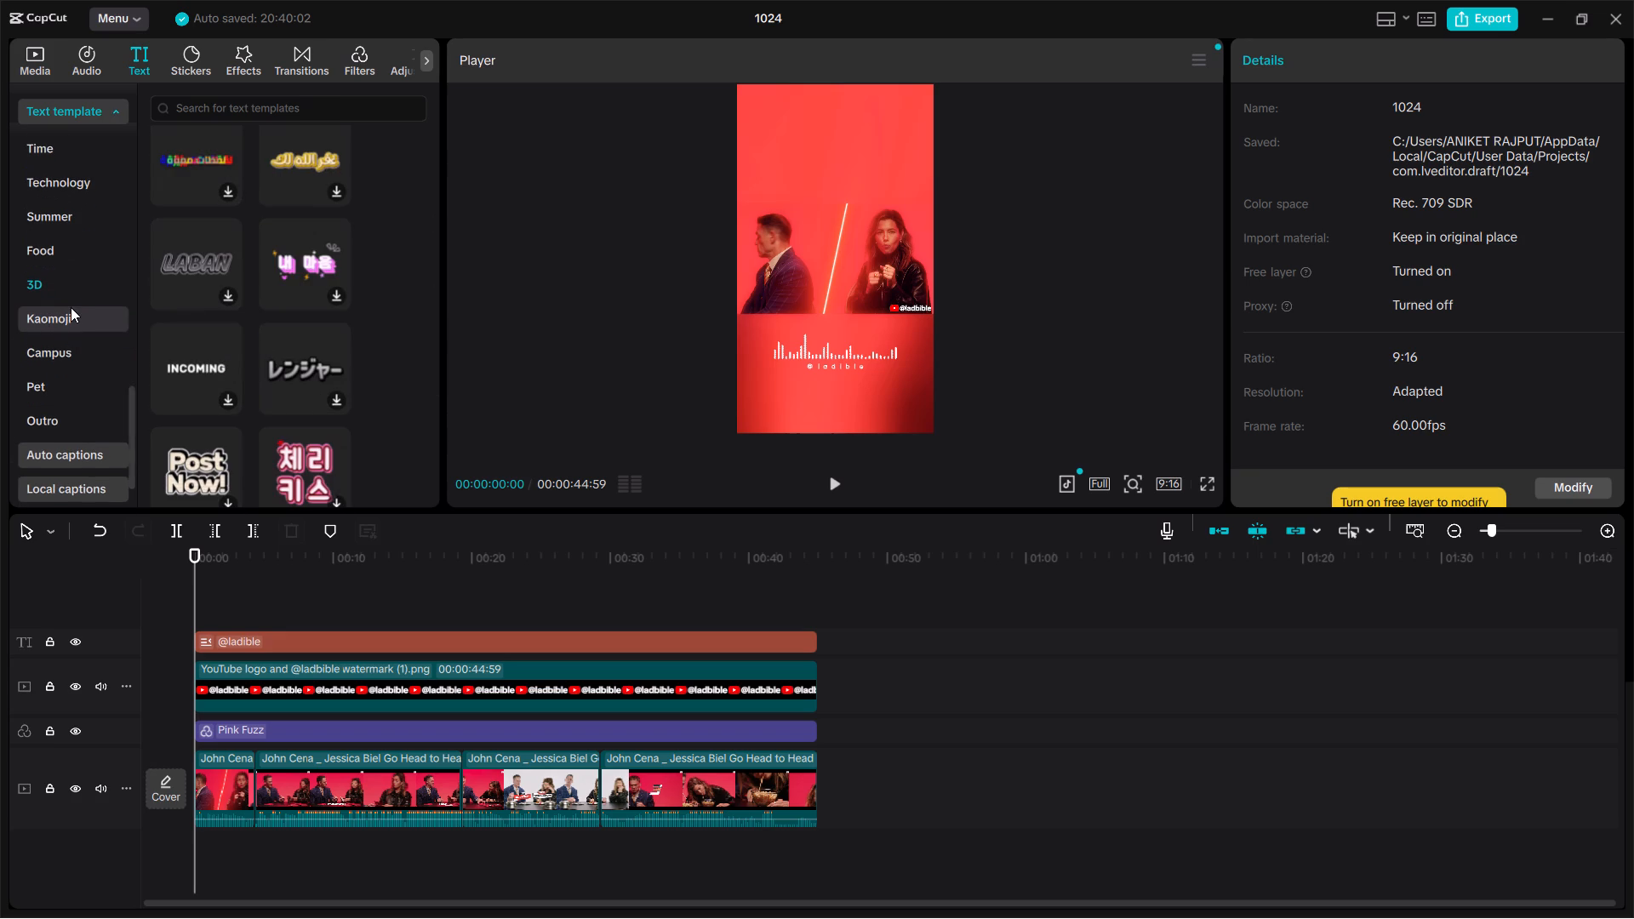
{"action": "scroll", "coordinate": [71, 307], "scroll_direction": "up", "scroll_amount": 2}
{"action": "left_click", "coordinate": [49, 301]}
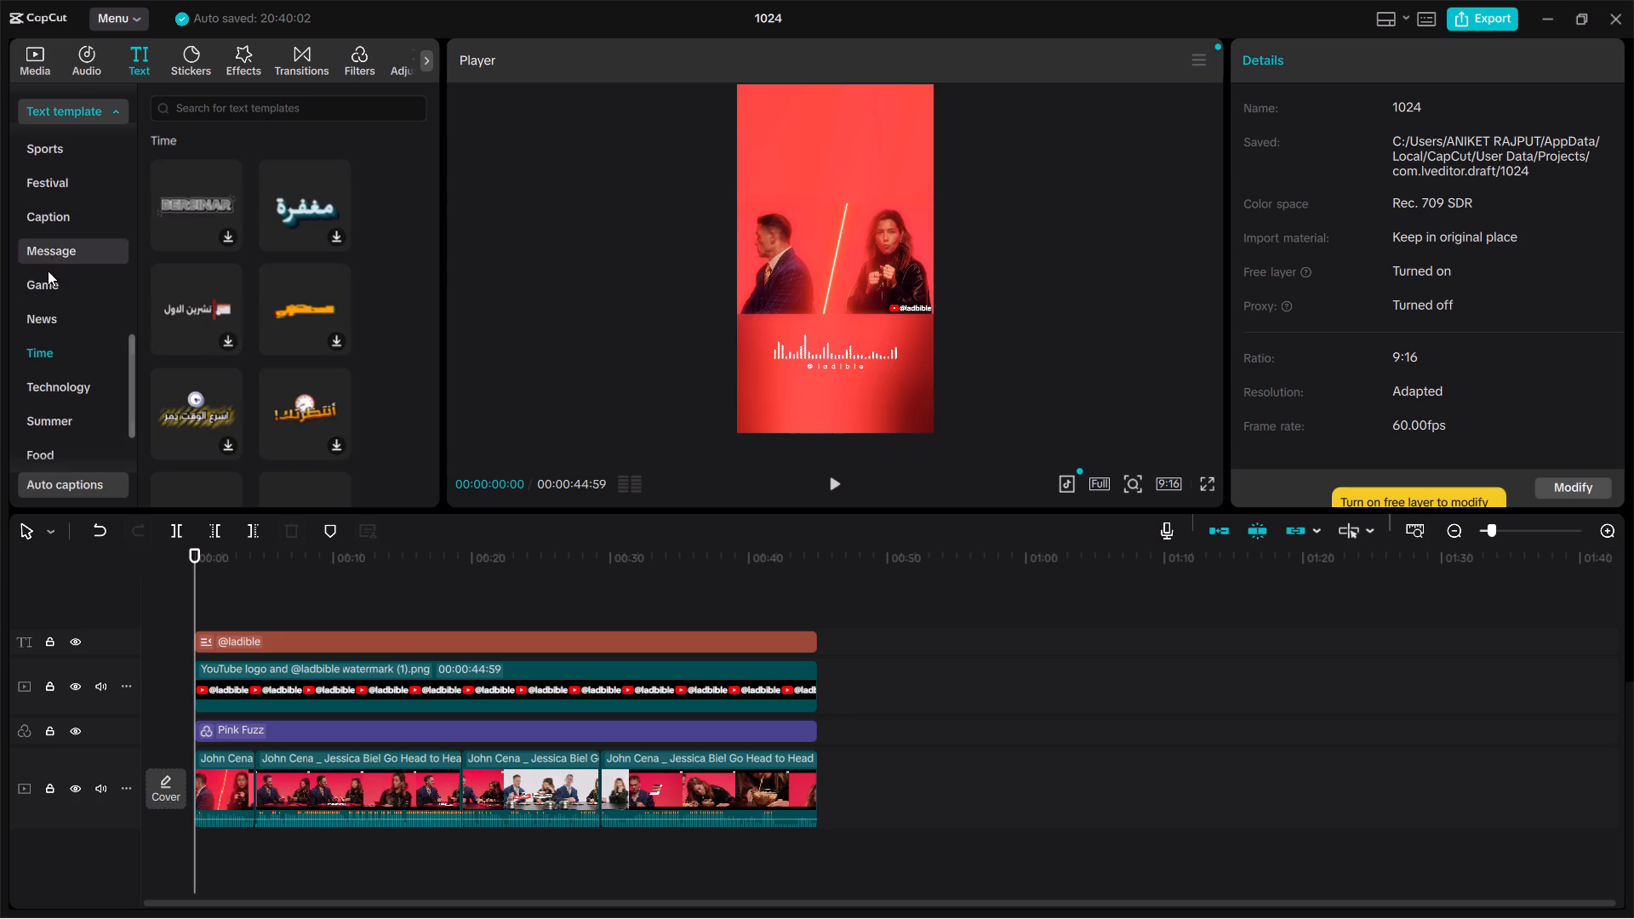
{"action": "left_click", "coordinate": [42, 280]}
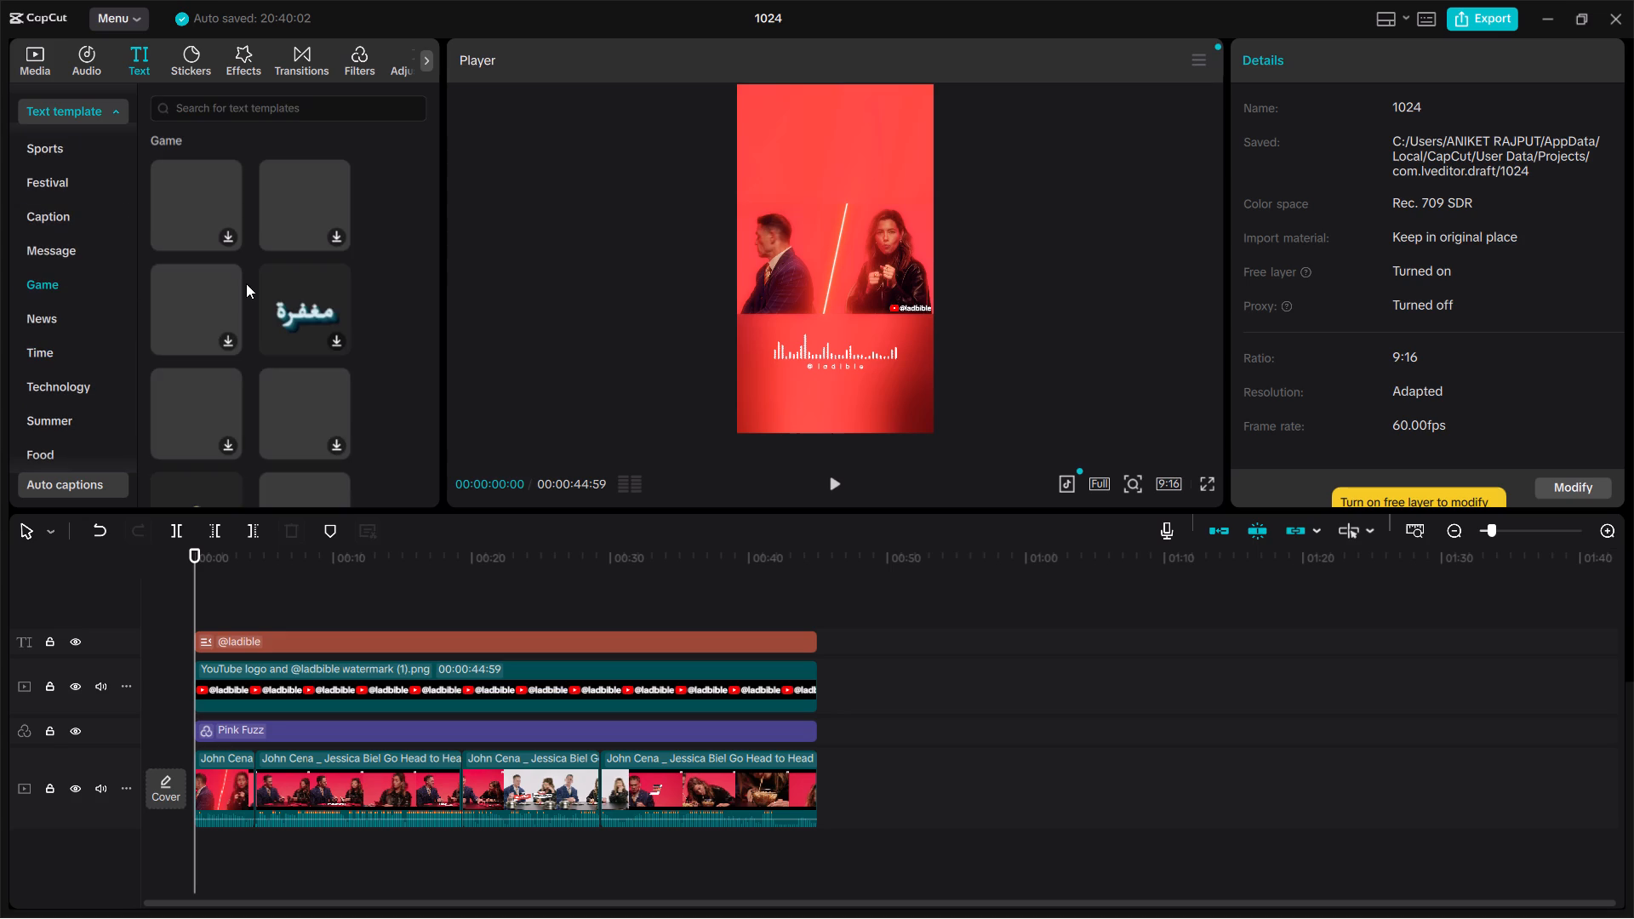
{"action": "scroll", "coordinate": [284, 317], "scroll_direction": "down", "scroll_amount": 2}
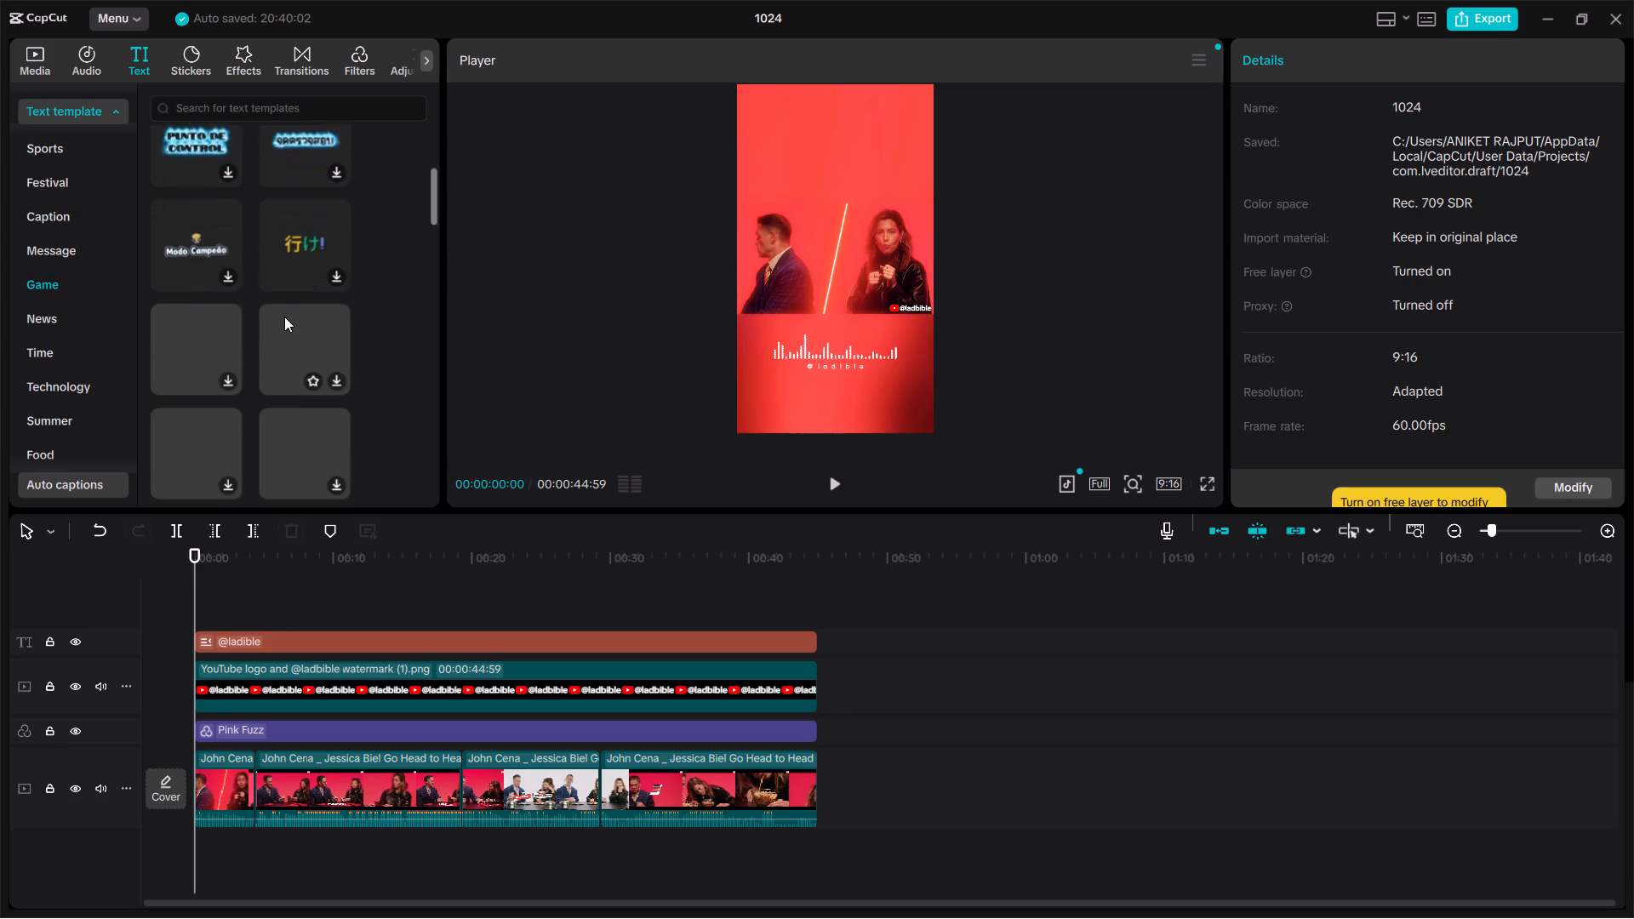
{"action": "scroll", "coordinate": [284, 317], "scroll_direction": "down", "scroll_amount": 1}
{"action": "scroll", "coordinate": [48, 275], "scroll_direction": "up", "scroll_amount": 1}
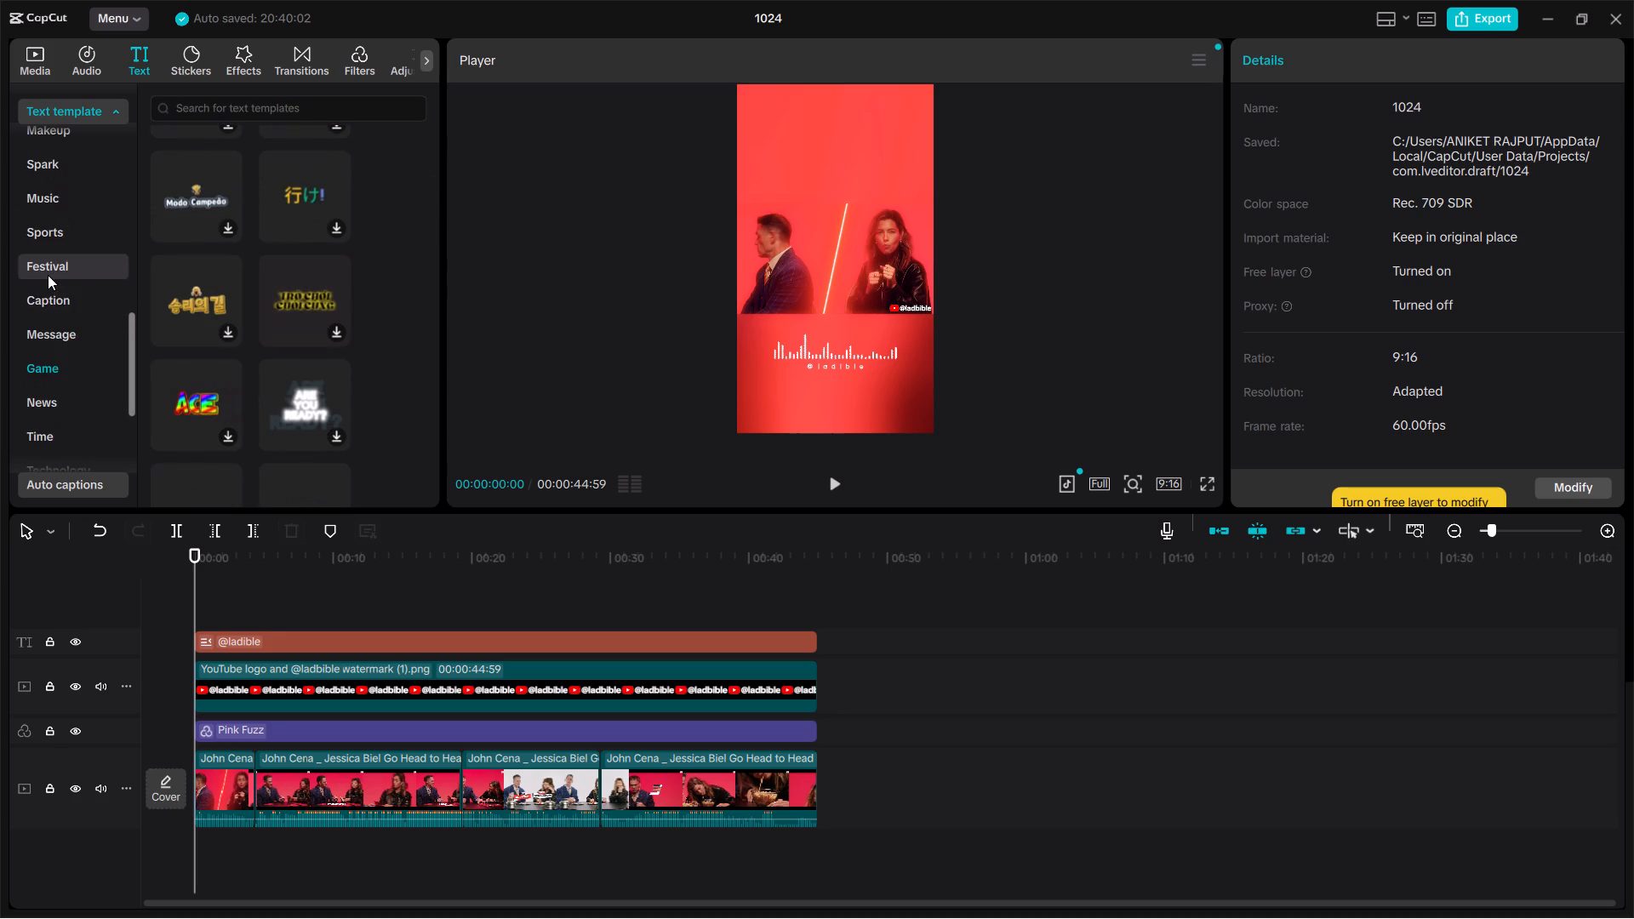
{"action": "left_click", "coordinate": [31, 351]}
{"action": "left_click", "coordinate": [37, 340]}
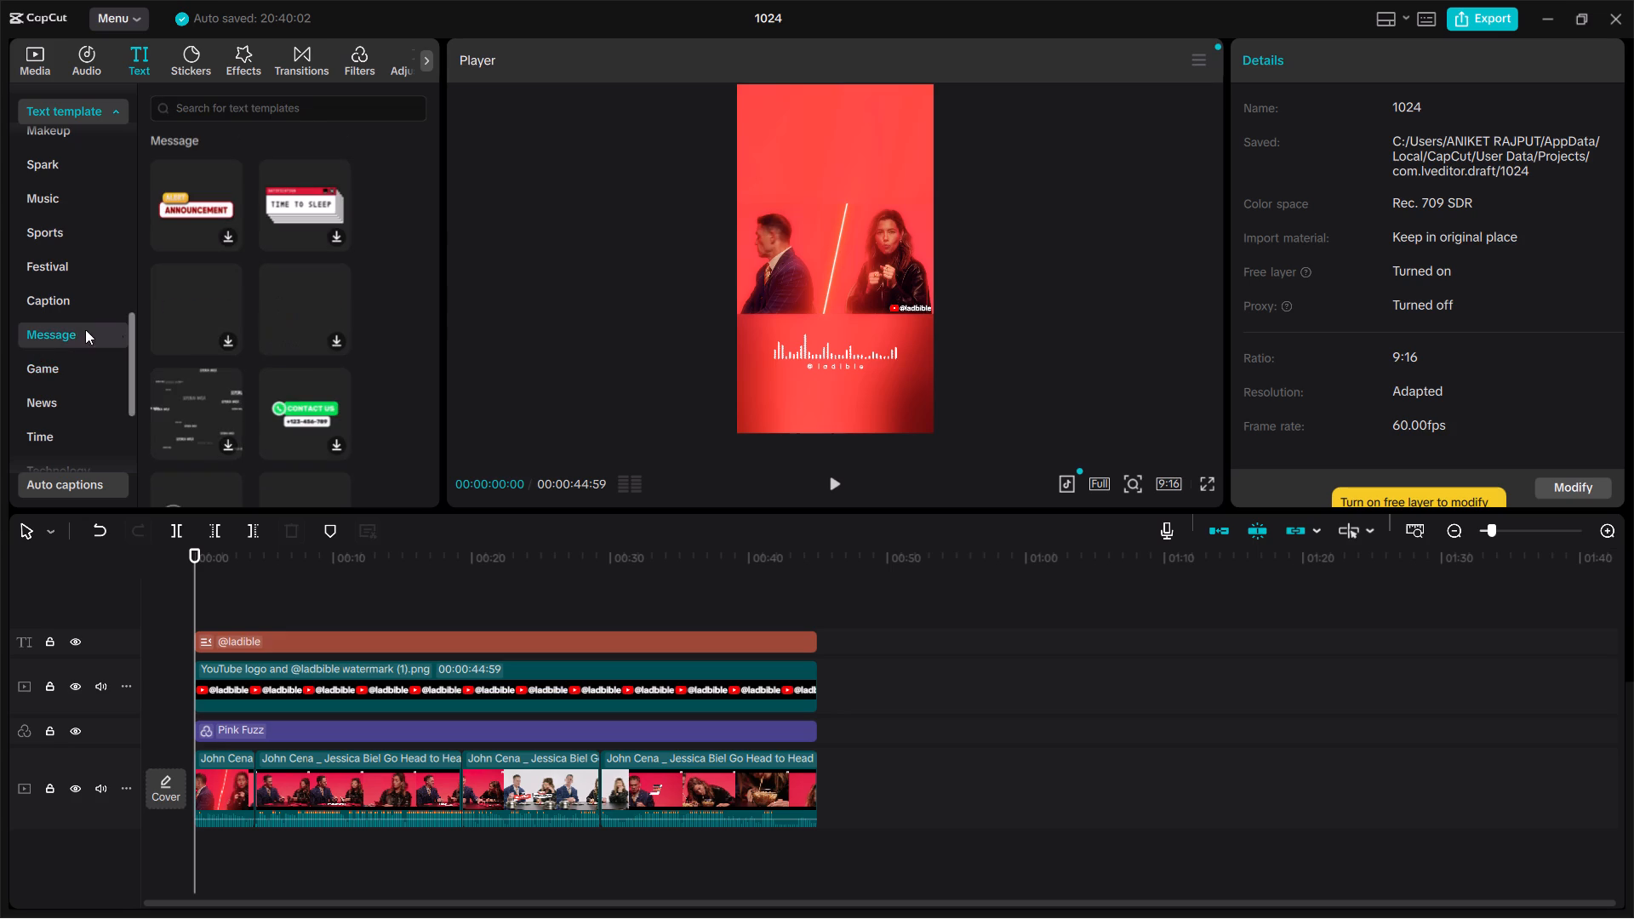
{"action": "left_click", "coordinate": [51, 307]}
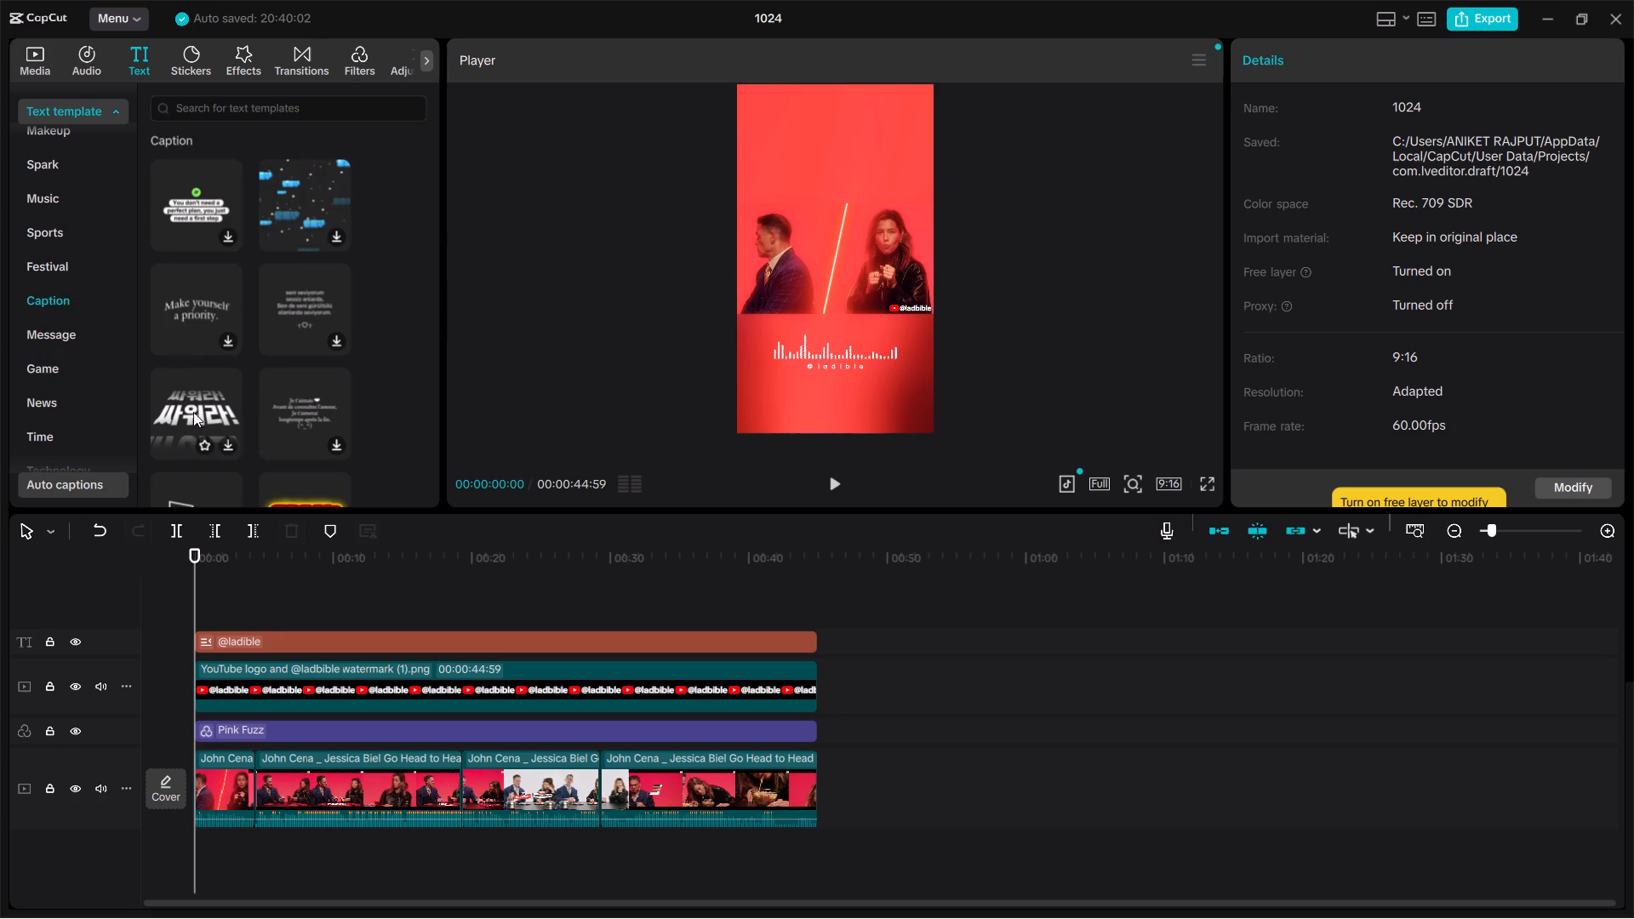
{"action": "left_click", "coordinate": [202, 408]}
{"action": "left_click_drag", "start_coordinate": [202, 408], "coordinate": [214, 579]}
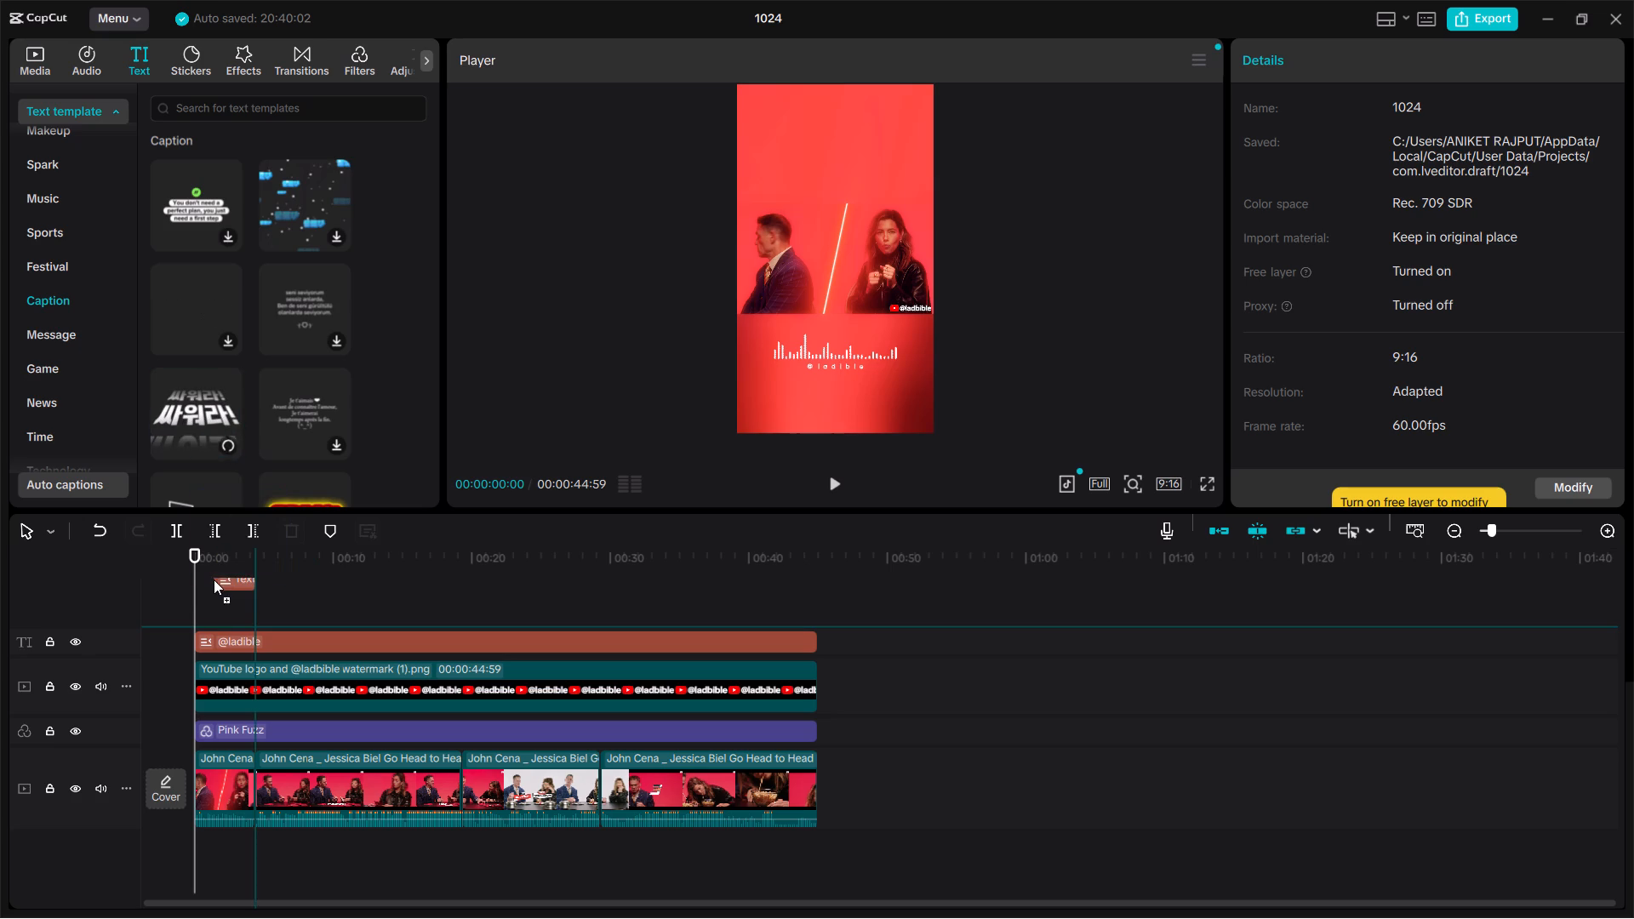
{"action": "left_click_drag", "start_coordinate": [214, 579], "coordinate": [191, 614]}
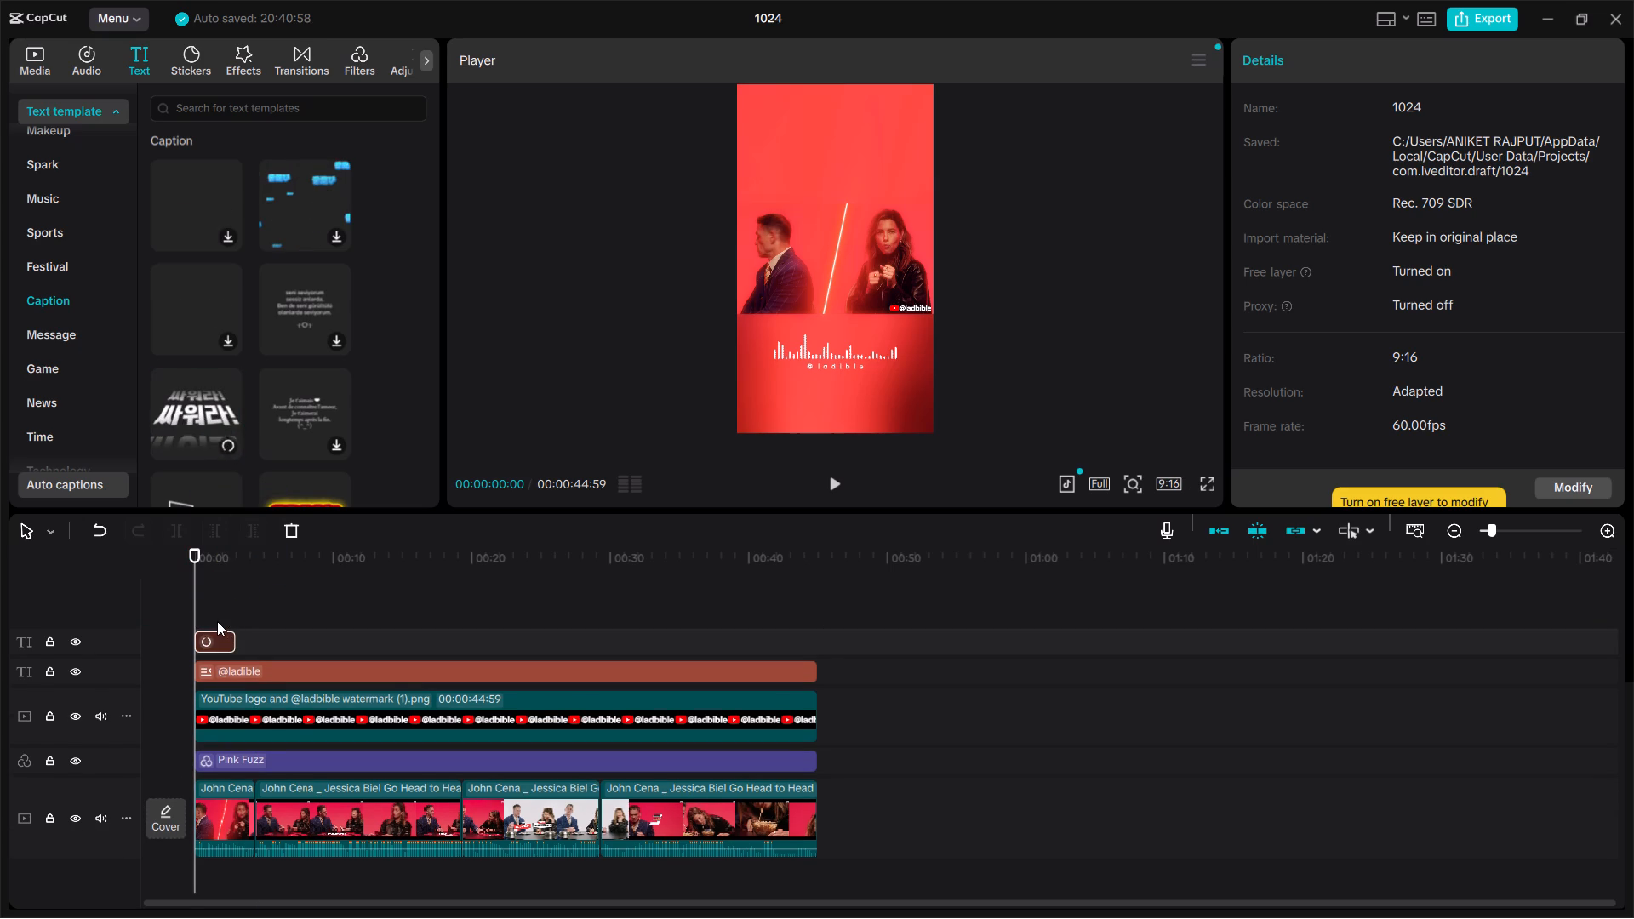
{"action": "left_click", "coordinate": [217, 607]}
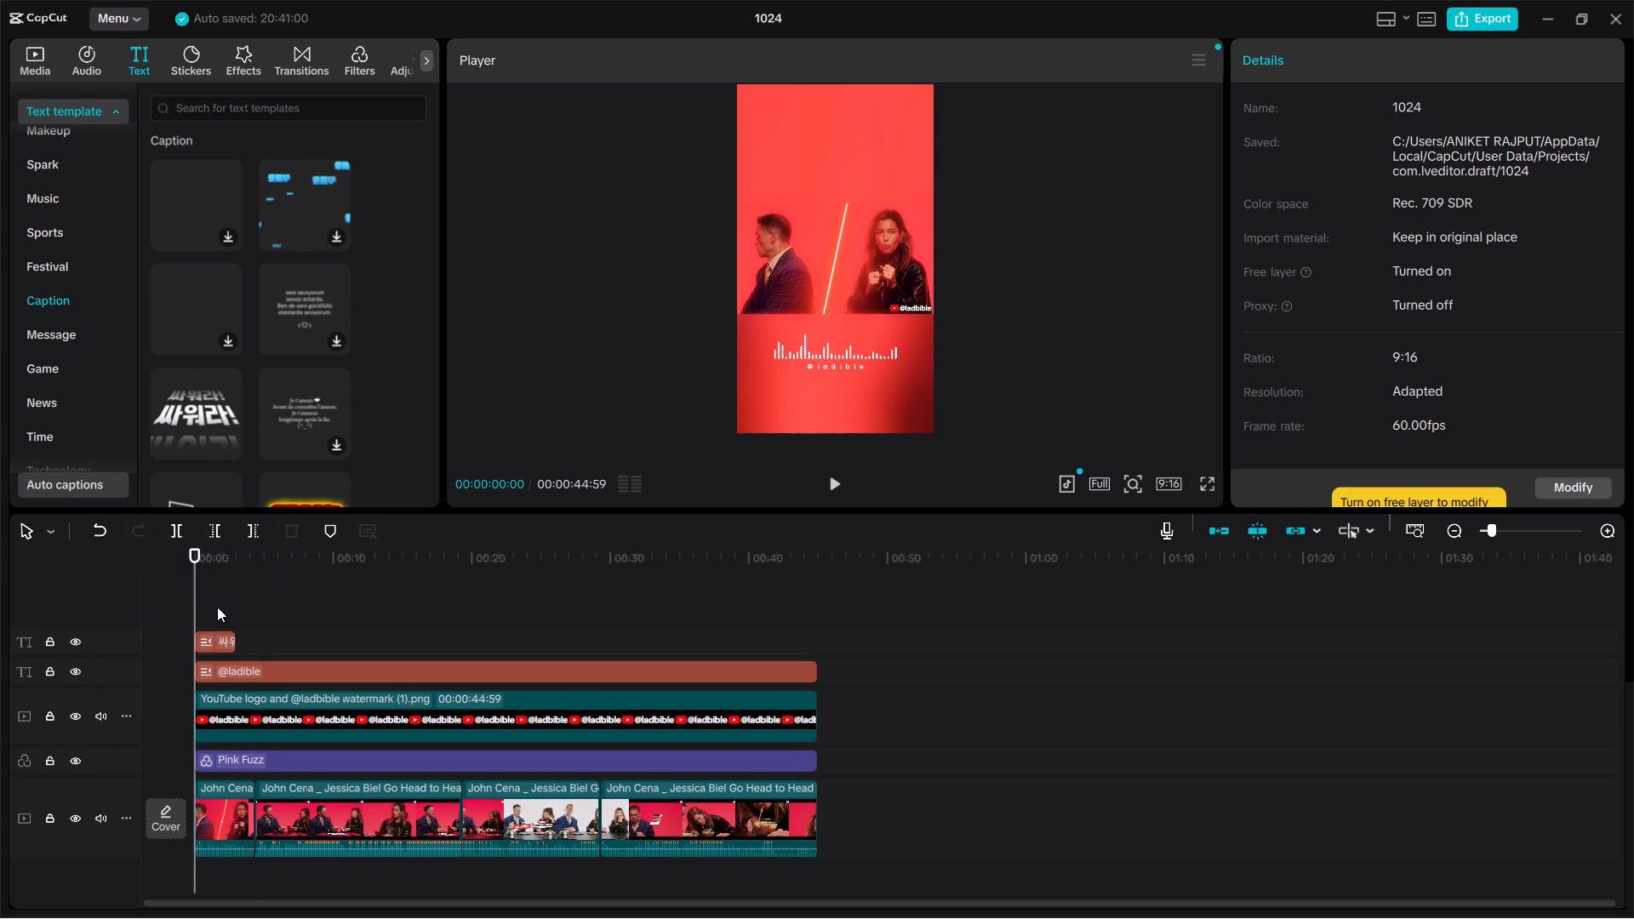
{"action": "left_click_drag", "start_coordinate": [217, 607], "coordinate": [215, 606]}
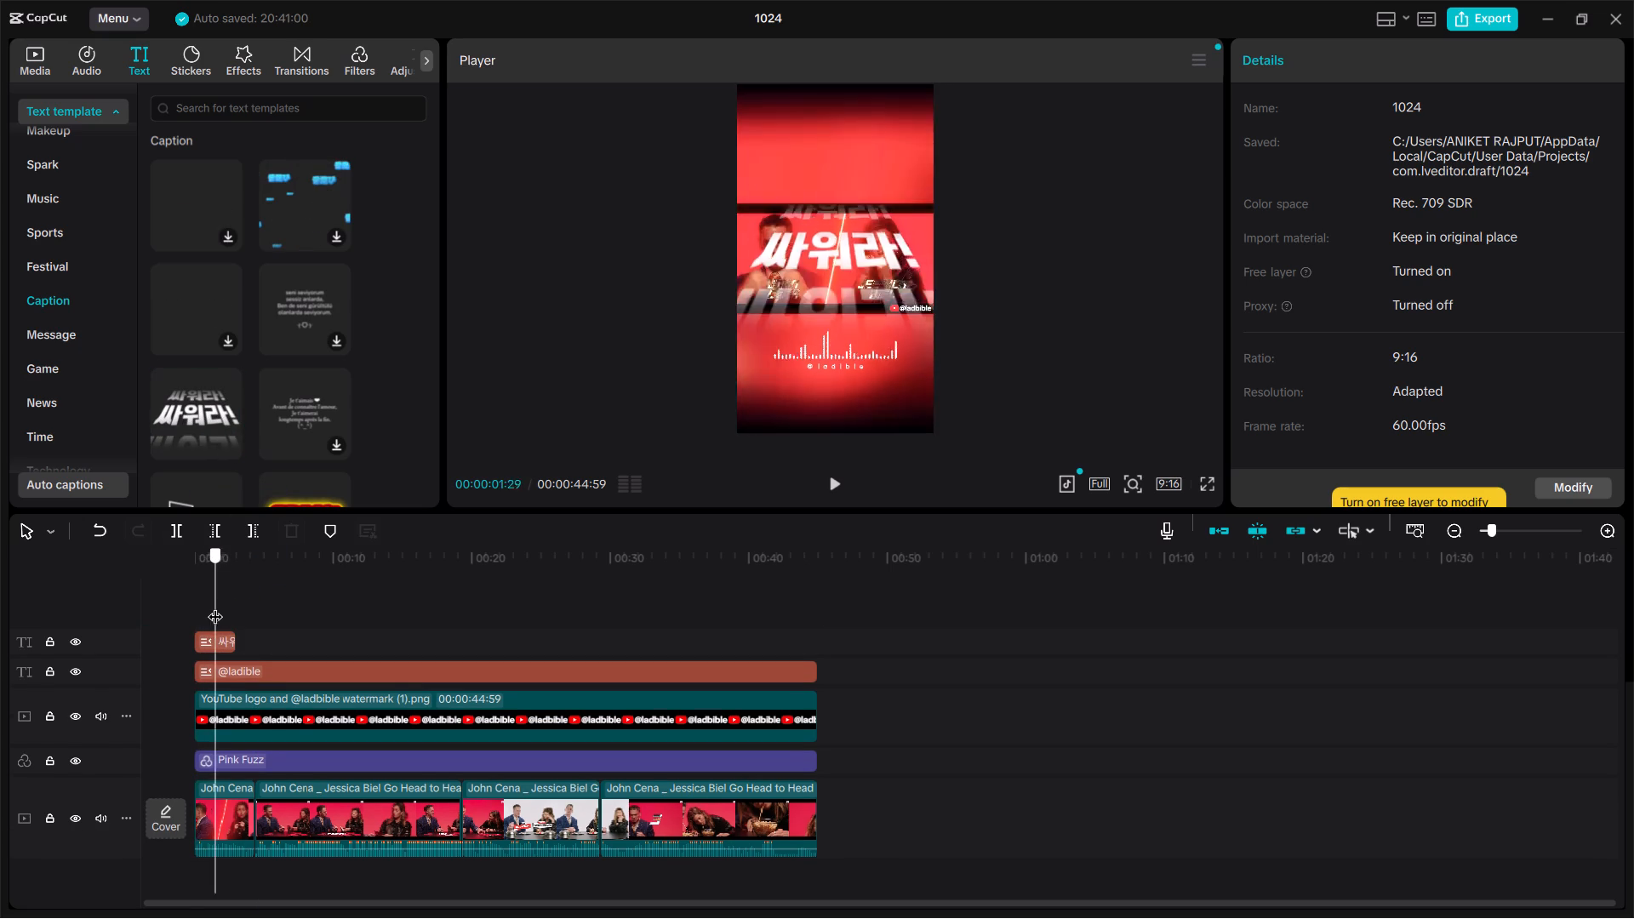
{"action": "left_click_drag", "start_coordinate": [215, 606], "coordinate": [173, 607]}
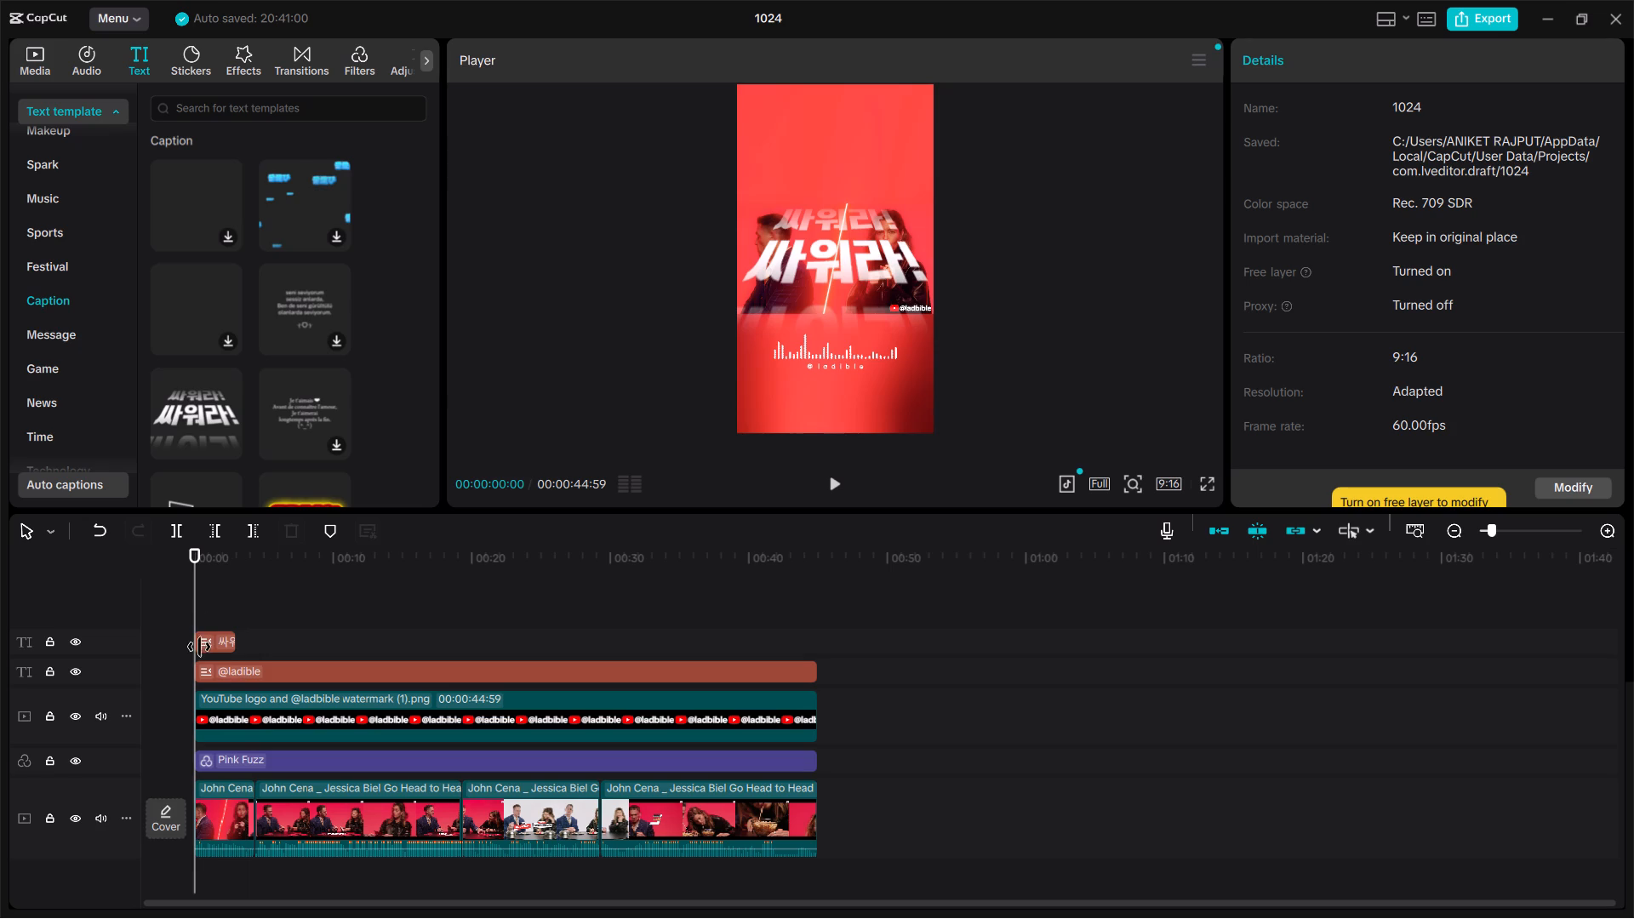
Extend the 싸워라! text clip to the end of the video.
{"action": "left_click", "coordinate": [224, 643]}
{"action": "left_click_drag", "start_coordinate": [240, 639], "coordinate": [801, 659]}
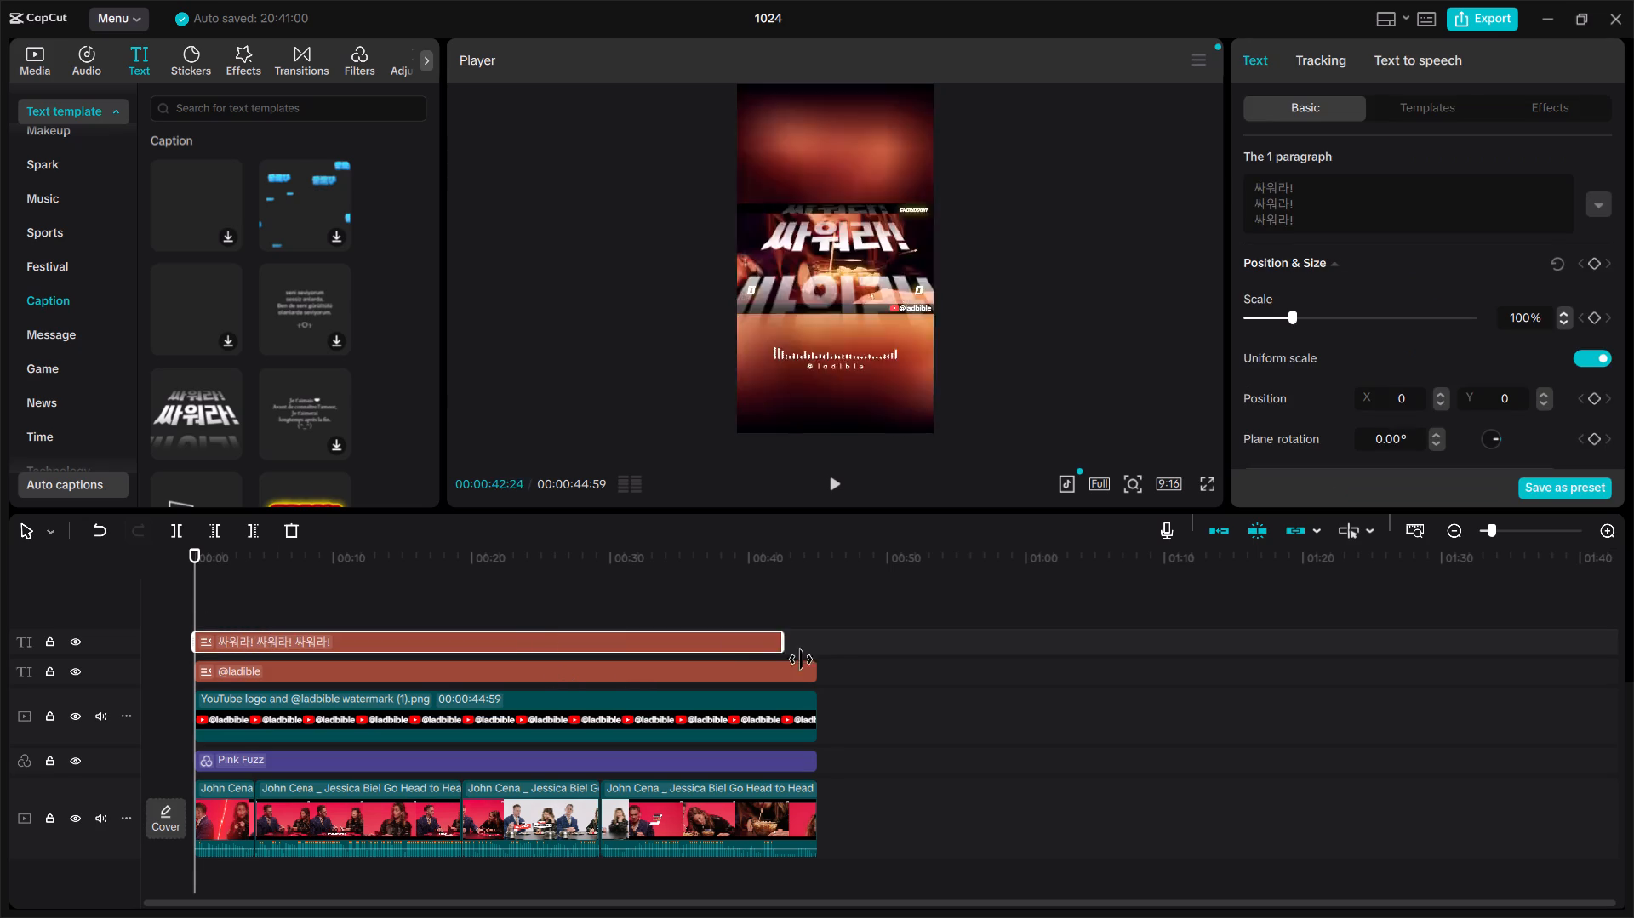
{"action": "left_click_drag", "start_coordinate": [801, 659], "coordinate": [819, 688]}
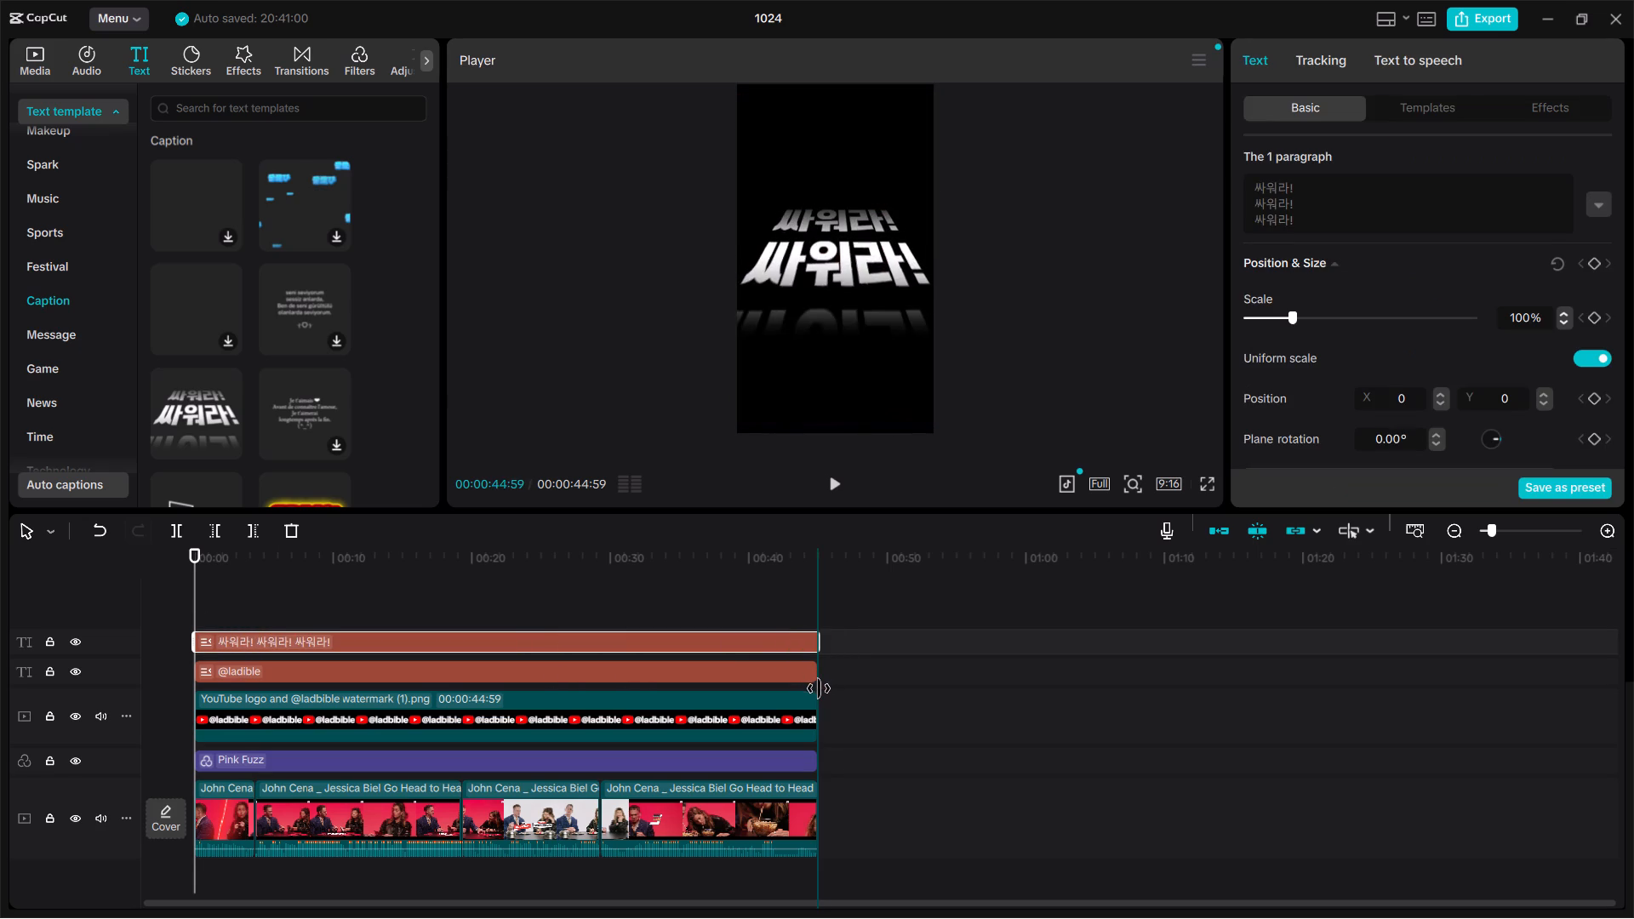
{"action": "left_click_drag", "start_coordinate": [819, 688], "coordinate": [817, 691]}
Move the 싸워라! text up to the top area above the two faces, horizontally centred at about Y 1557.
{"action": "left_click_drag", "start_coordinate": [842, 274], "coordinate": [842, 166]}
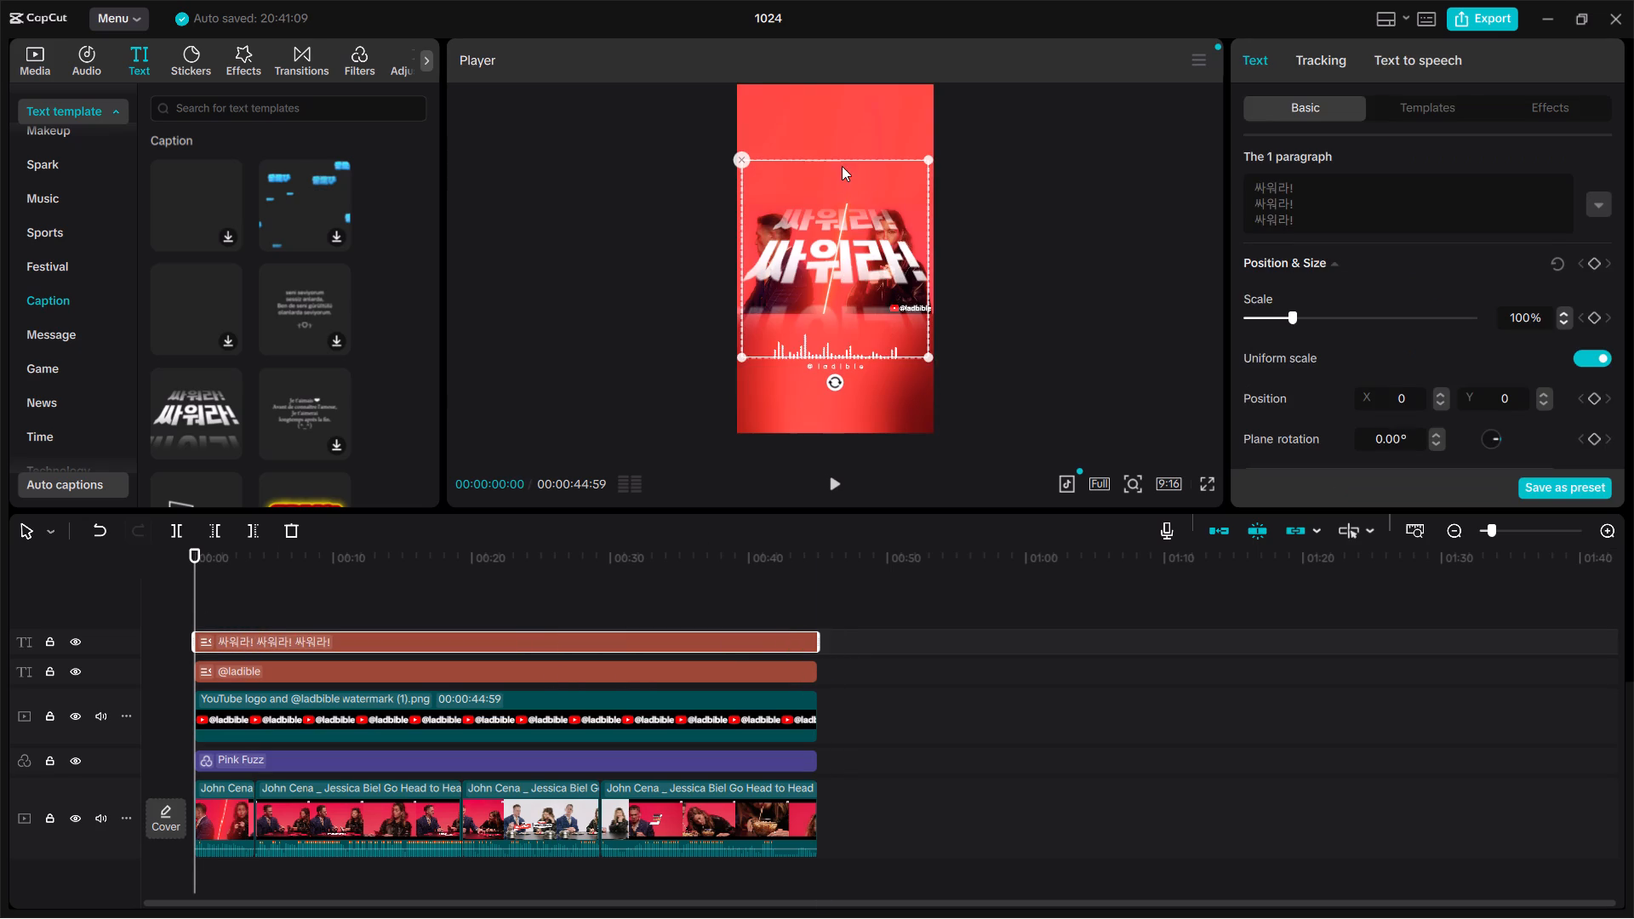
{"action": "left_click_drag", "start_coordinate": [842, 166], "coordinate": [837, 176]}
{"action": "left_click_drag", "start_coordinate": [837, 176], "coordinate": [831, 140]}
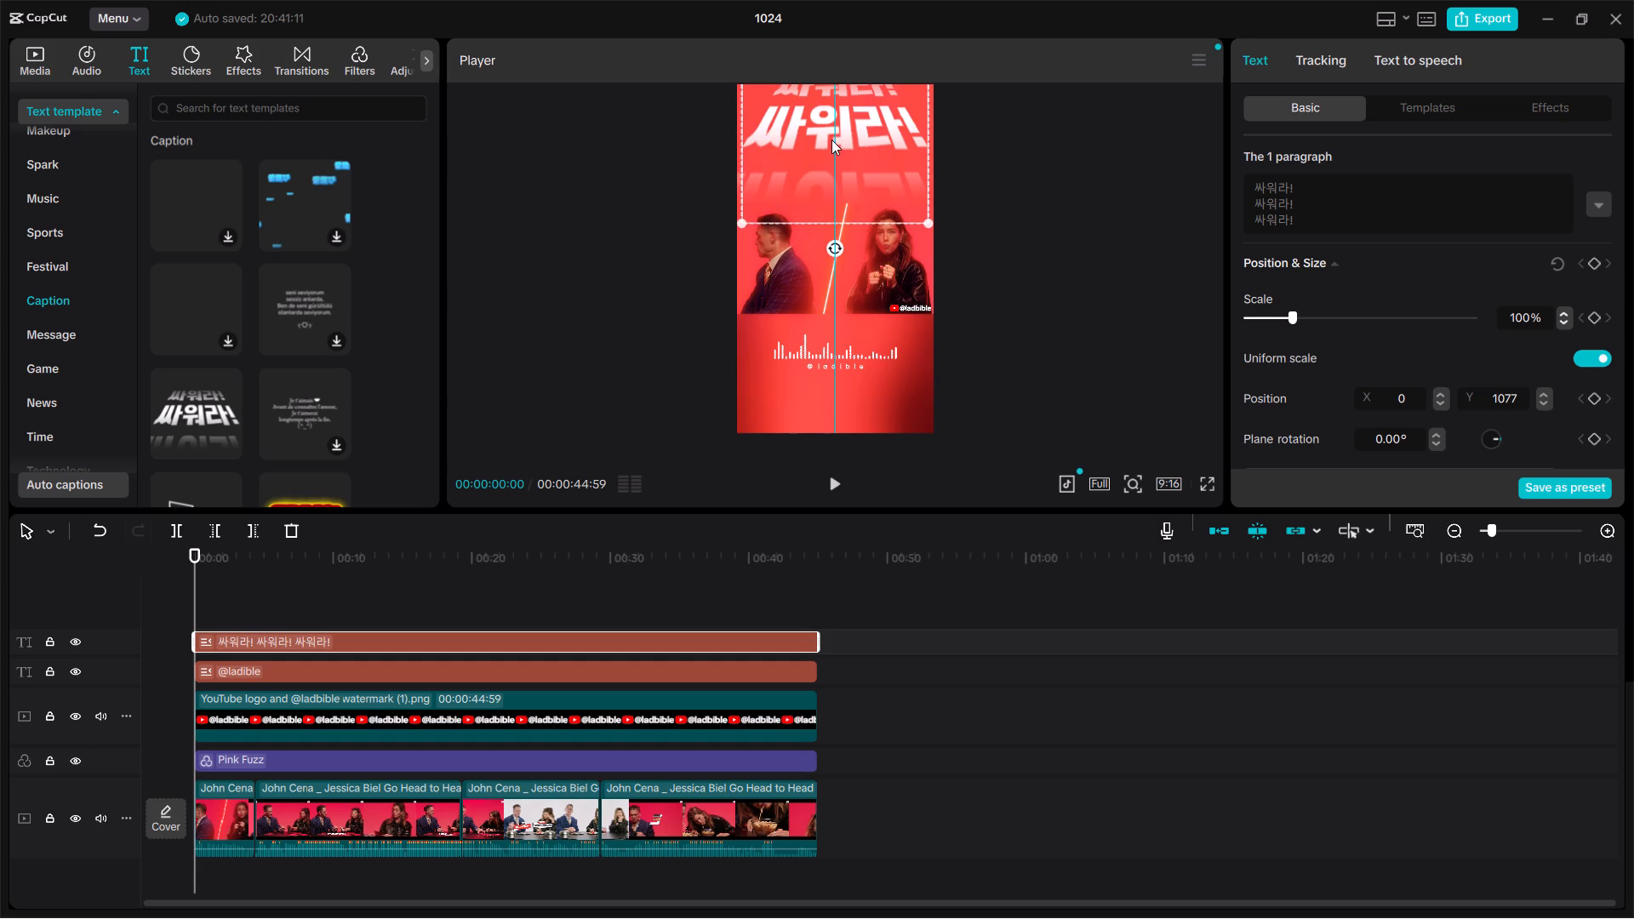
{"action": "left_click_drag", "start_coordinate": [831, 140], "coordinate": [833, 133]}
Replace the 싸워라! template text with WATCH, ON and YOUTUBE on three separate lines.
{"action": "left_click", "coordinate": [1321, 211]}
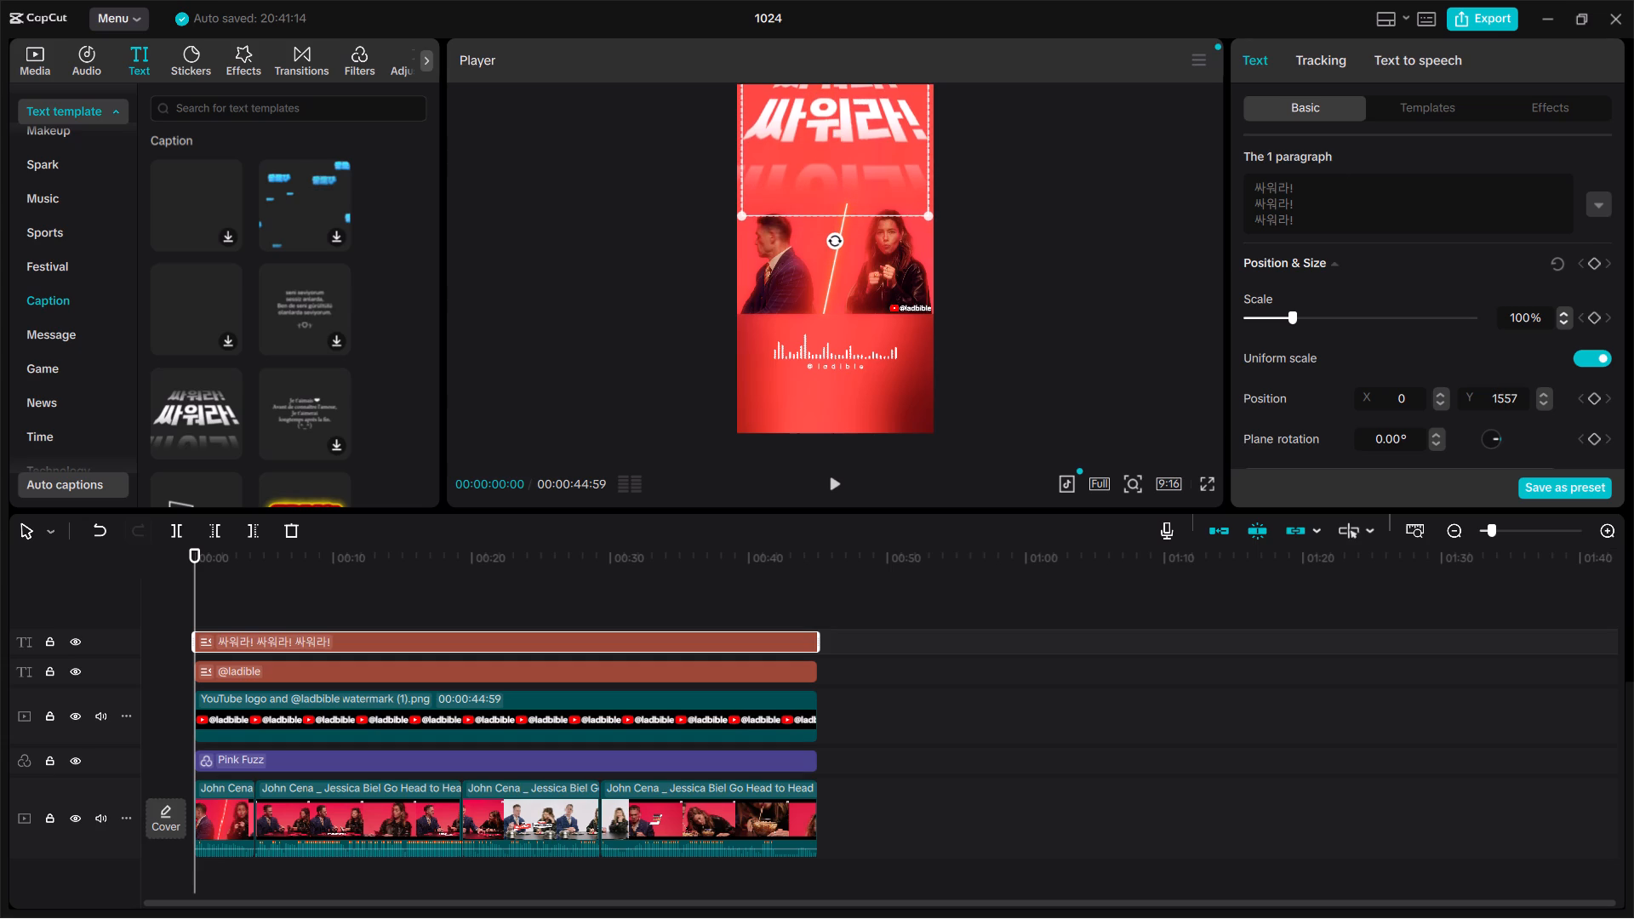
{"action": "scroll", "coordinate": [1321, 211], "scroll_direction": "down", "scroll_amount": 1}
{"action": "left_click", "coordinate": [1318, 178]}
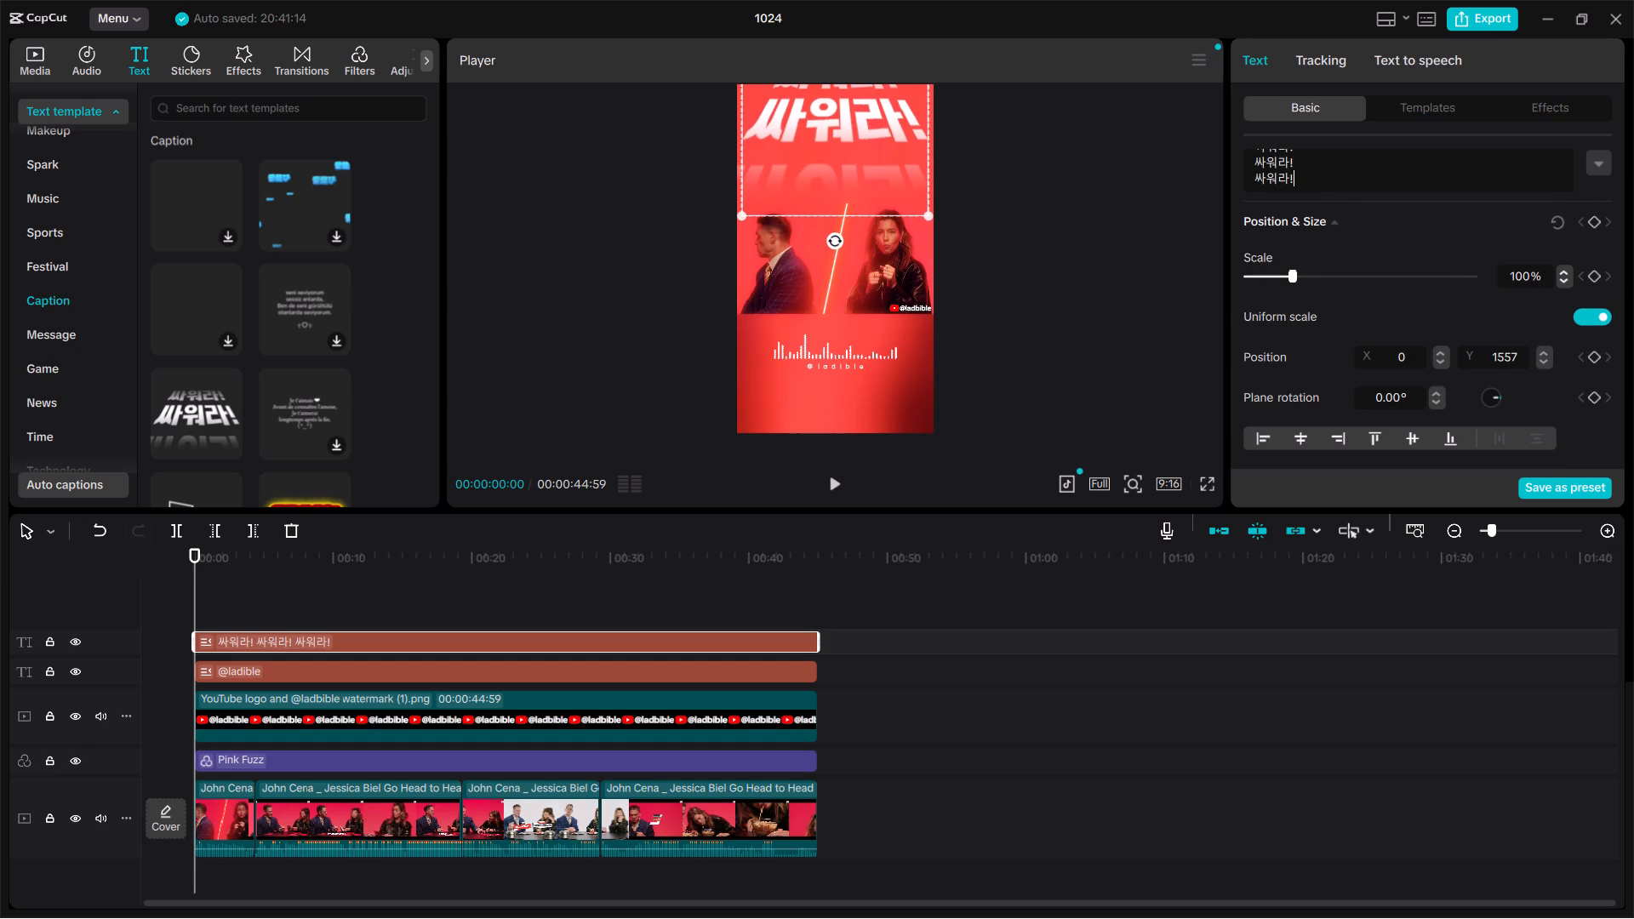
{"action": "key", "text": "BackSpace"}
{"action": "key", "text": "BackSpace"}
{"action": "key", "text": "BackSpace"}
{"action": "key", "text": "BackSpace"}
{"action": "key", "text": "BackSpace"}
{"action": "key", "text": "BackSpace"}
{"action": "key", "text": "BackSpace"}
{"action": "key", "text": "BackSpace"}
{"action": "key", "text": "BackSpace"}
{"action": "key", "text": "BackSpace"}
{"action": "key", "text": "BackSpace"}
{"action": "key", "text": "BackSpace"}
{"action": "key", "text": "BackSpace"}
{"action": "key", "text": "BackSpace"}
{"action": "key", "text": "BackSpace"}
{"action": "key", "text": "BackSpace"}
{"action": "key", "text": "BackSpace"}
{"action": "key", "text": "BackSpace"}
{"action": "key", "text": "BackSpace"}
{"action": "key", "text": "BackSpace"}
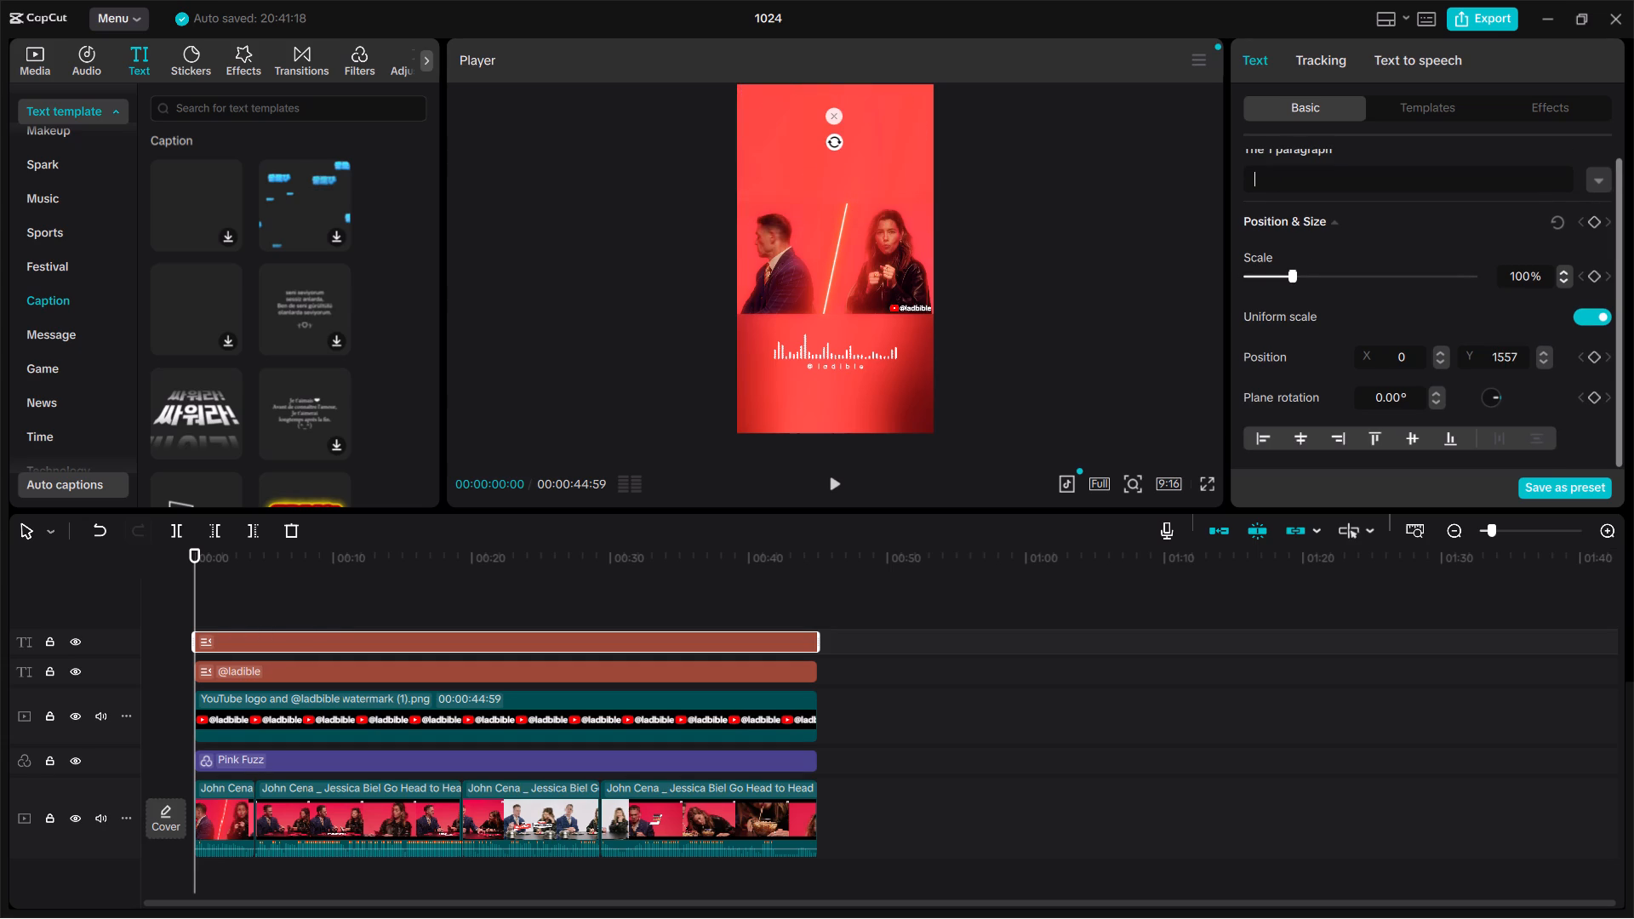
{"action": "type", "text": "WAR"}
{"action": "key", "text": "BackSpace"}
{"action": "type", "text": "TCH O"}
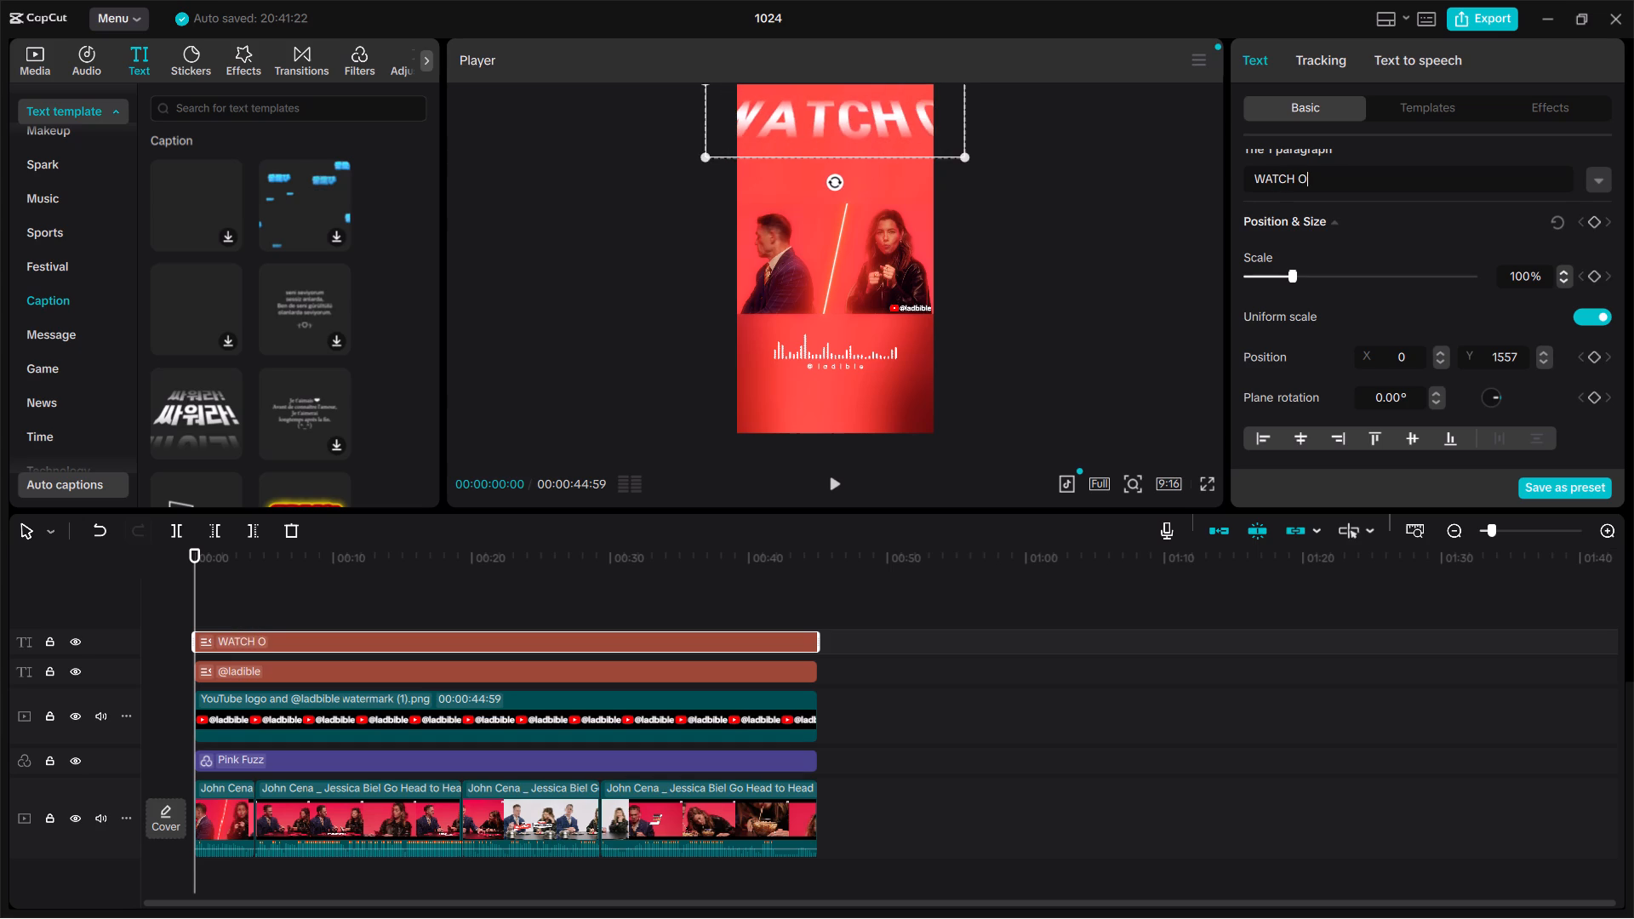
{"action": "key", "text": "BackSpace"}
{"action": "key", "text": "BackSpace"}
{"action": "key", "text": "Return"}
{"action": "type", "text": "ON"}
{"action": "key", "text": "space"}
{"action": "type", "text": "YOUT"}
{"action": "key", "text": "BackSpace"}
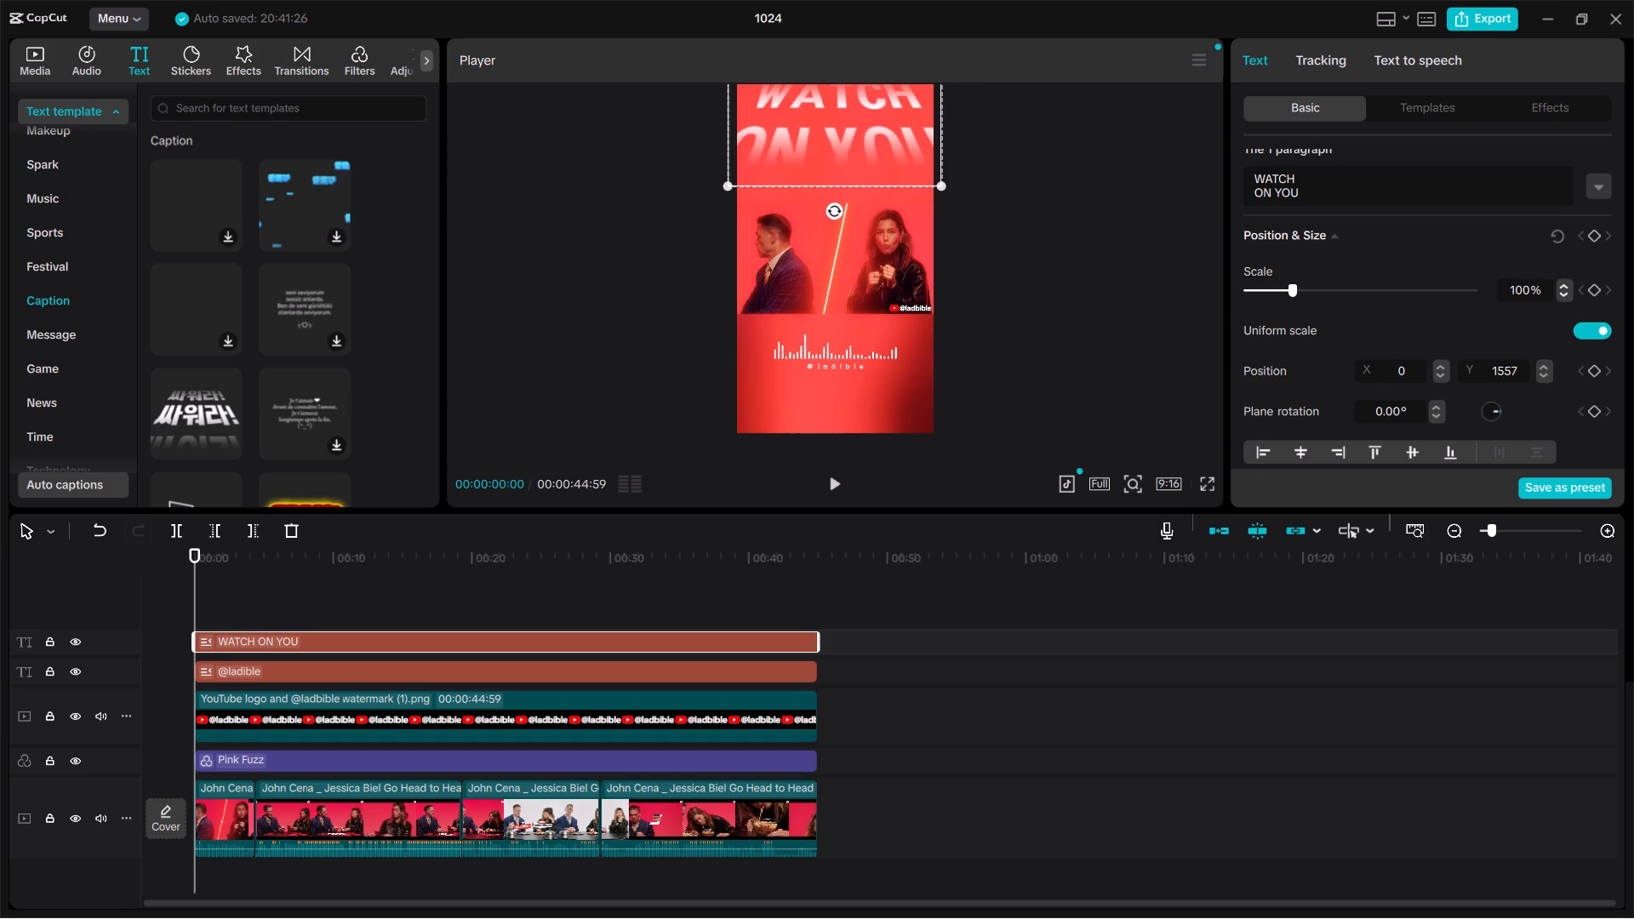
{"action": "key", "text": "BackSpace"}
{"action": "key", "text": "BackSpace"}
{"action": "key", "text": "BackSpace"}
{"action": "key", "text": "BackSpace"}
{"action": "key", "text": "Return"}
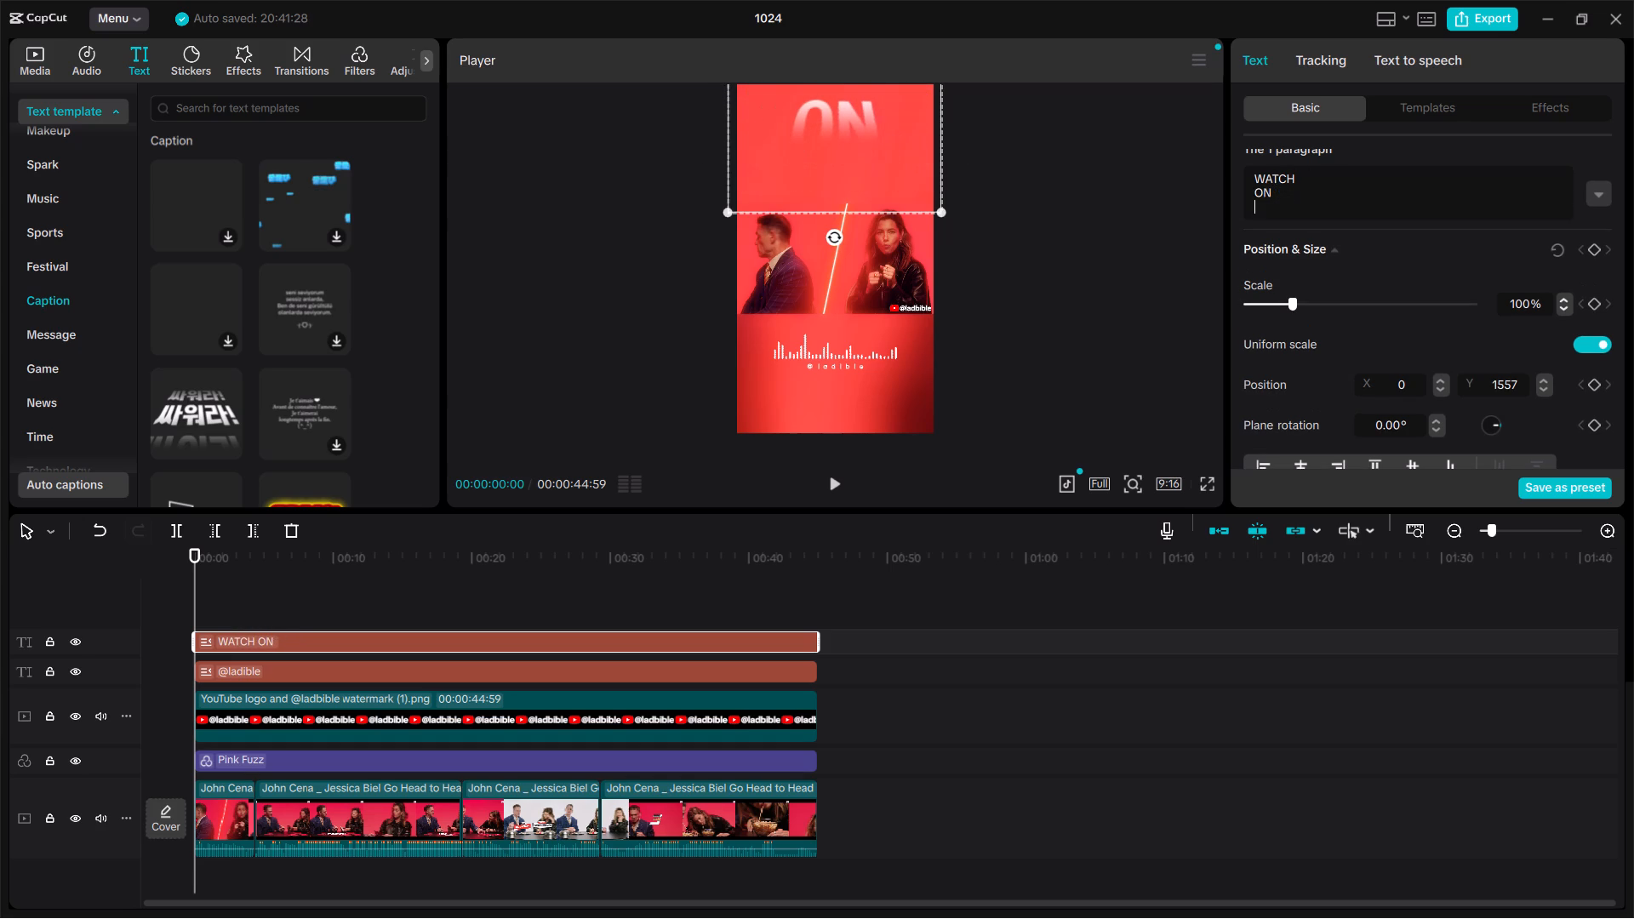
{"action": "type", "text": "YOUT"}
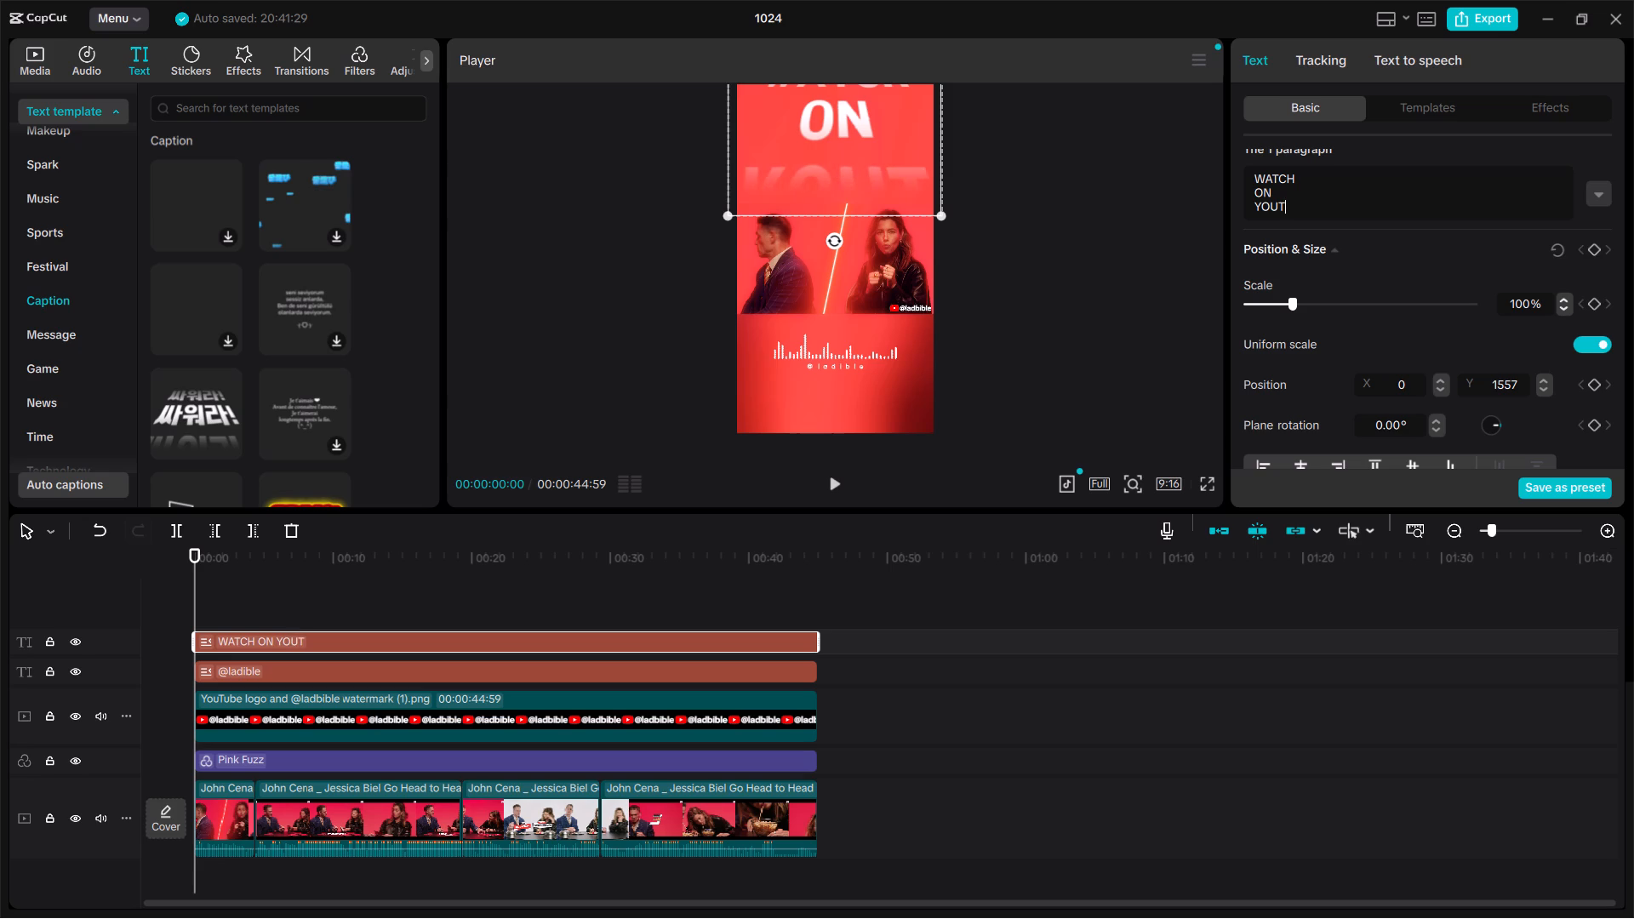
{"action": "type", "text": "UBE"}
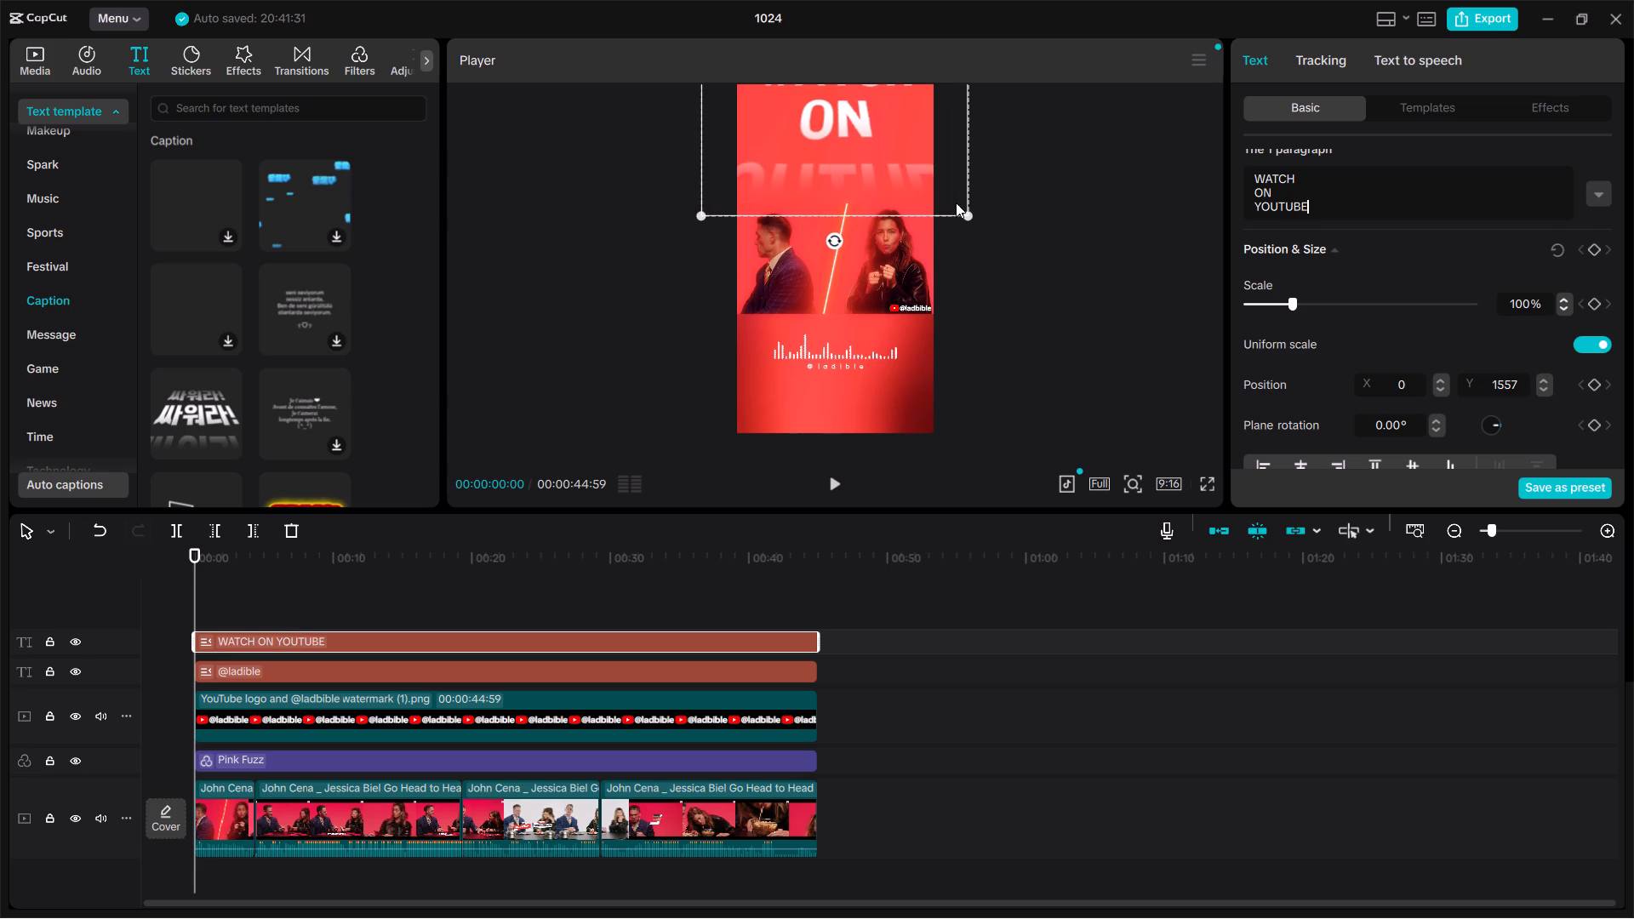
Scale the WATCH ON YOUTUBE text down to about 73% so it fits the frame width.
{"action": "left_click_drag", "start_coordinate": [971, 211], "coordinate": [898, 183]}
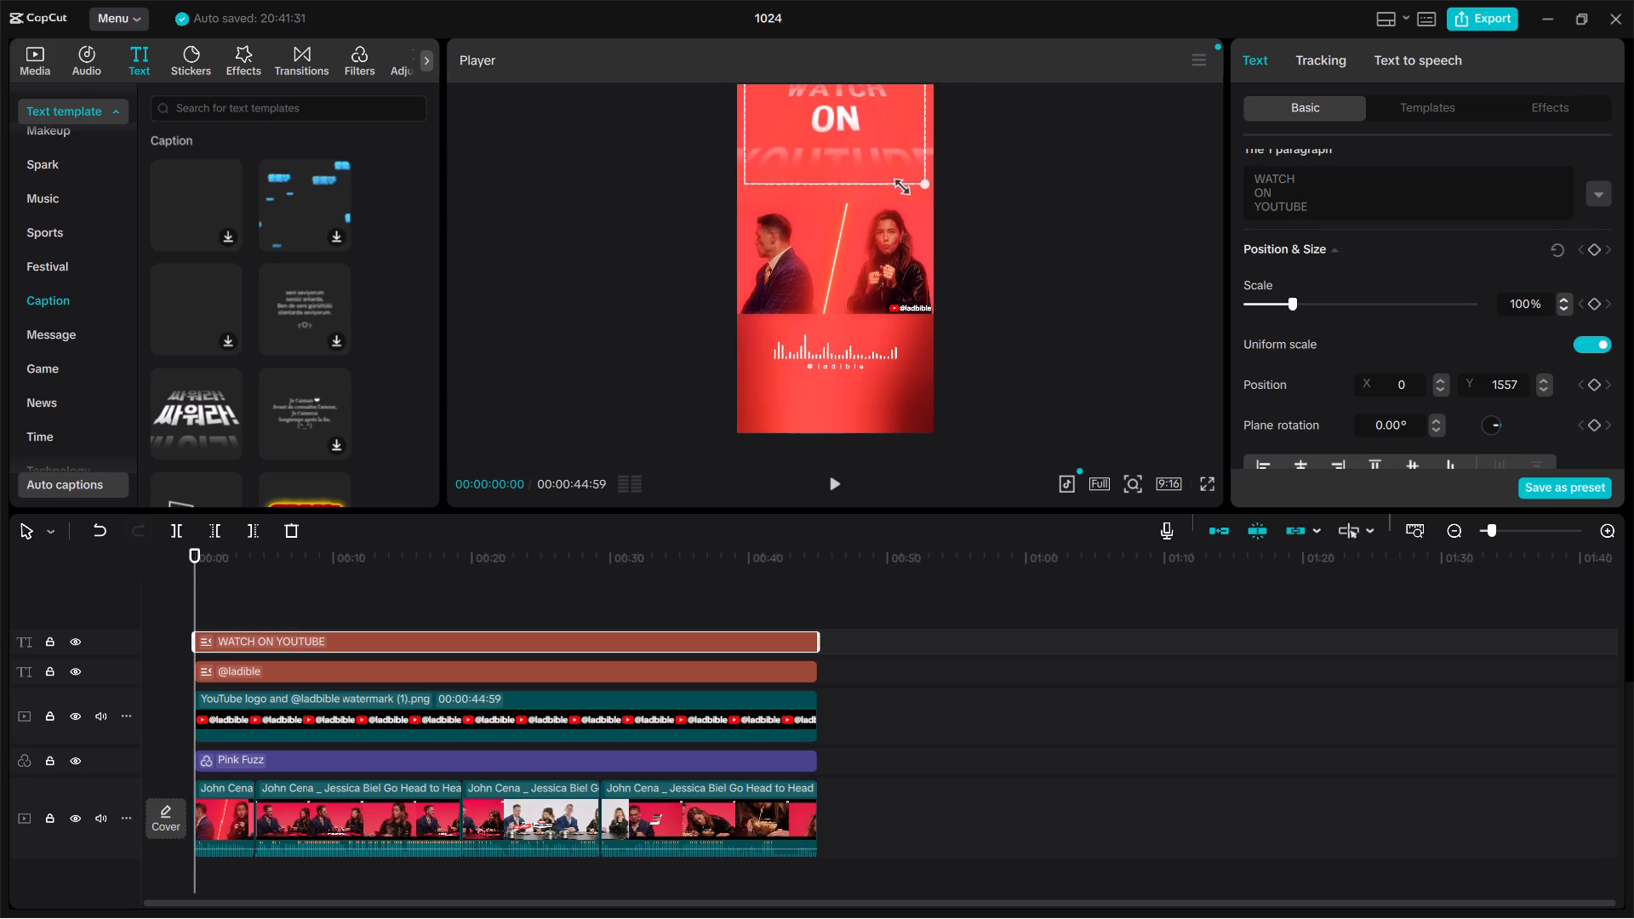
{"action": "left_click_drag", "start_coordinate": [898, 183], "coordinate": [915, 179]}
Play the video from the start, twice, to check the animated WATCH ON YOUTUBE title over the footage.
{"action": "left_click", "coordinate": [229, 614]}
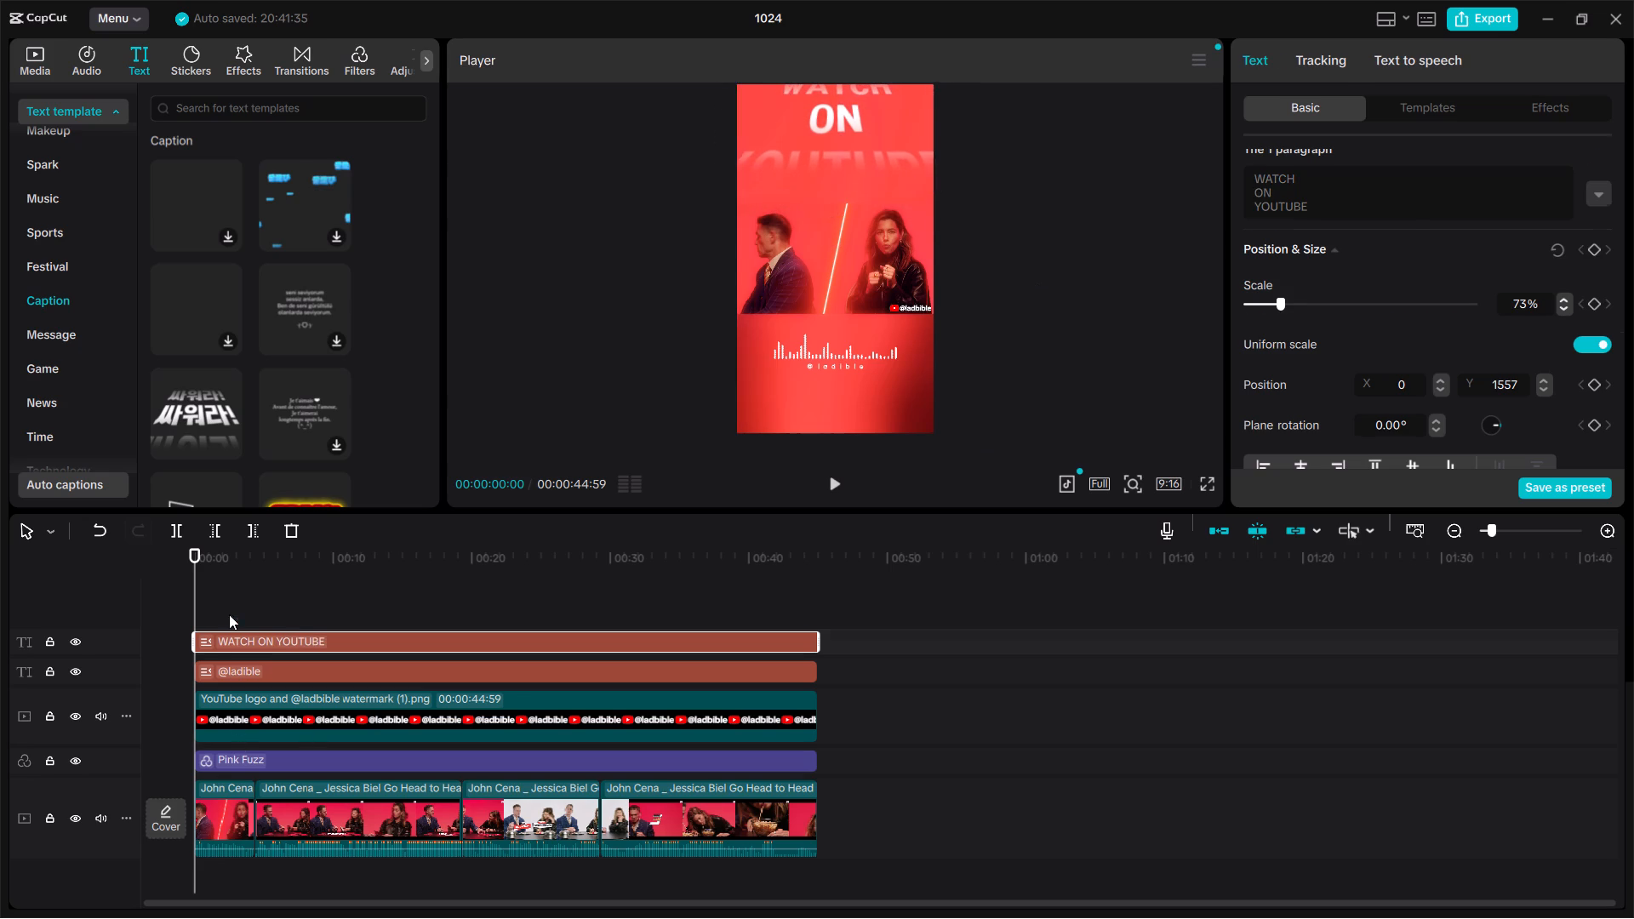
{"action": "left_click_drag", "start_coordinate": [229, 614], "coordinate": [43, 635]}
{"action": "key", "text": "space"}
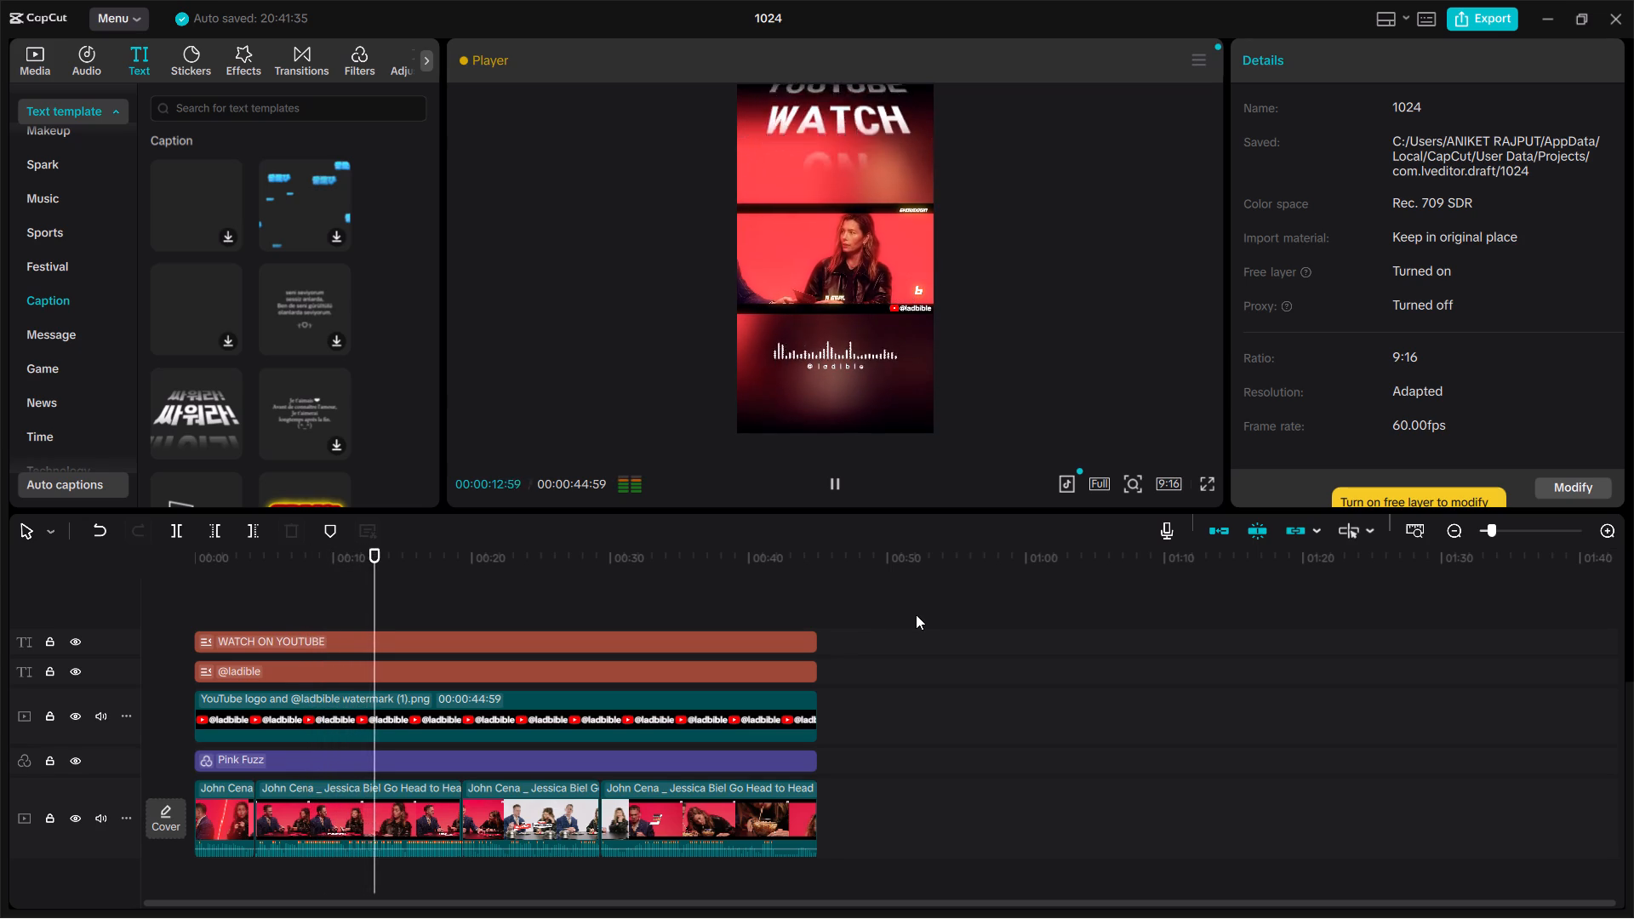
{"action": "left_click", "coordinate": [288, 611]}
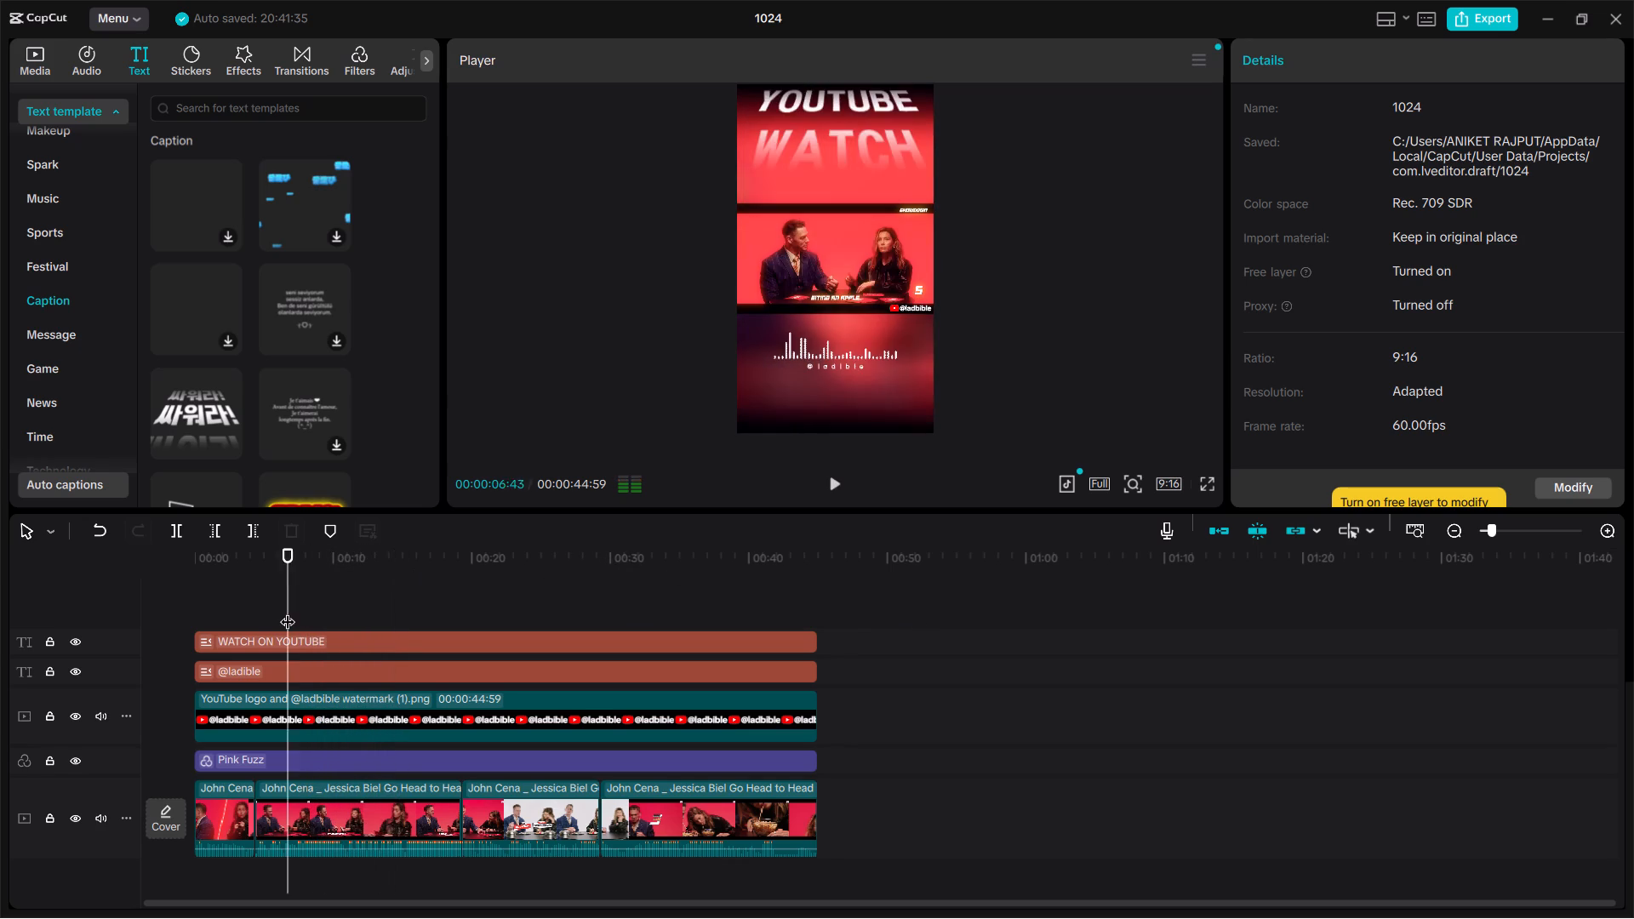
{"action": "left_click_drag", "start_coordinate": [288, 611], "coordinate": [0, 621]}
{"action": "key", "text": "space"}
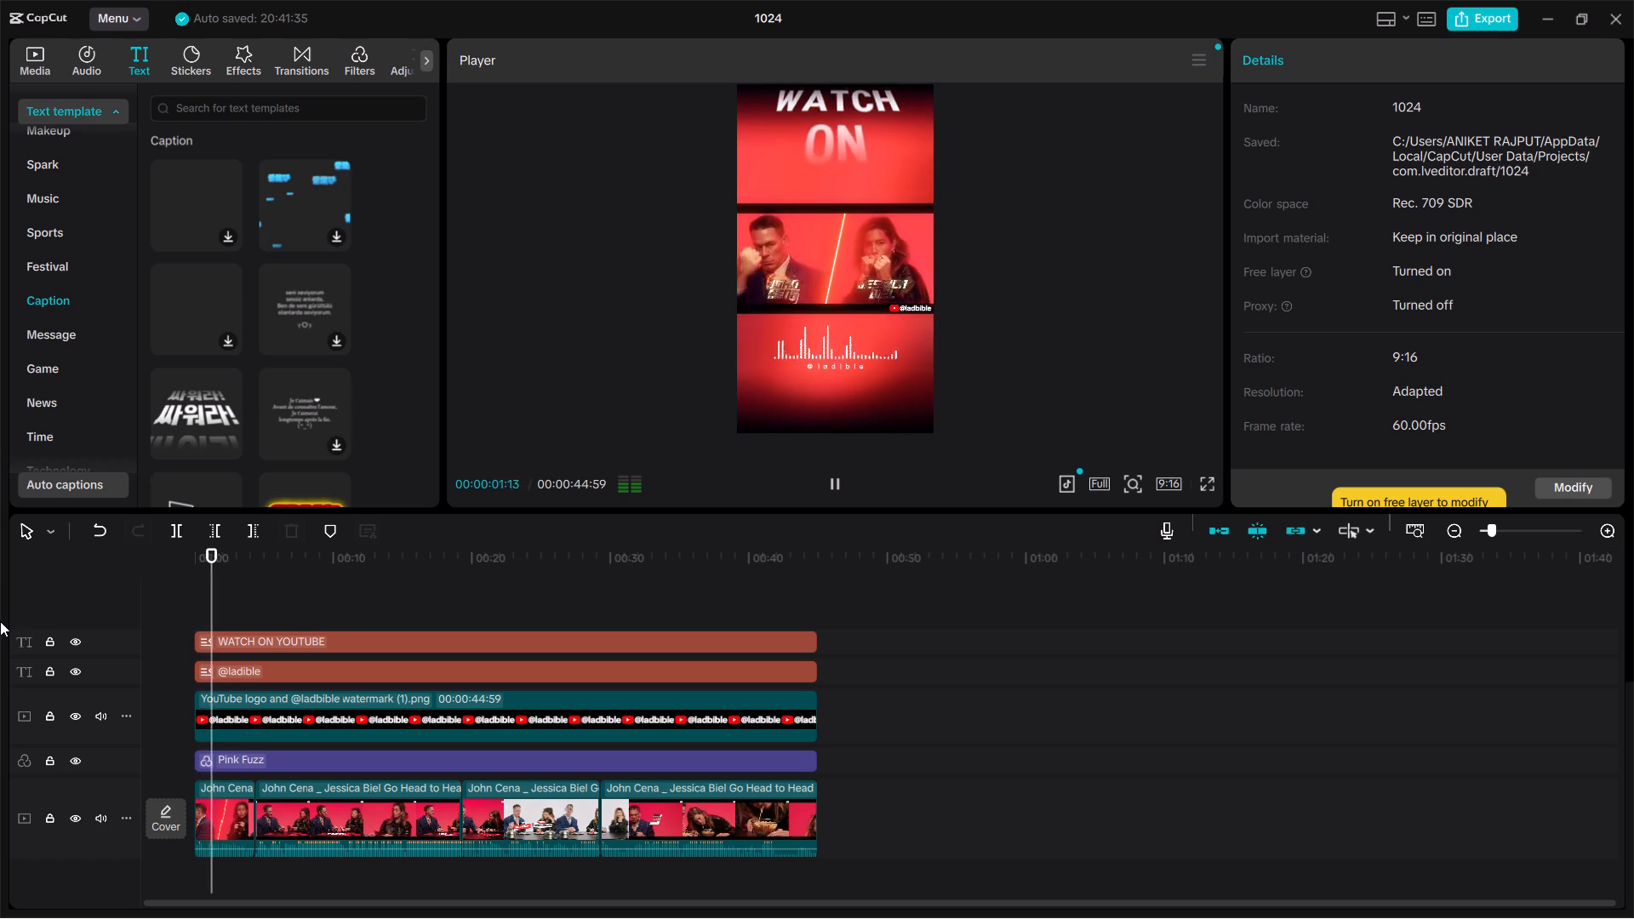
{"action": "left_click", "coordinate": [1217, 489]}
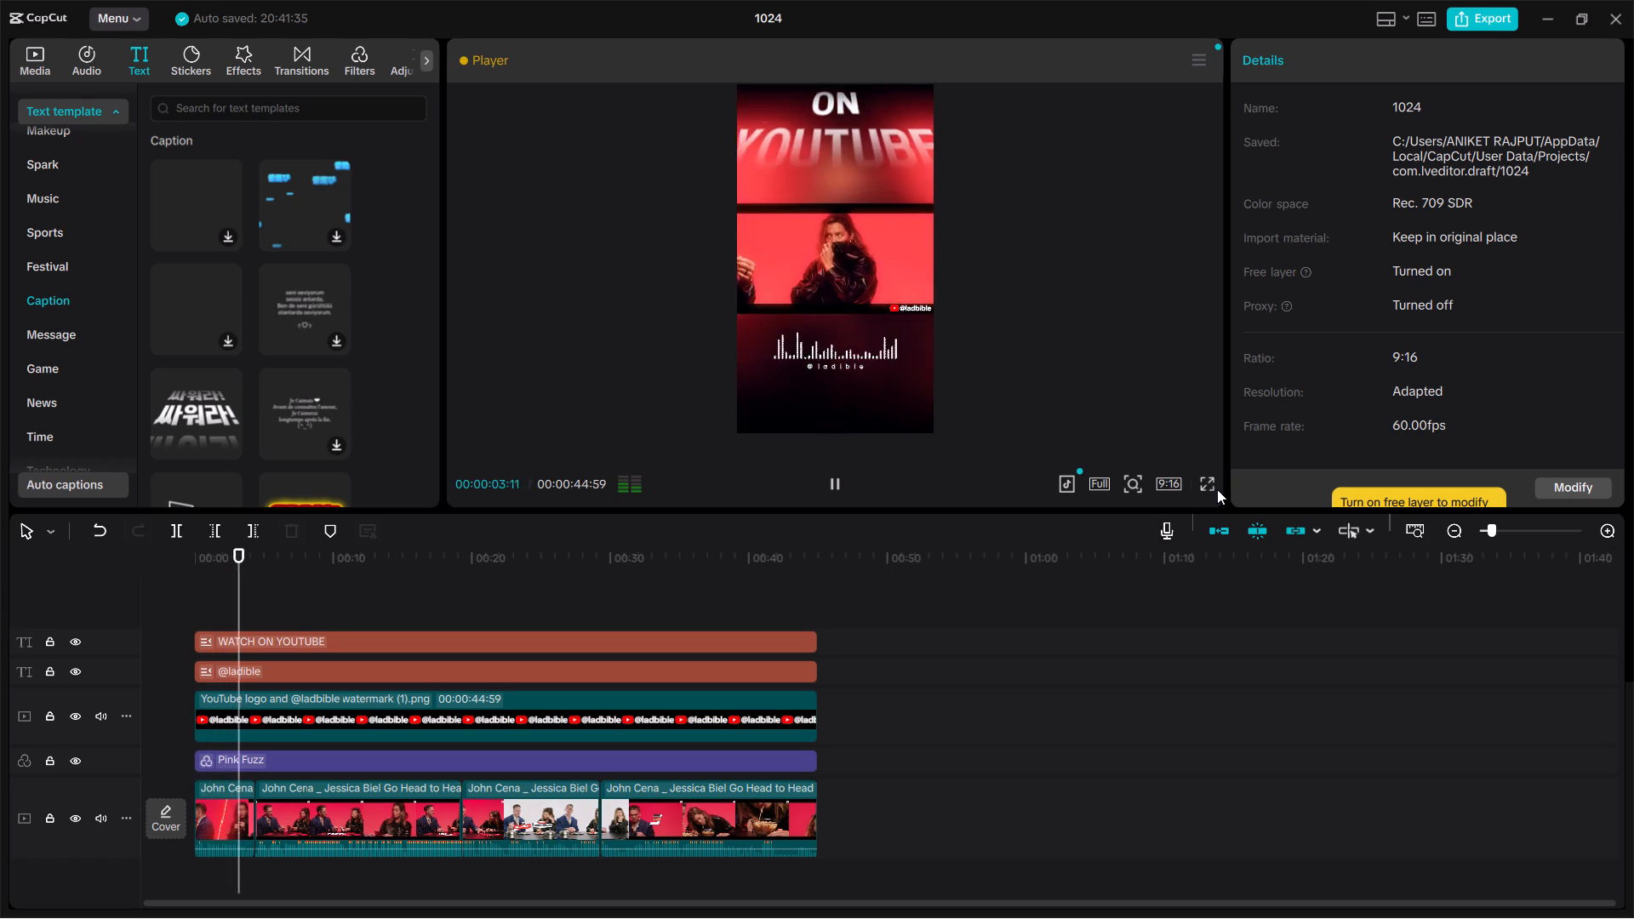
Export the video as 1024 in 1080P, higher bit rate, H.264, mp4 at 60fps.
{"action": "left_click", "coordinate": [1488, 17]}
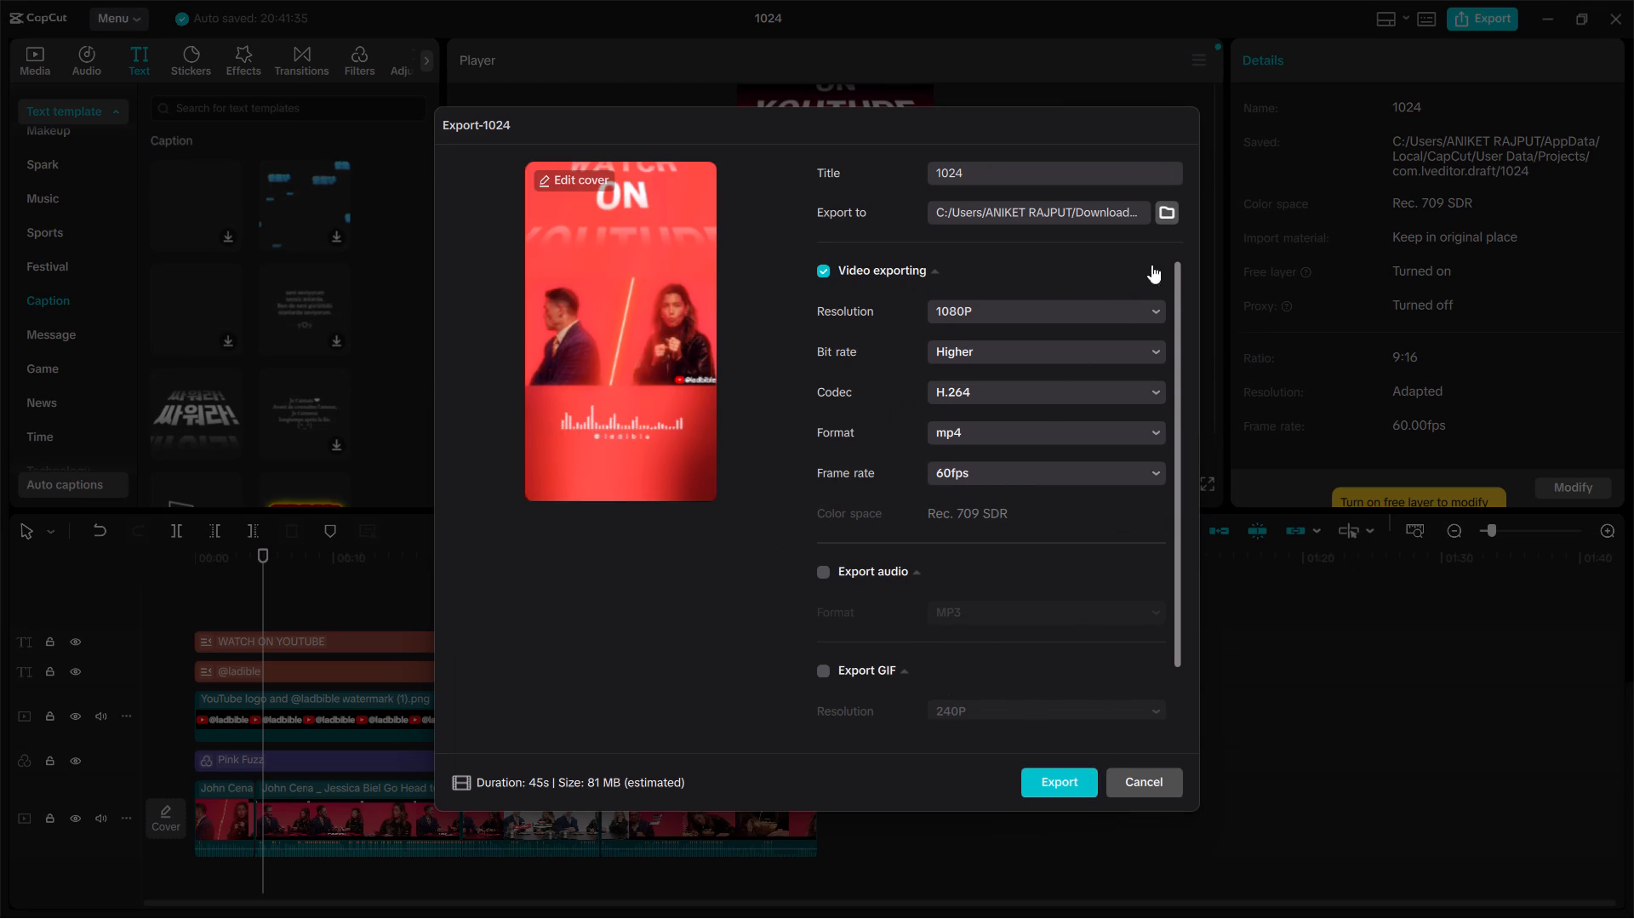
{"action": "left_click", "coordinate": [1051, 785]}
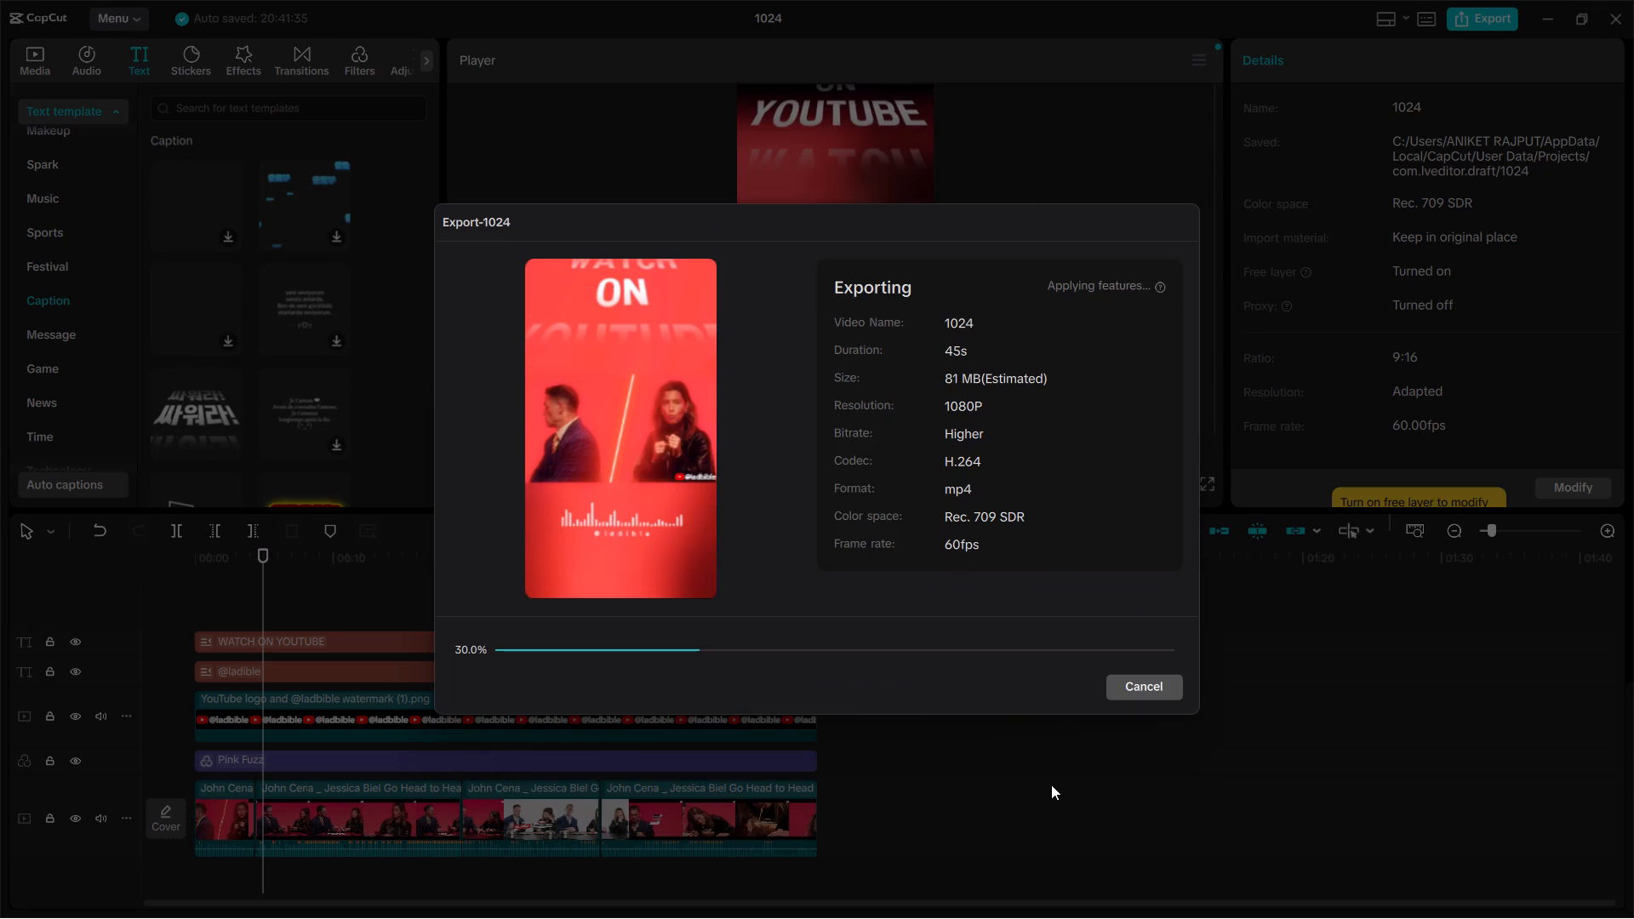
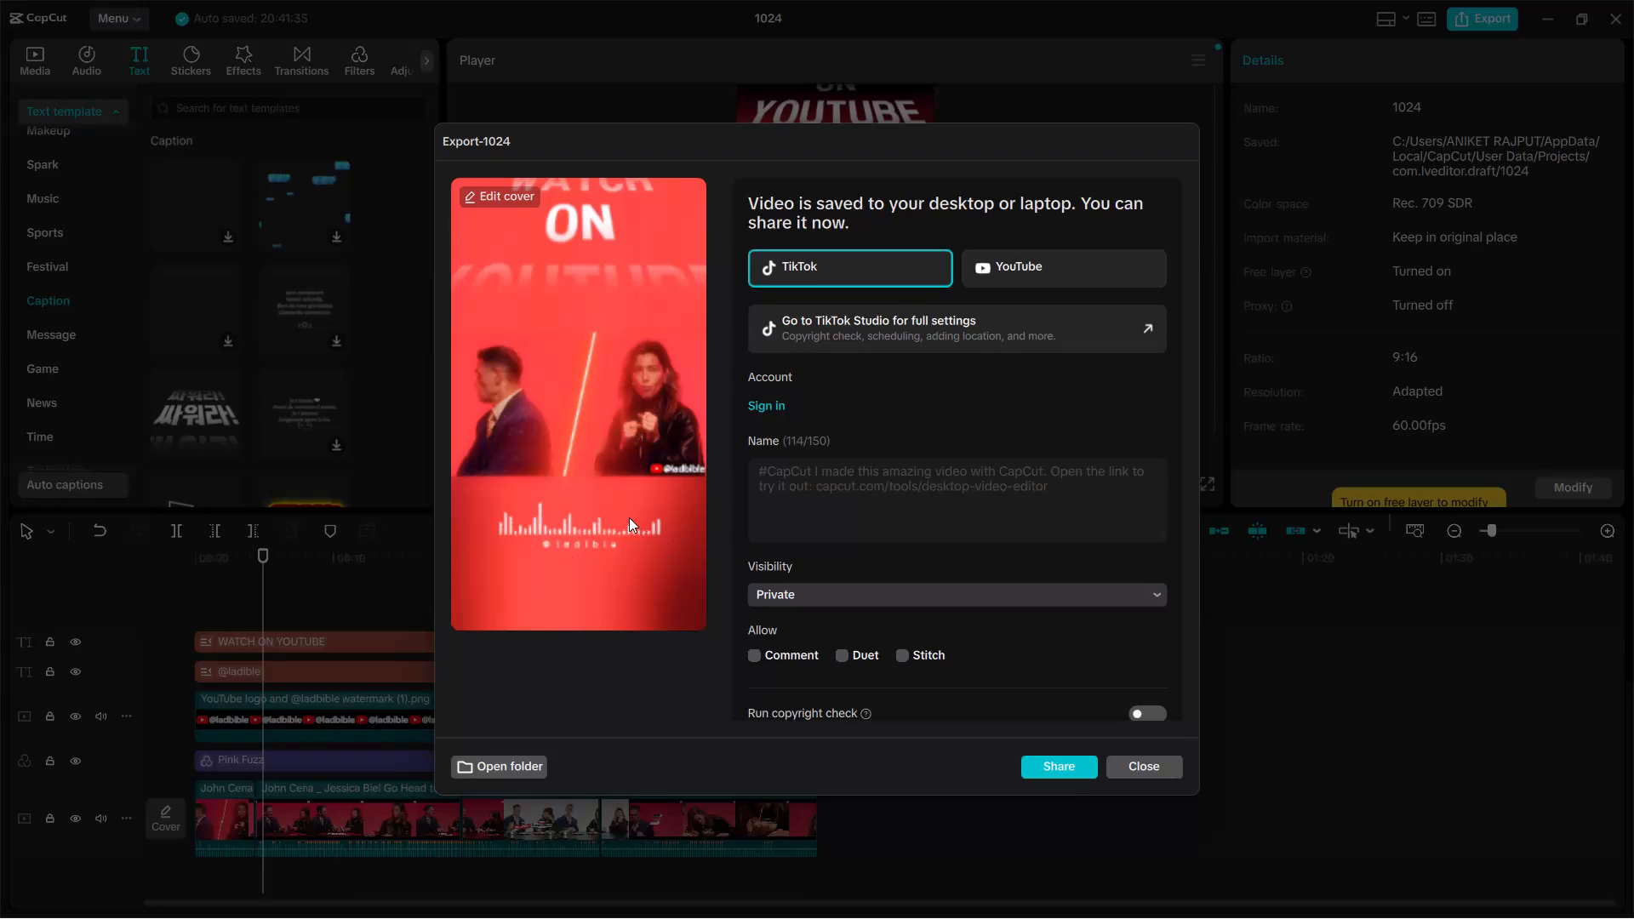
Close the finished export's sharing window without sharing and review the video from the start, including in full screen.
{"action": "key", "text": "space"}
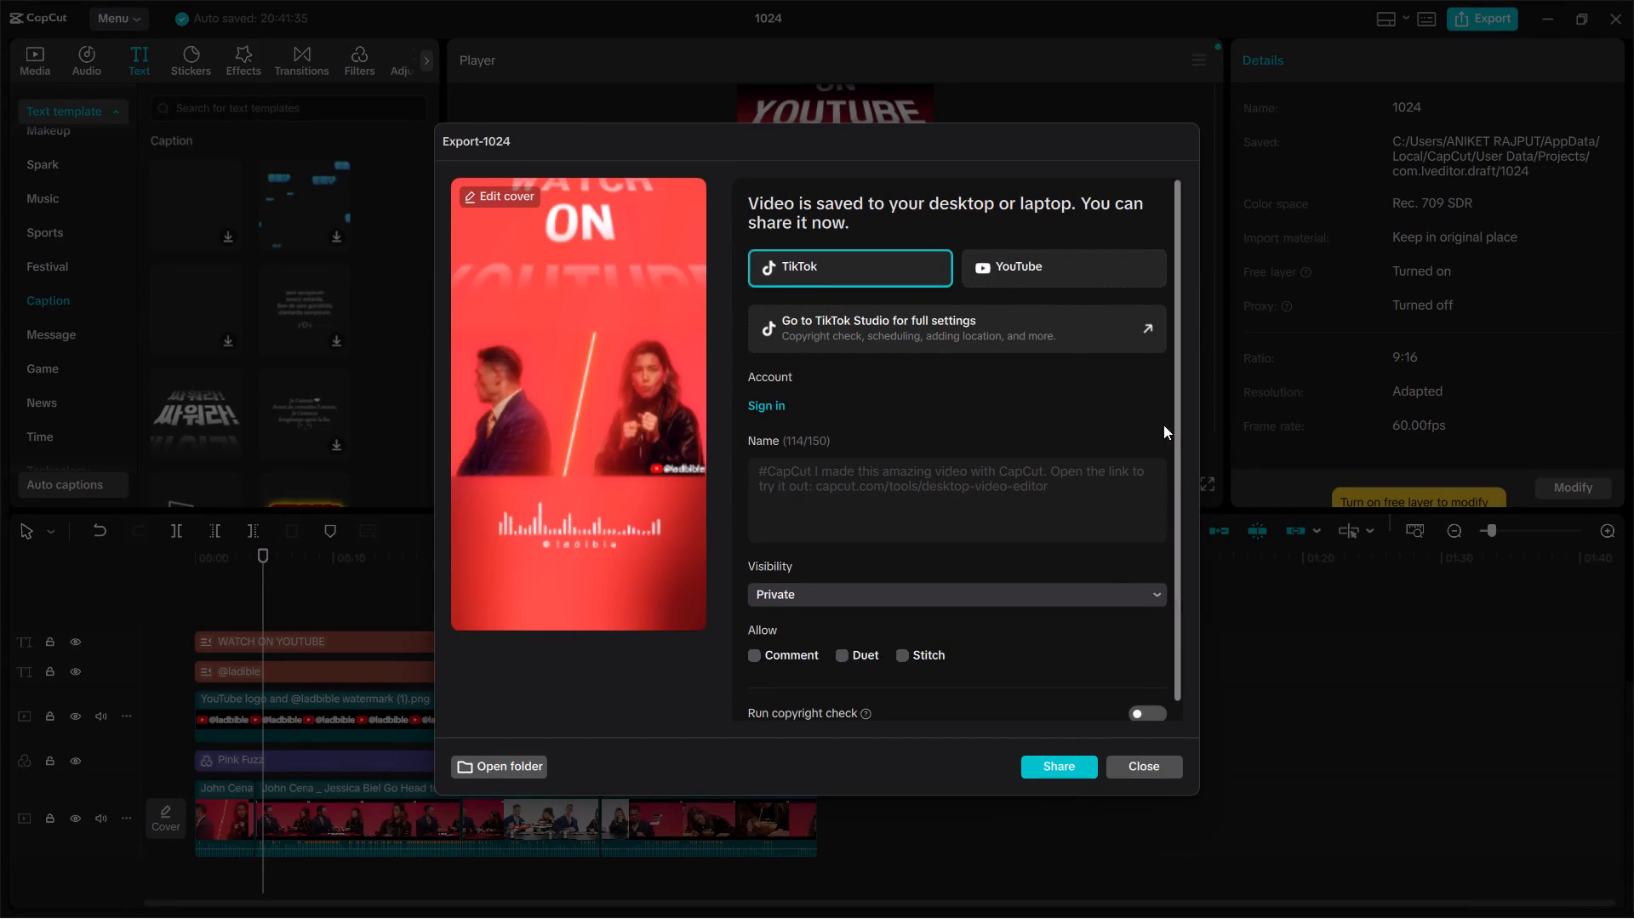
{"action": "left_click", "coordinate": [1160, 768]}
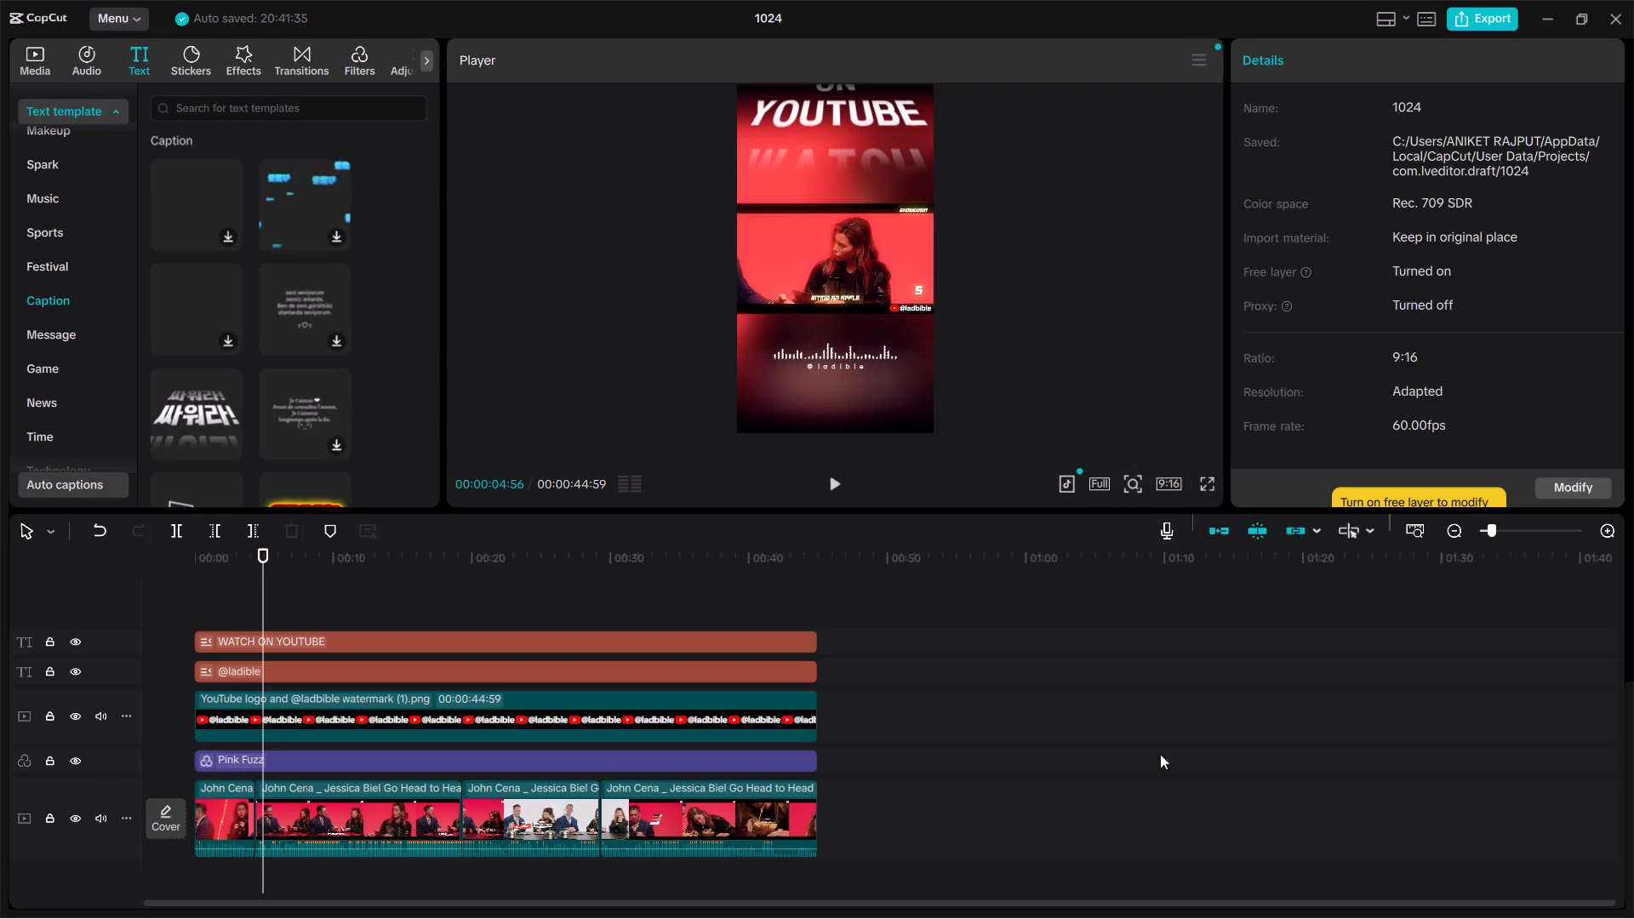
{"action": "scroll", "coordinate": [1160, 709], "scroll_direction": "up", "scroll_amount": 2}
{"action": "left_click", "coordinate": [391, 600]}
{"action": "left_click_drag", "start_coordinate": [391, 600], "coordinate": [0, 545]}
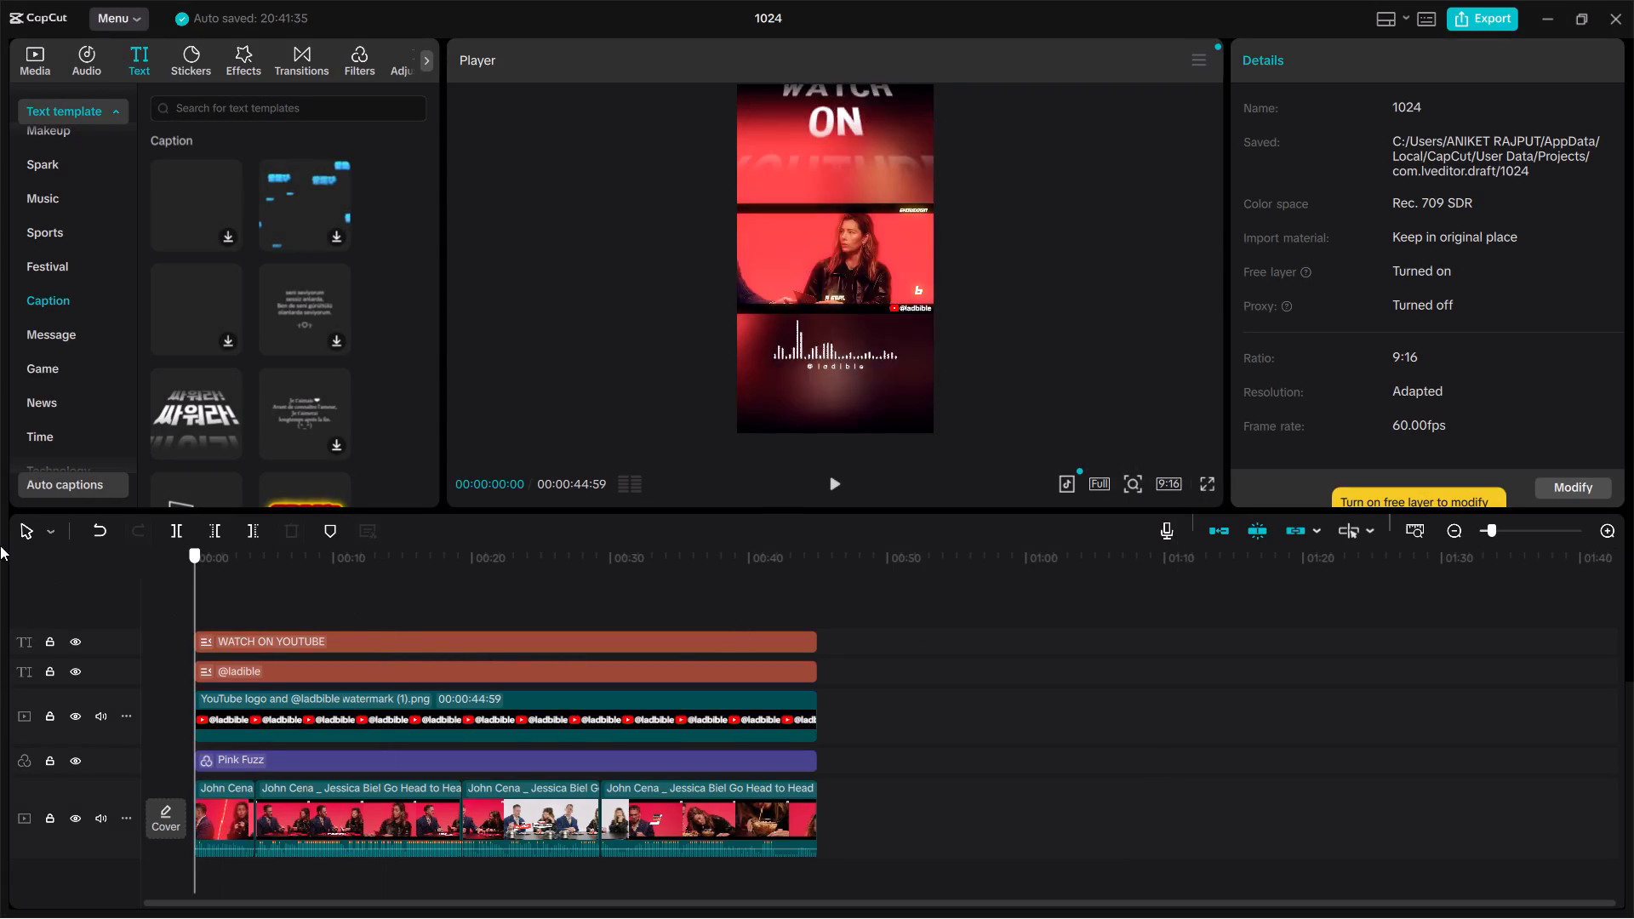
{"action": "left_click_drag", "start_coordinate": [0, 545], "coordinate": [26, 415]}
{"action": "key", "text": "space"}
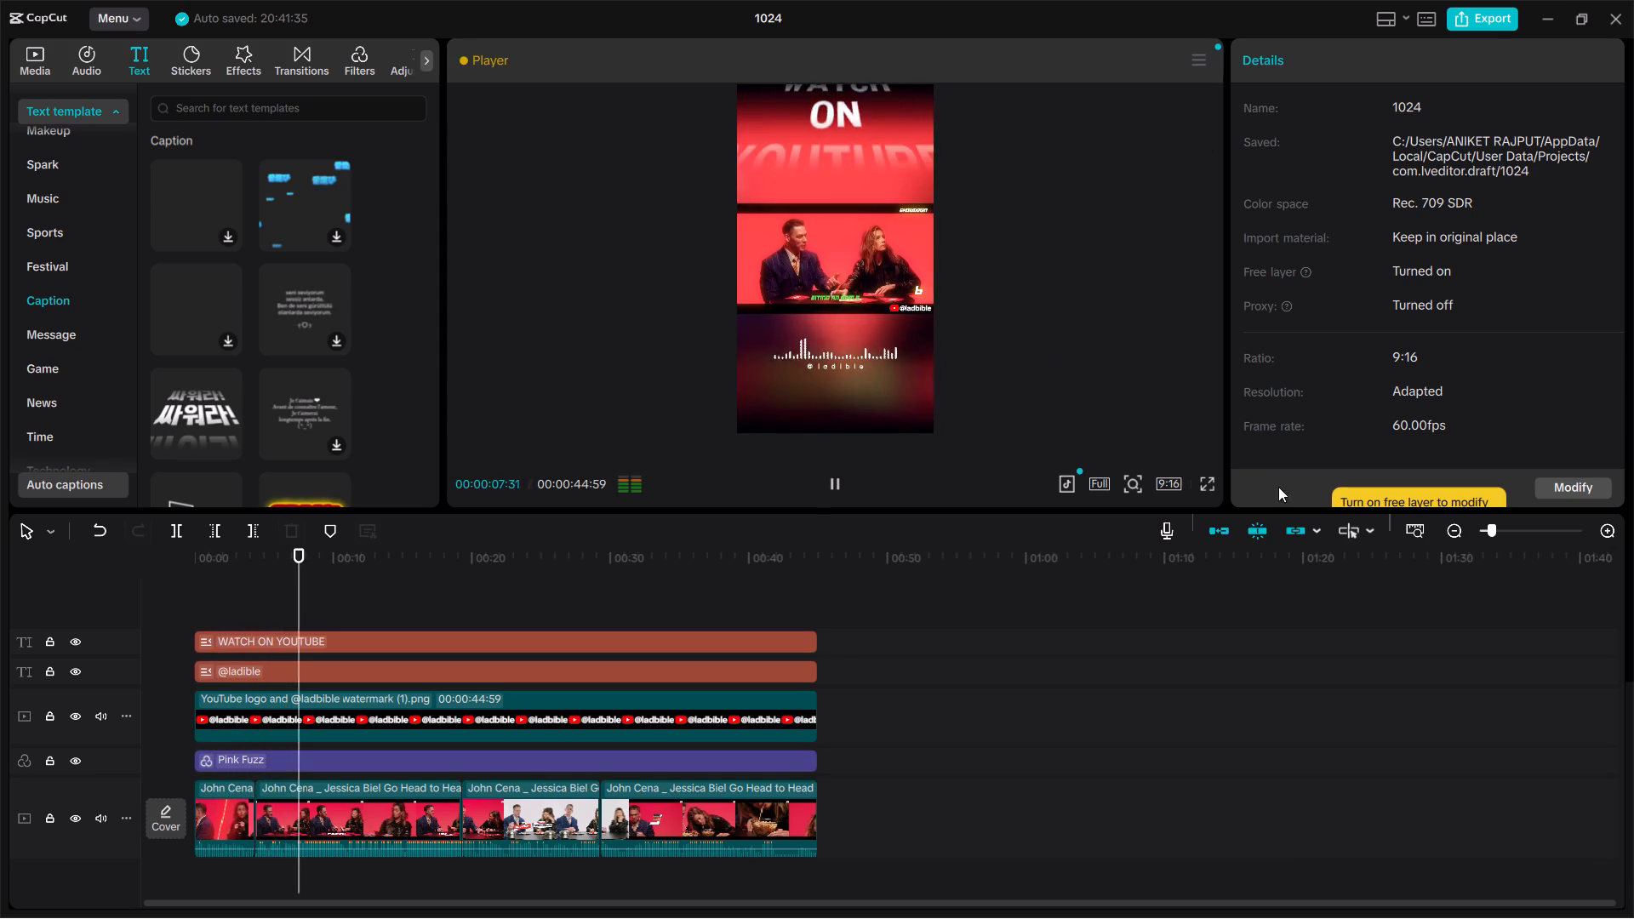
{"action": "left_click", "coordinate": [1203, 486]}
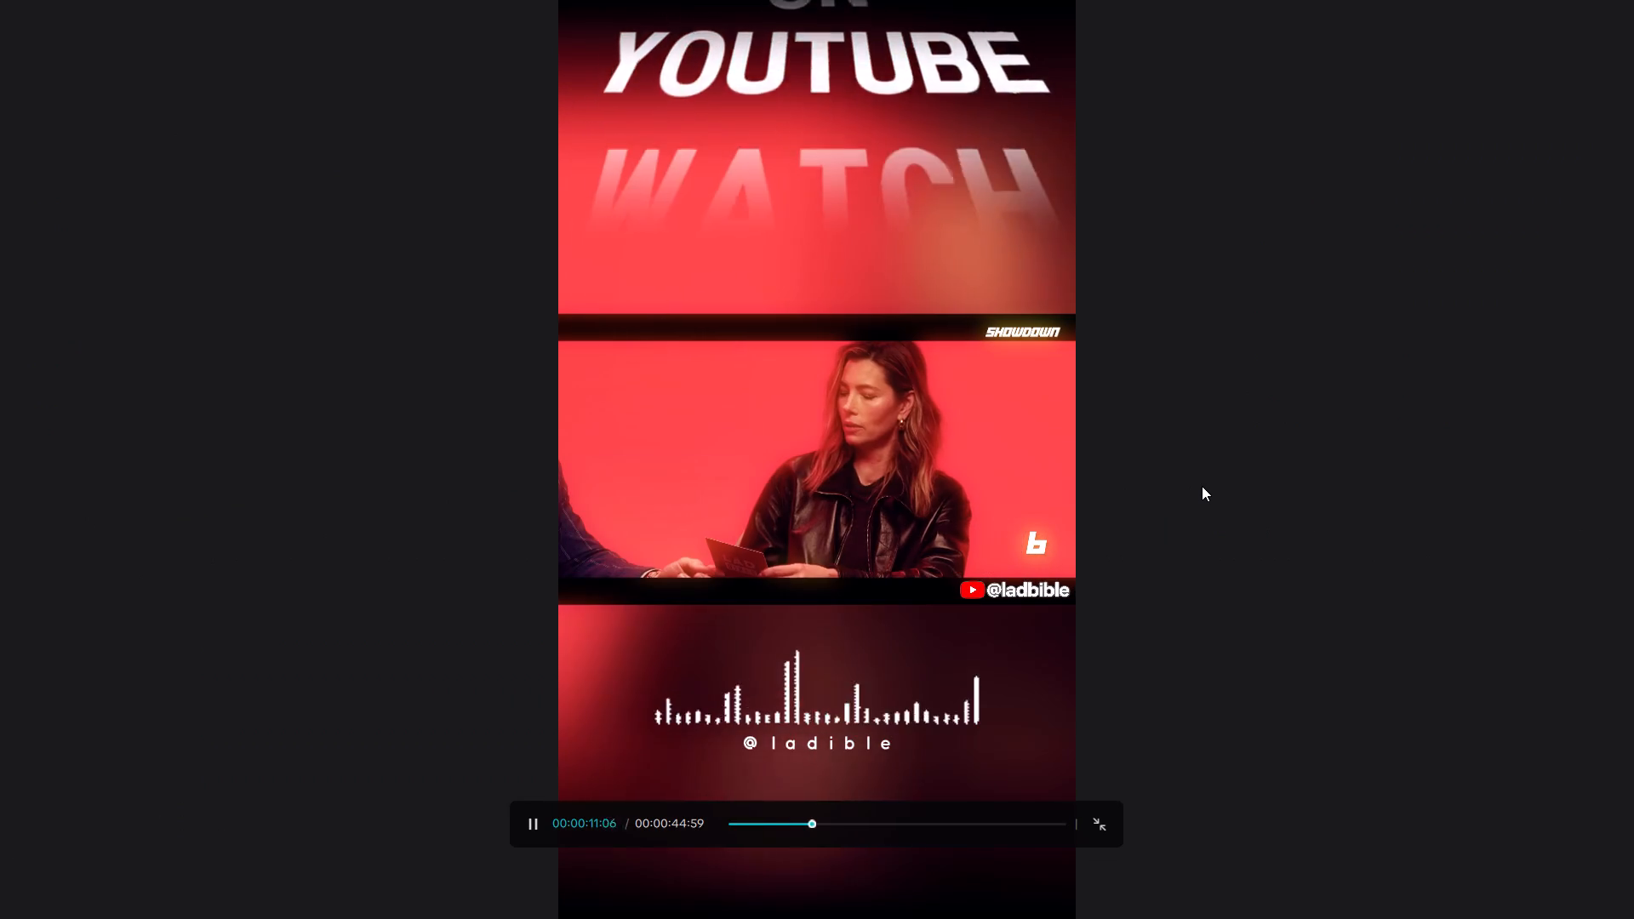
{"action": "left_click", "coordinate": [928, 515]}
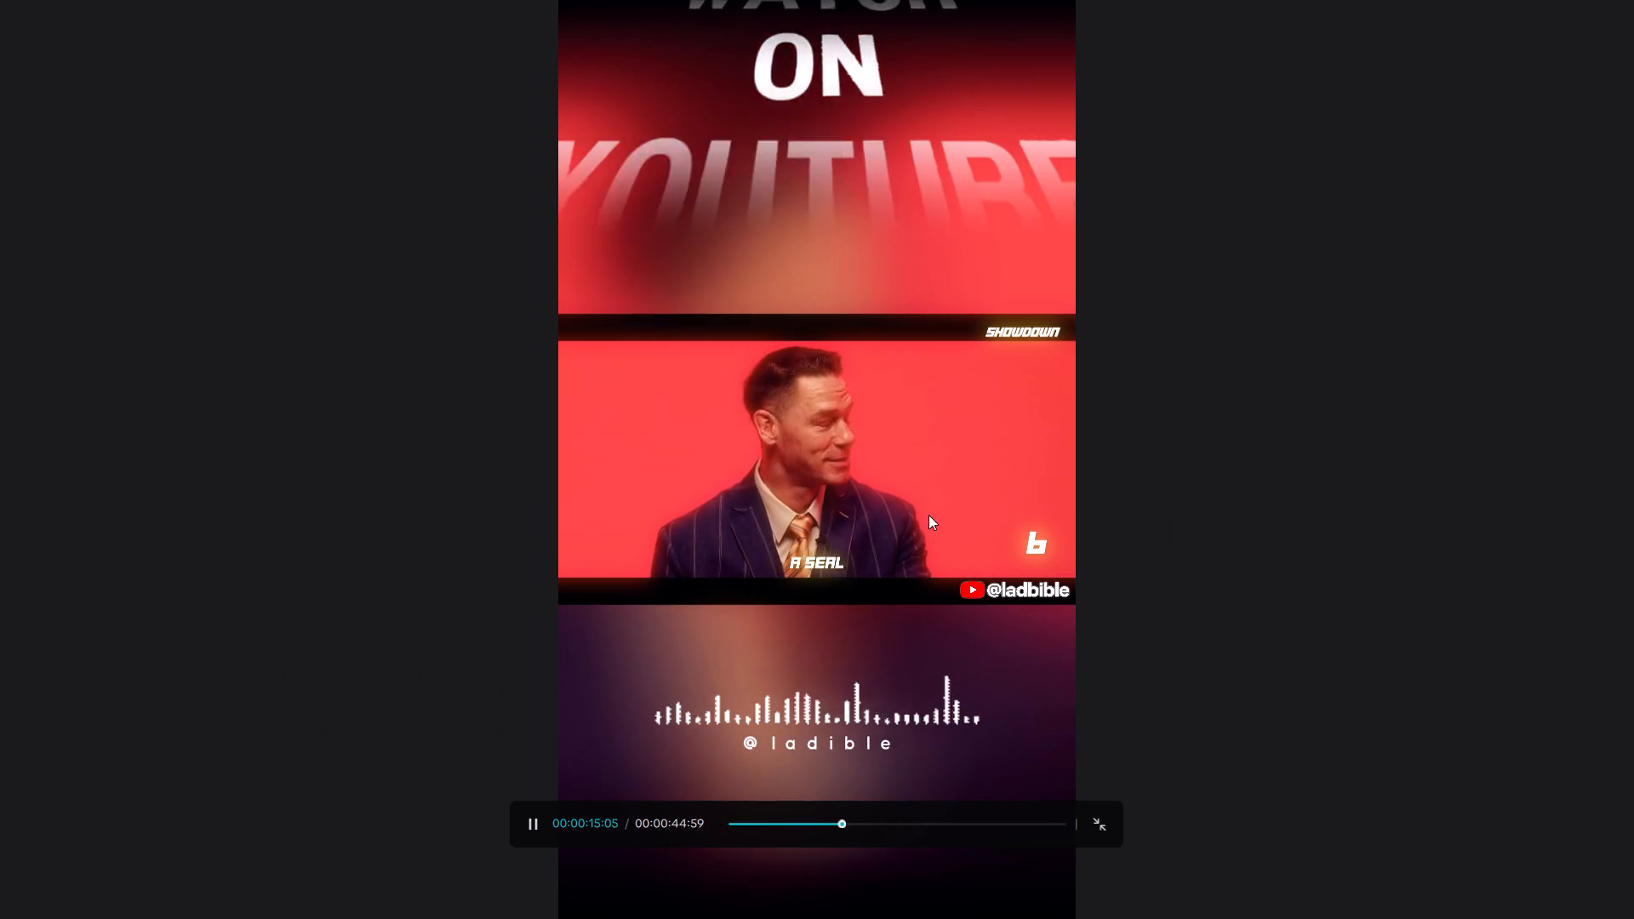
{"action": "left_click", "coordinate": [873, 680]}
{"action": "key", "text": "space"}
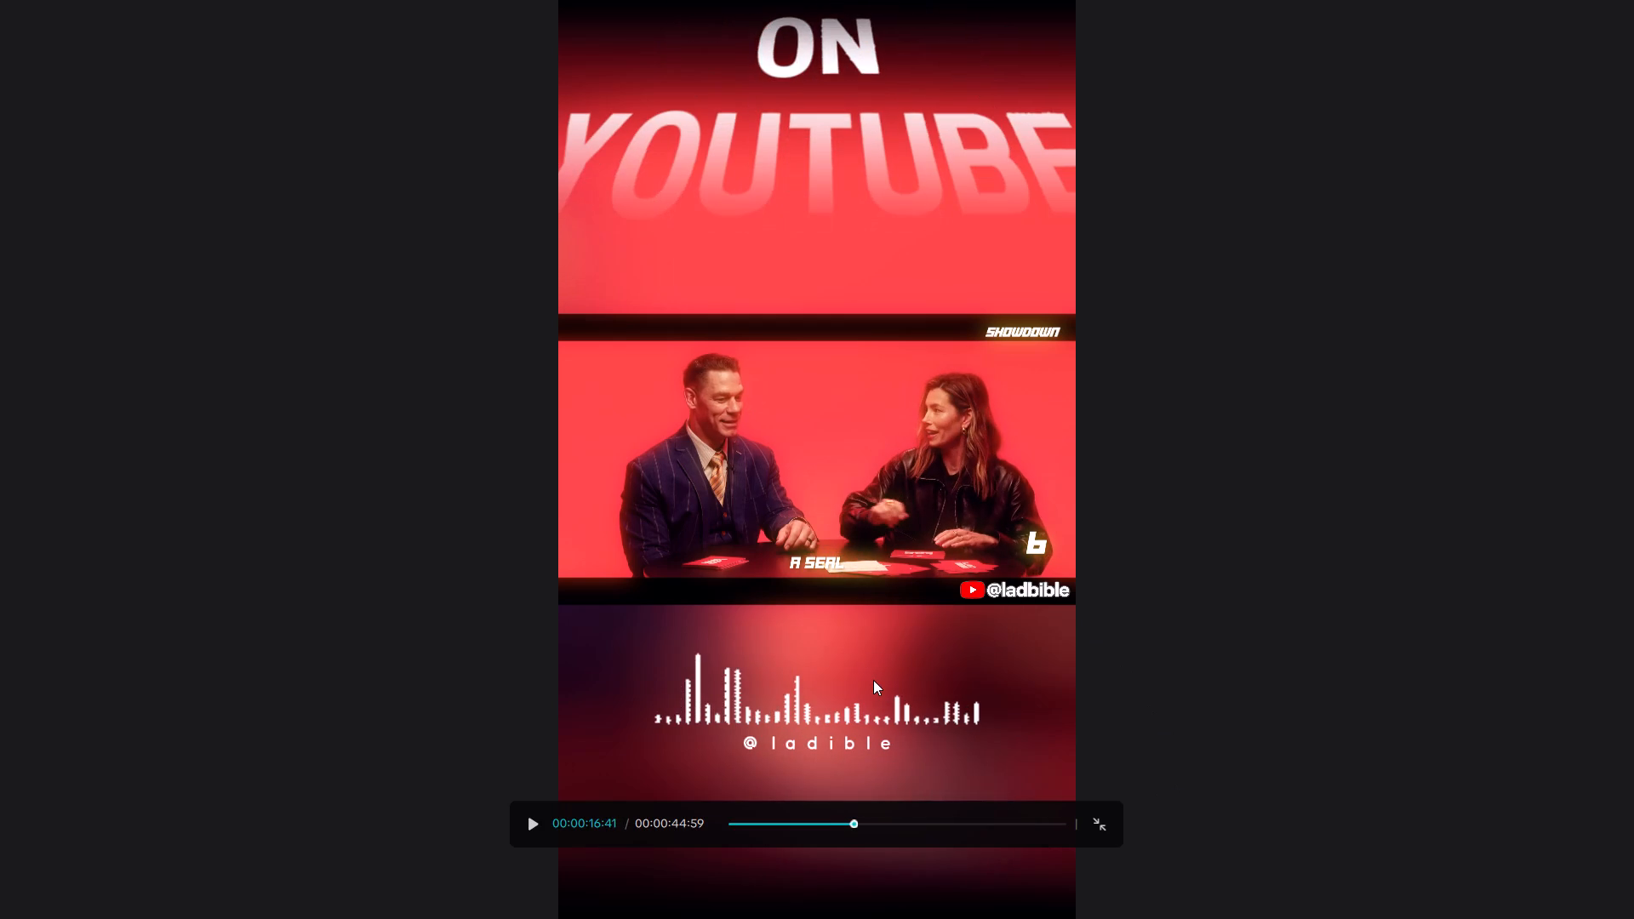
{"action": "left_click", "coordinate": [1108, 812]}
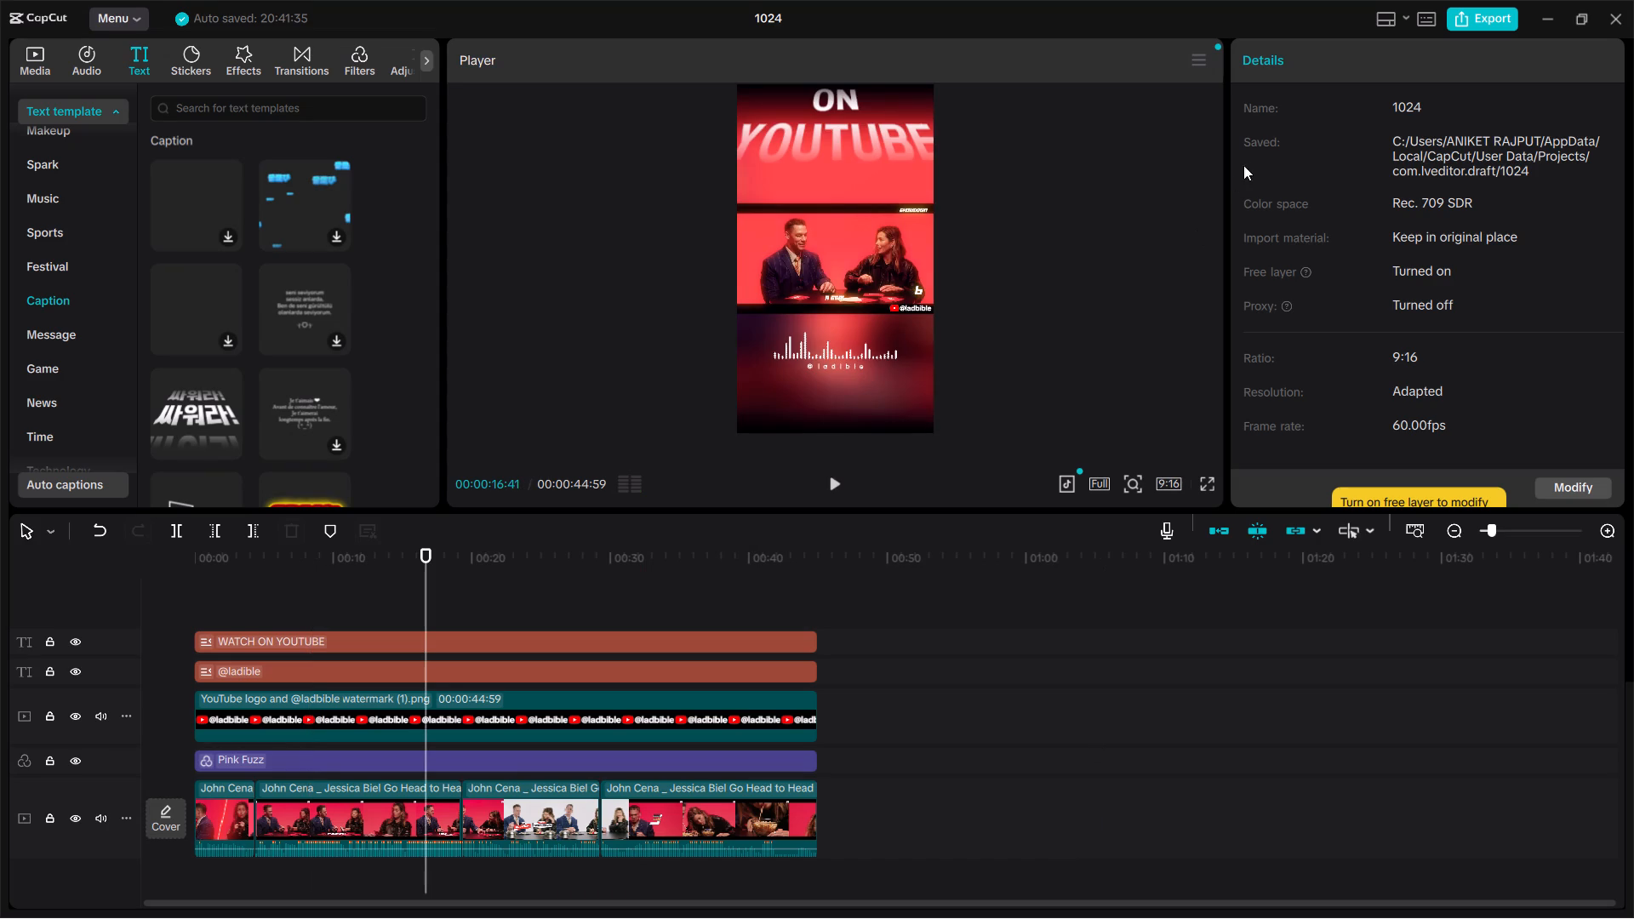
{"action": "left_click", "coordinate": [417, 677]}
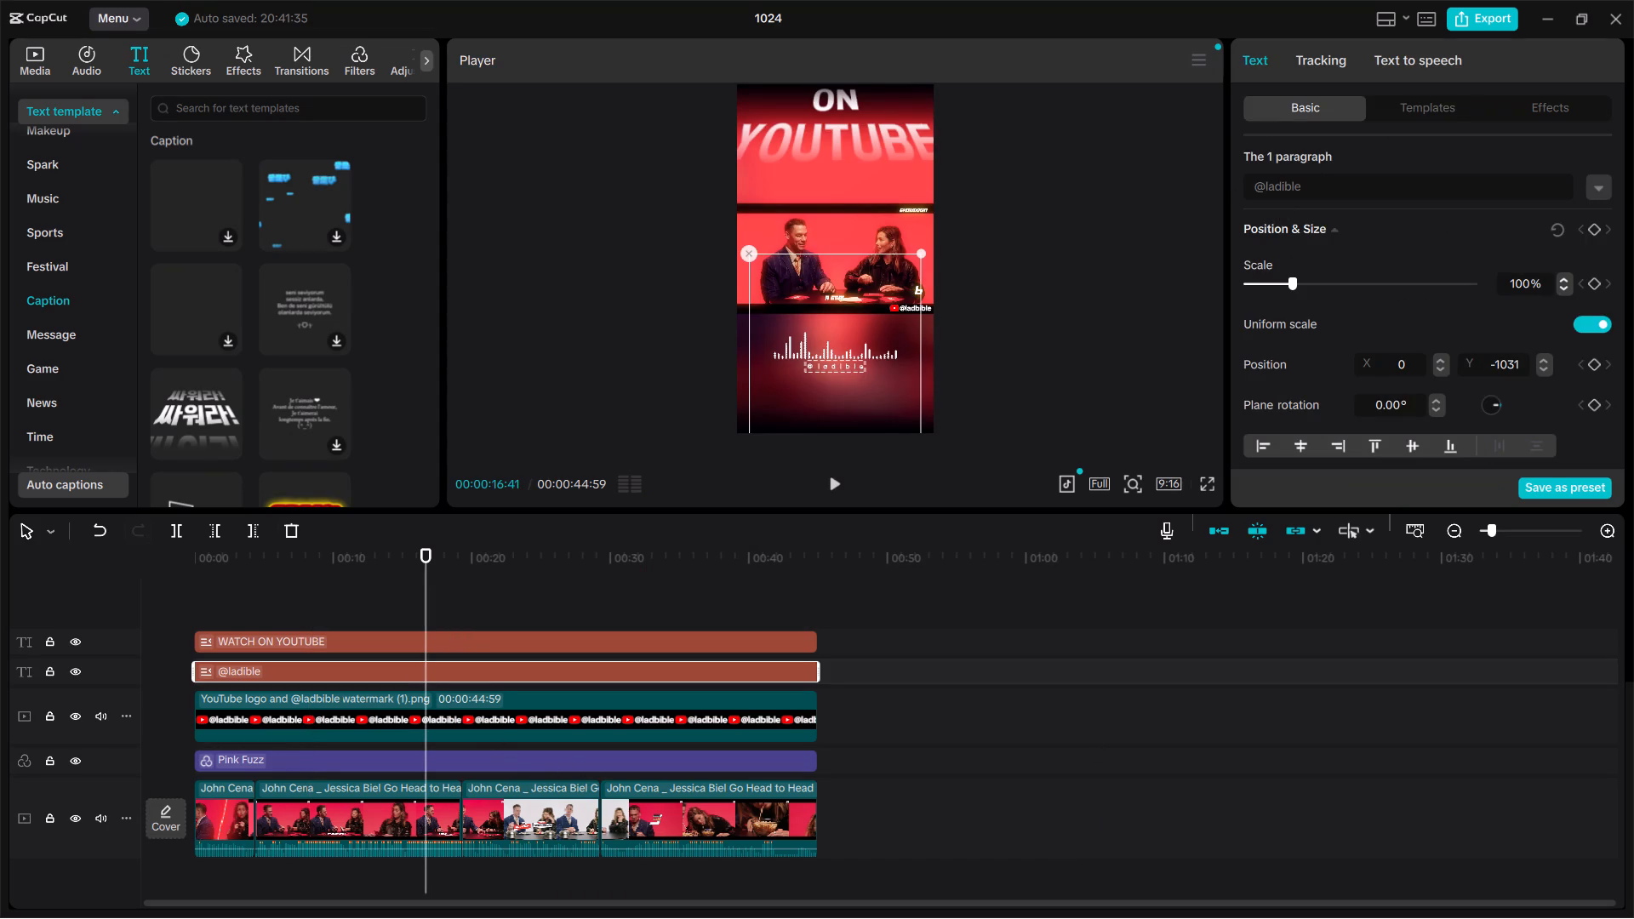
{"action": "left_click", "coordinate": [1281, 191]}
{"action": "key", "text": "b"}
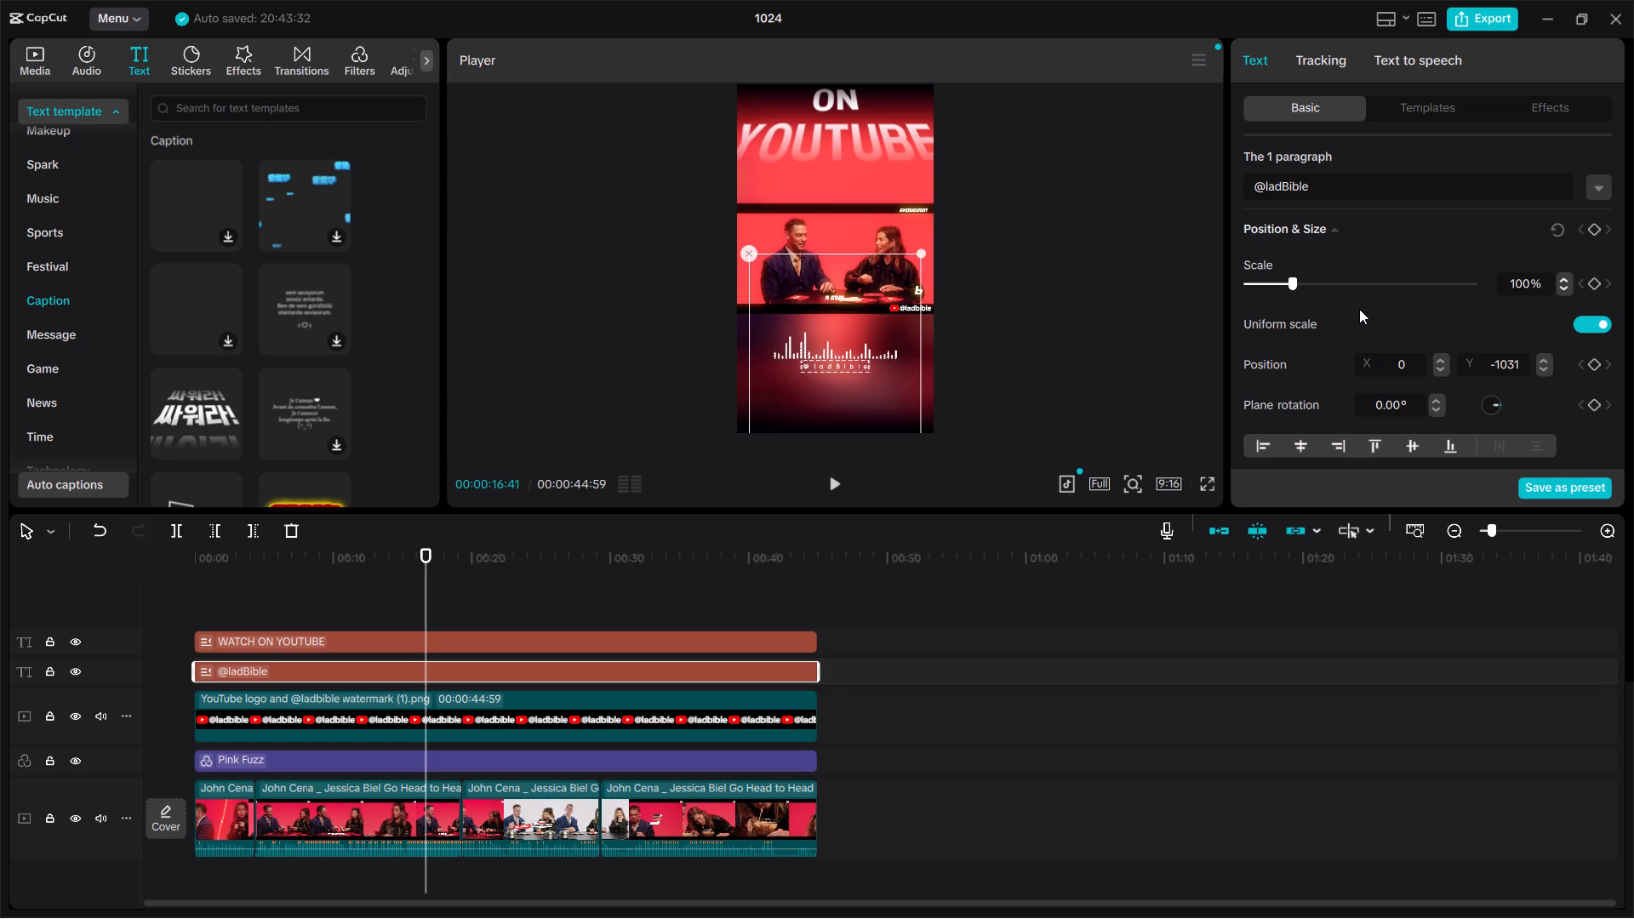
{"action": "key", "text": "BackSpace"}
{"action": "key", "text": "b"}
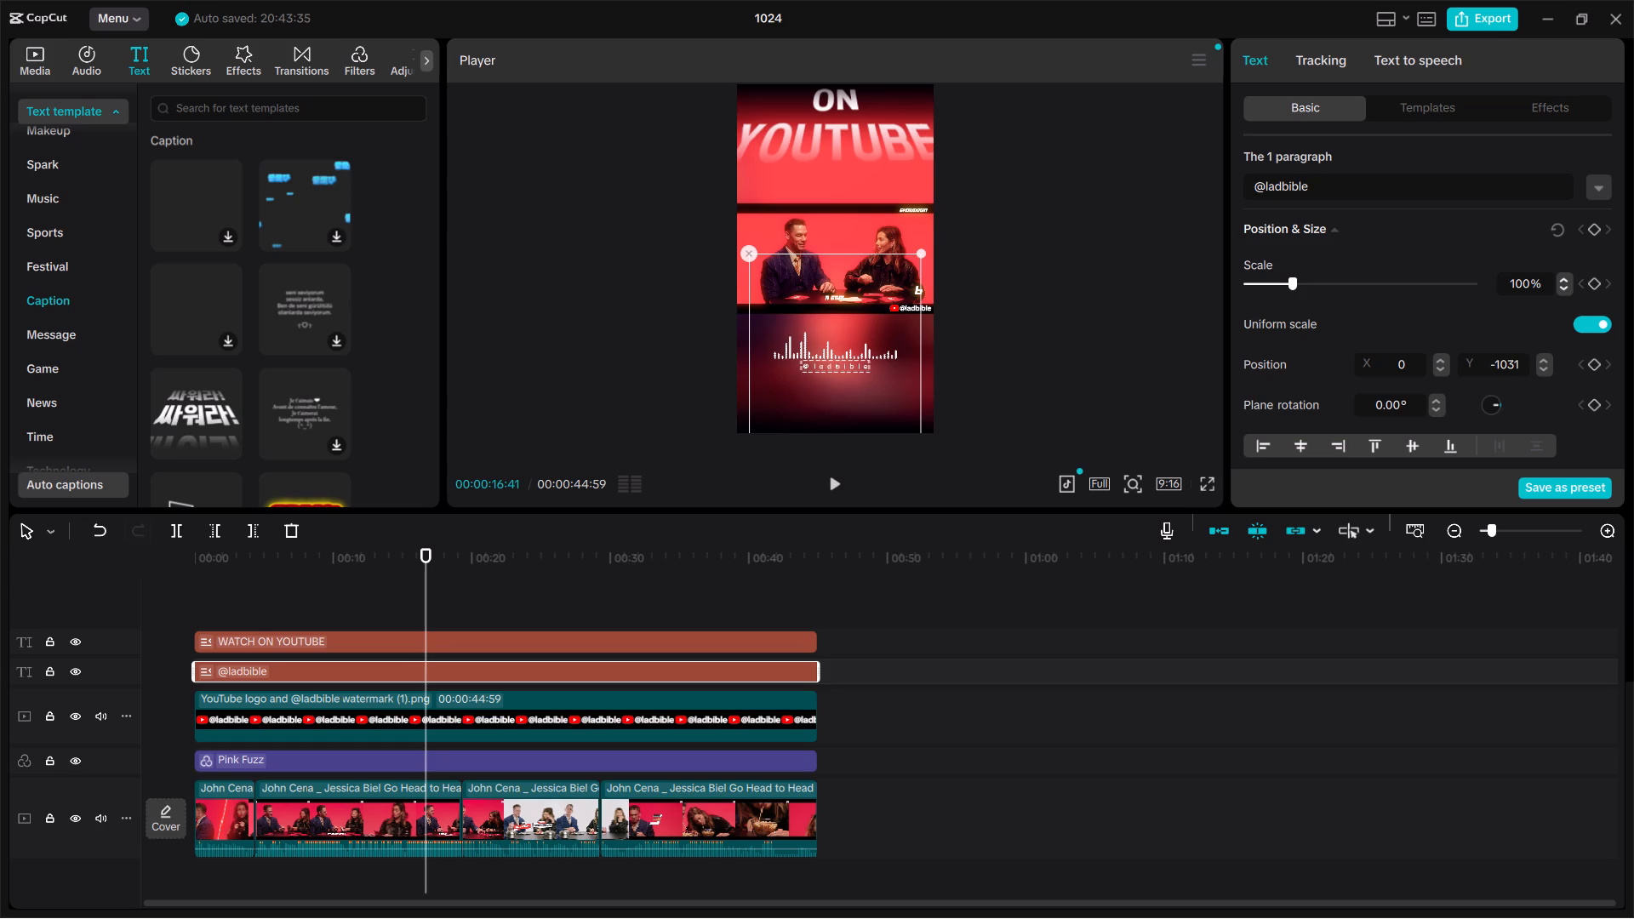
{"action": "left_click", "coordinate": [1248, 188]}
{"action": "left_click", "coordinate": [1327, 188]}
Play the video from the start in full screen to check the corrected sound-wave text.
{"action": "left_click", "coordinate": [357, 618]}
{"action": "left_click_drag", "start_coordinate": [357, 618], "coordinate": [3, 733]}
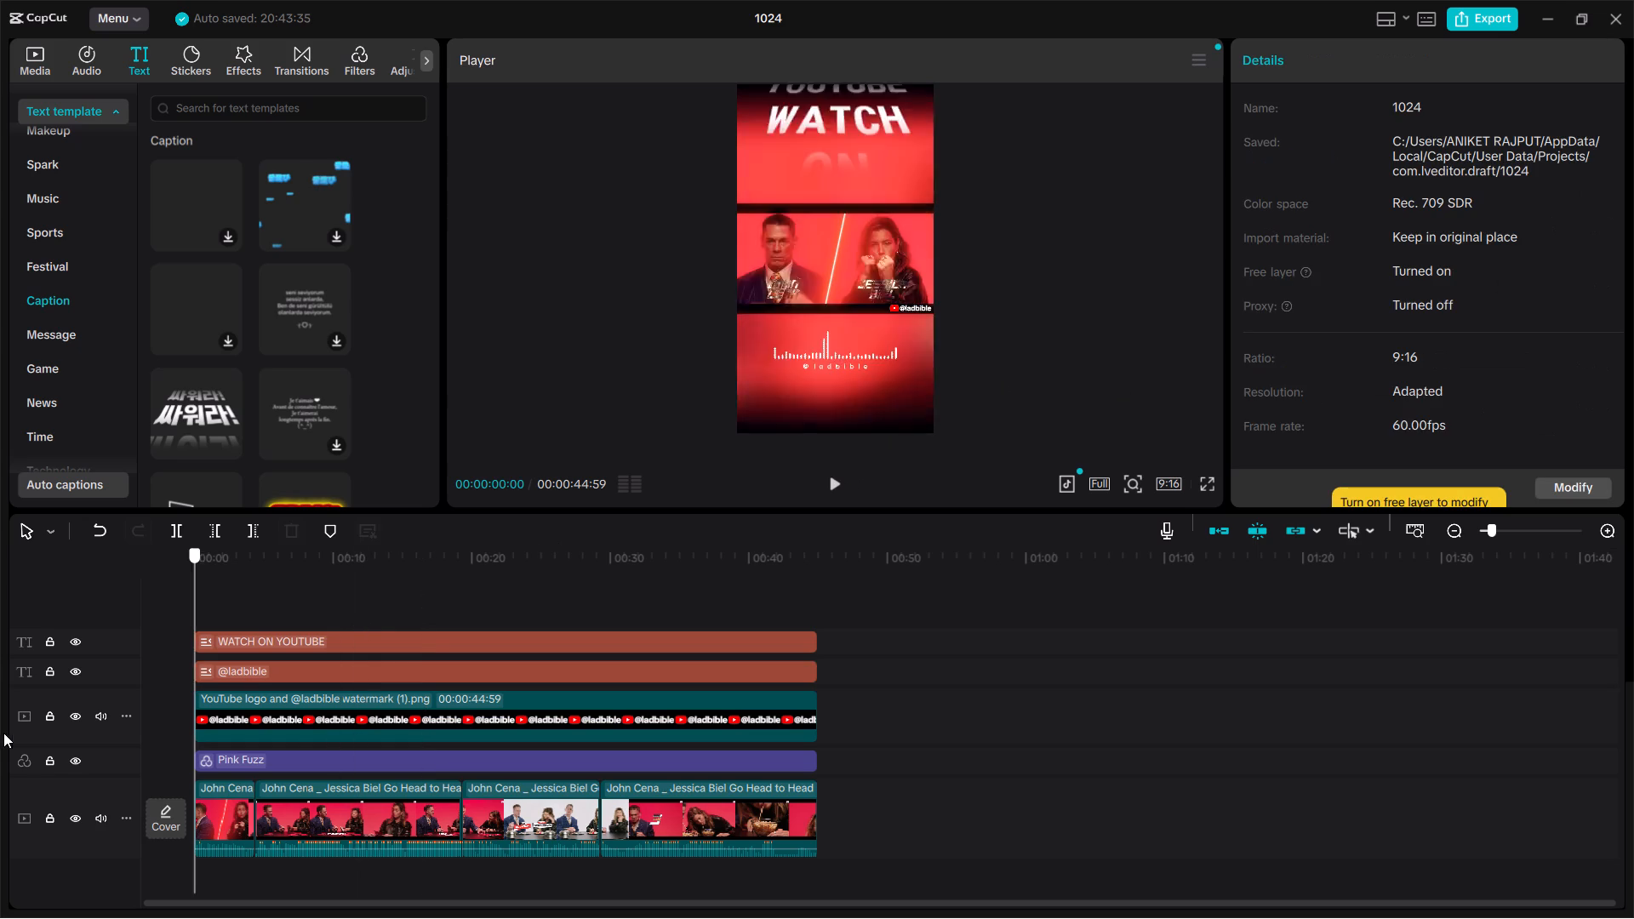
{"action": "left_click_drag", "start_coordinate": [3, 733], "coordinate": [0, 733]}
{"action": "key", "text": "space"}
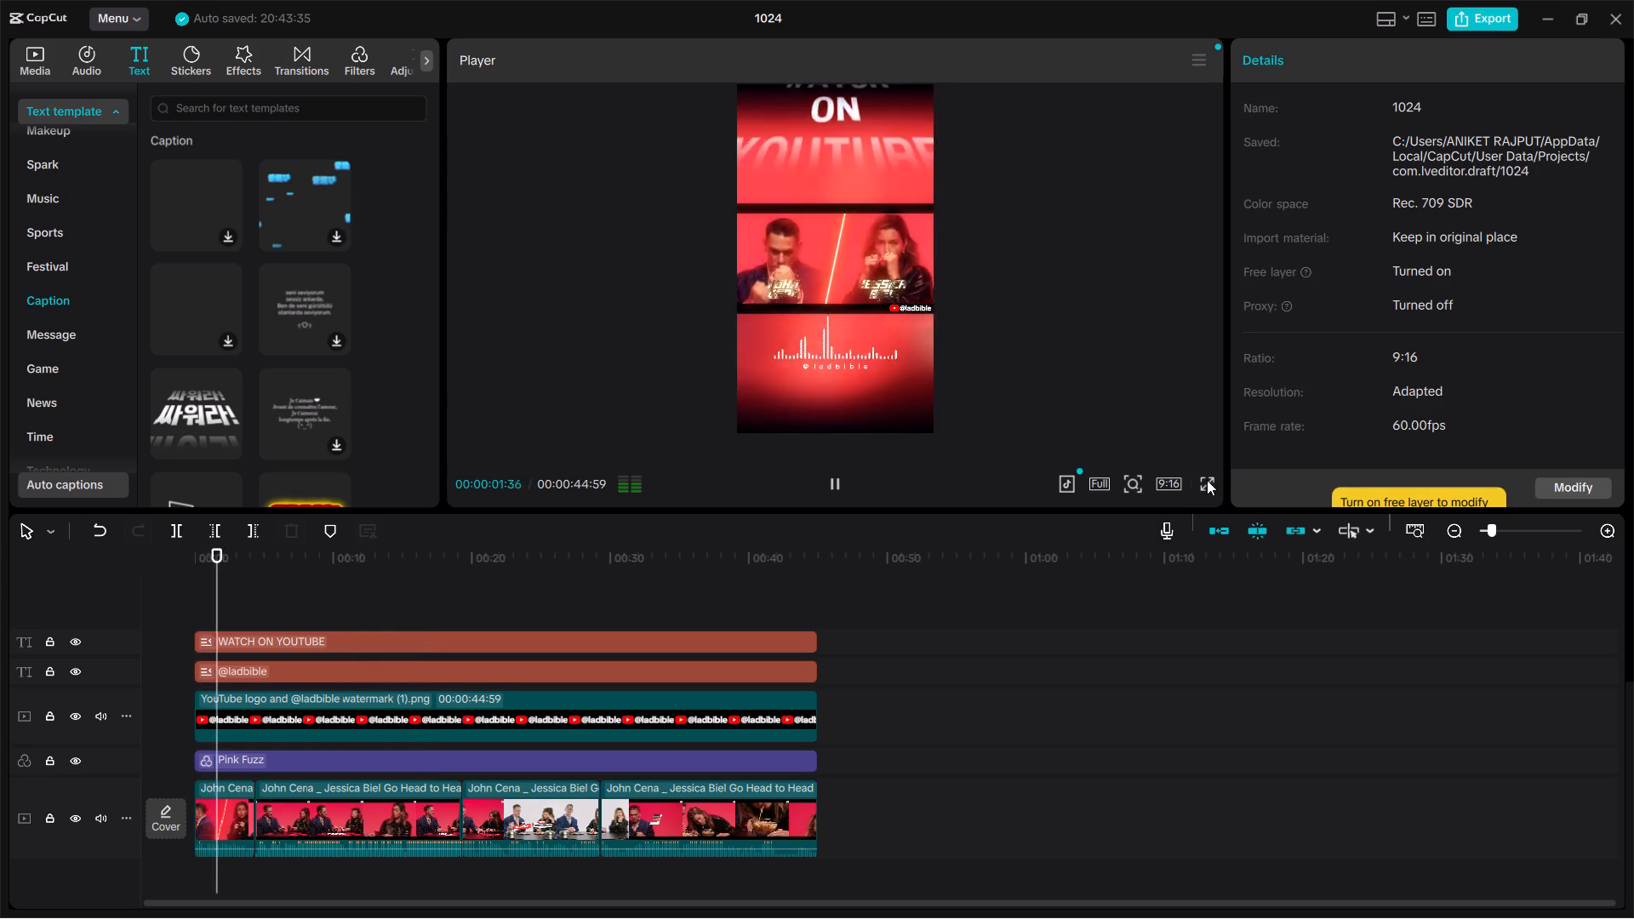
{"action": "left_click", "coordinate": [1207, 480]}
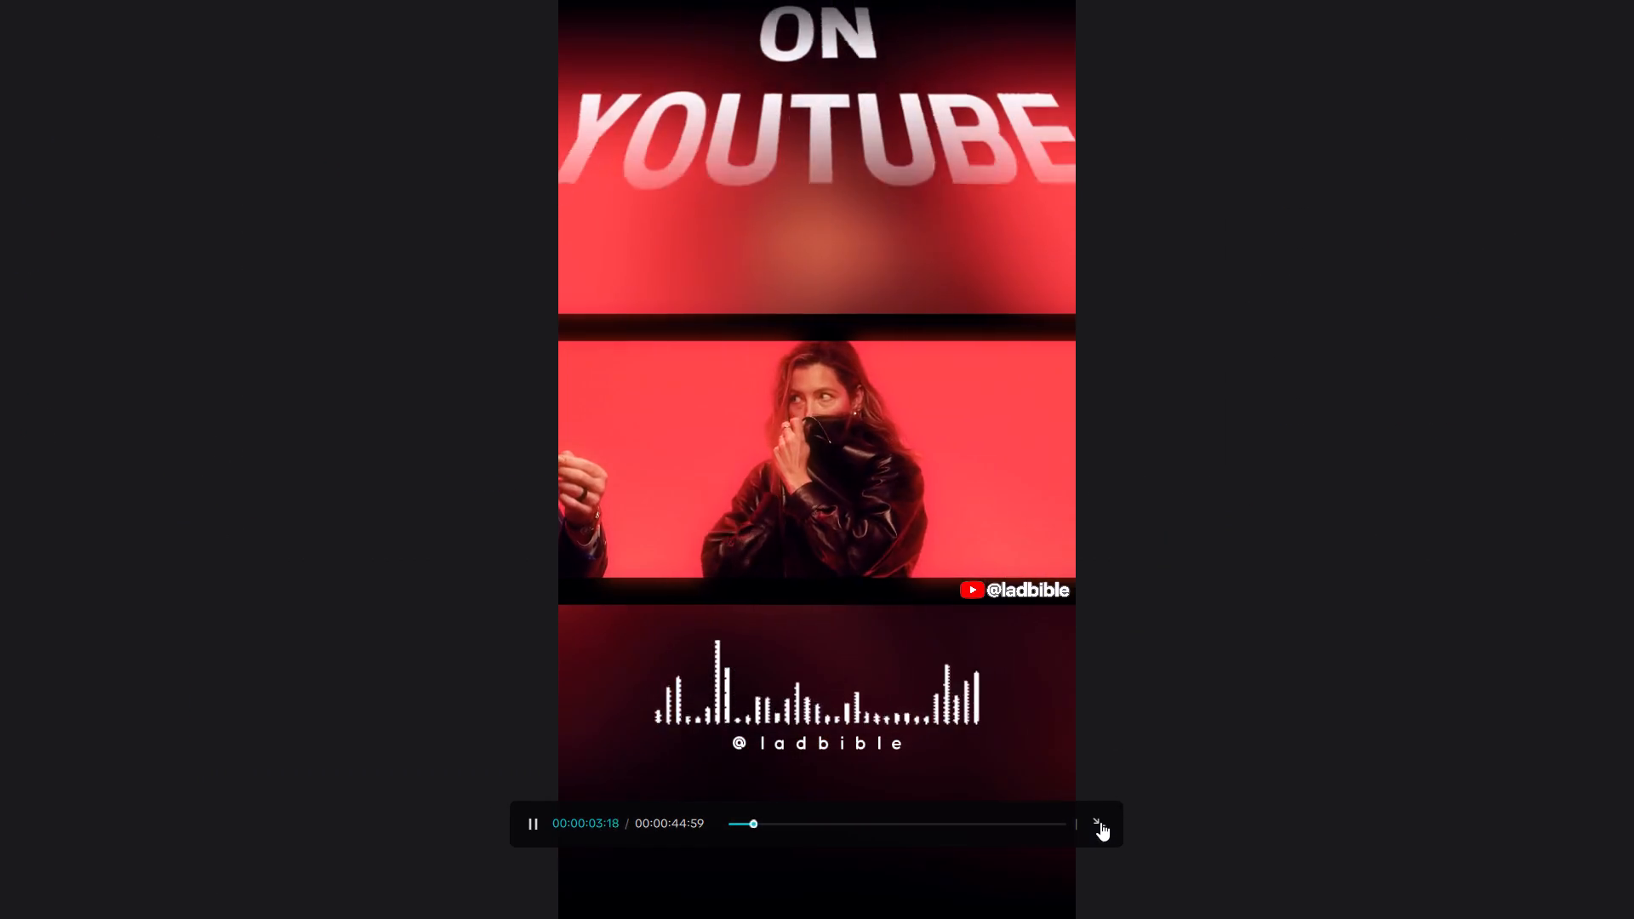
{"action": "left_click", "coordinate": [1100, 822]}
Export the corrected video as 1024(1) in 1080P, higher bit rate, H.264, mp4 at 60fps.
{"action": "left_click", "coordinate": [1505, 18]}
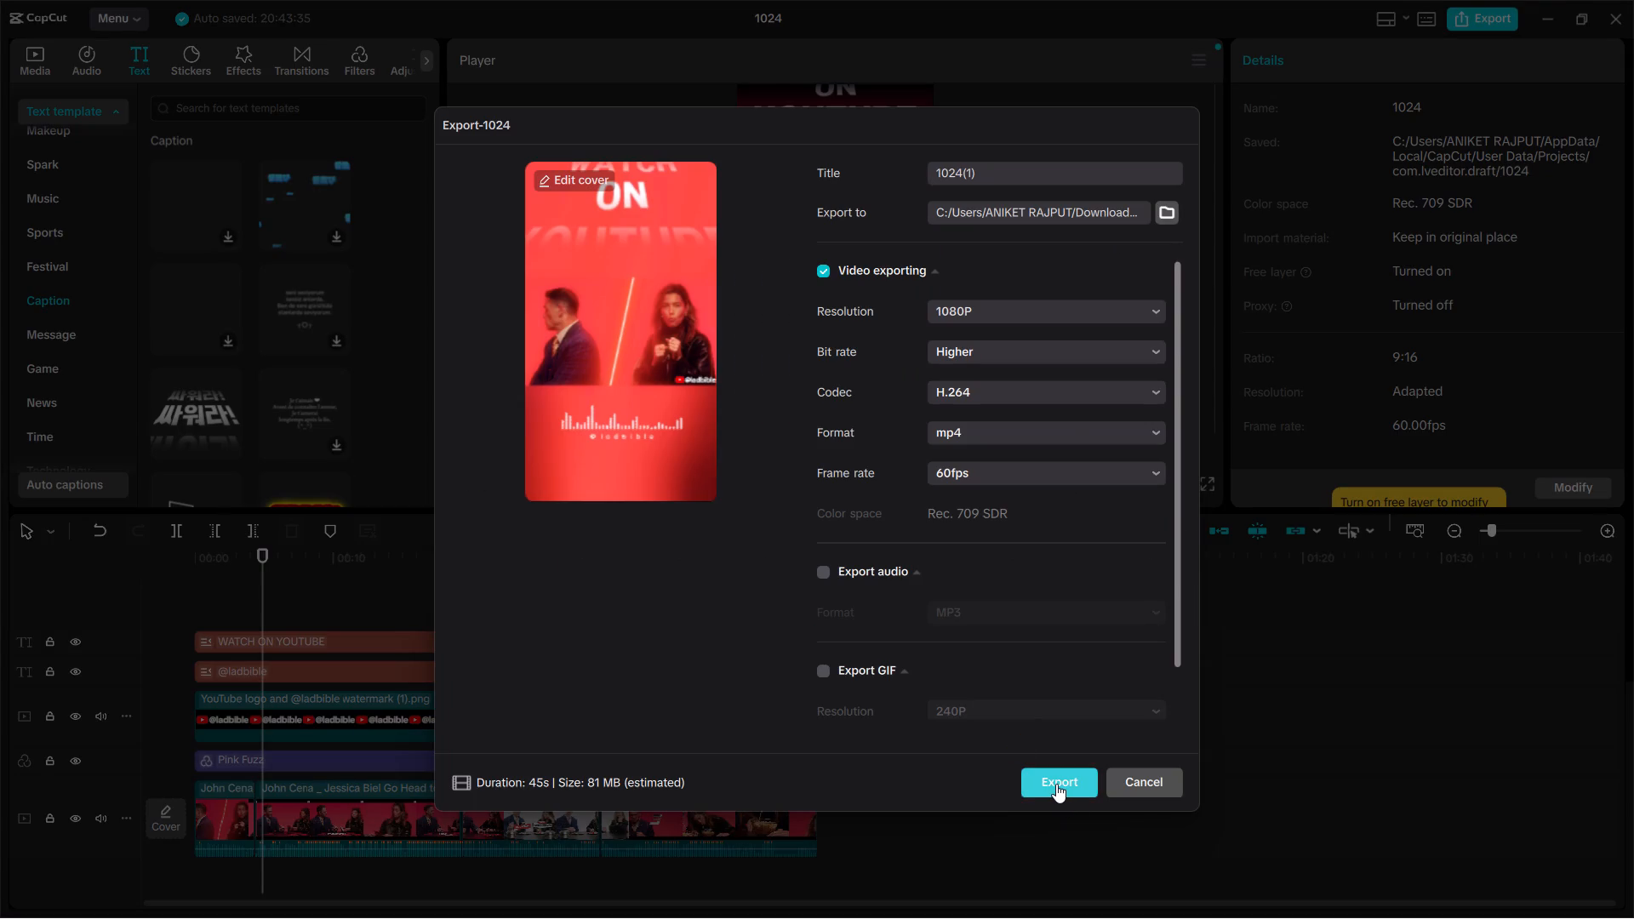
{"action": "left_click", "coordinate": [1056, 784]}
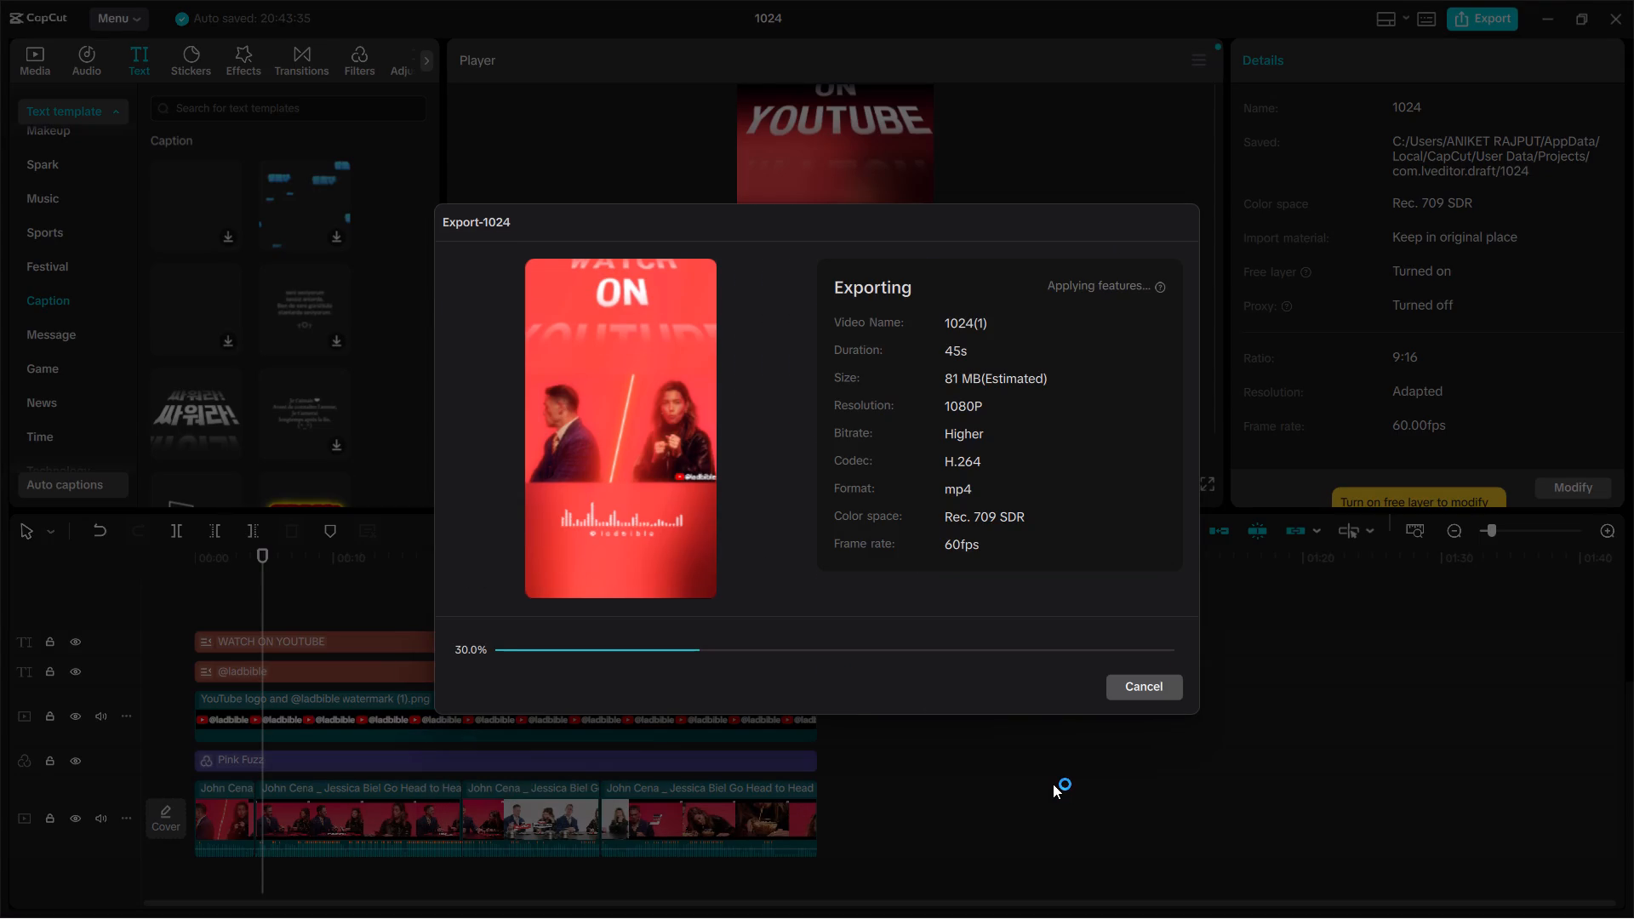